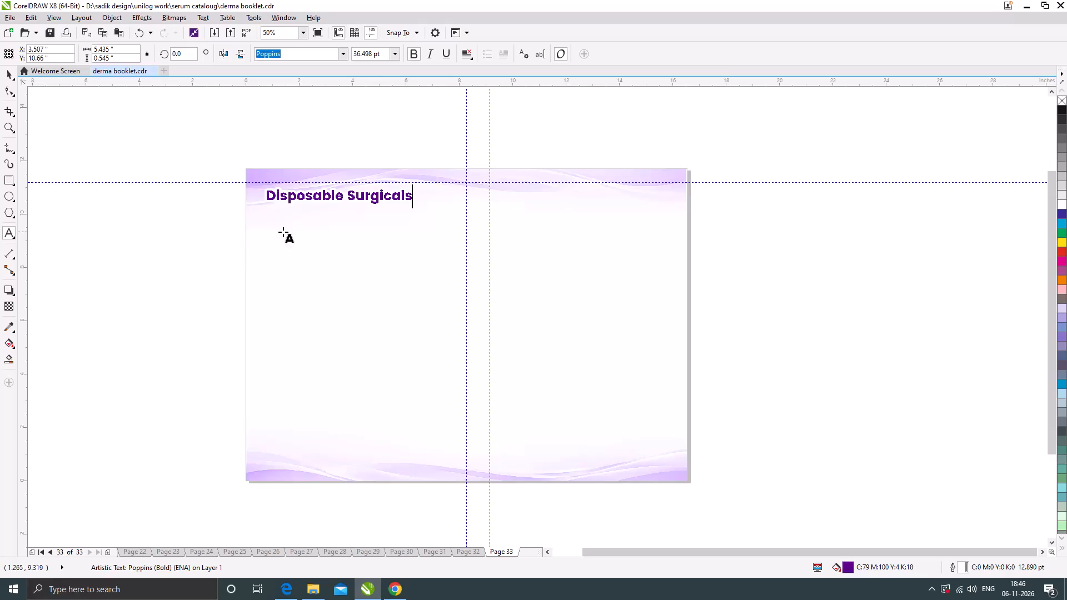
Move the "Disposable Surgicals" heading on page 33 up by about 0.09 inches, just below the horizontal guideline.
scroll(282, 184, "up", 1)
key("ctrl+a")
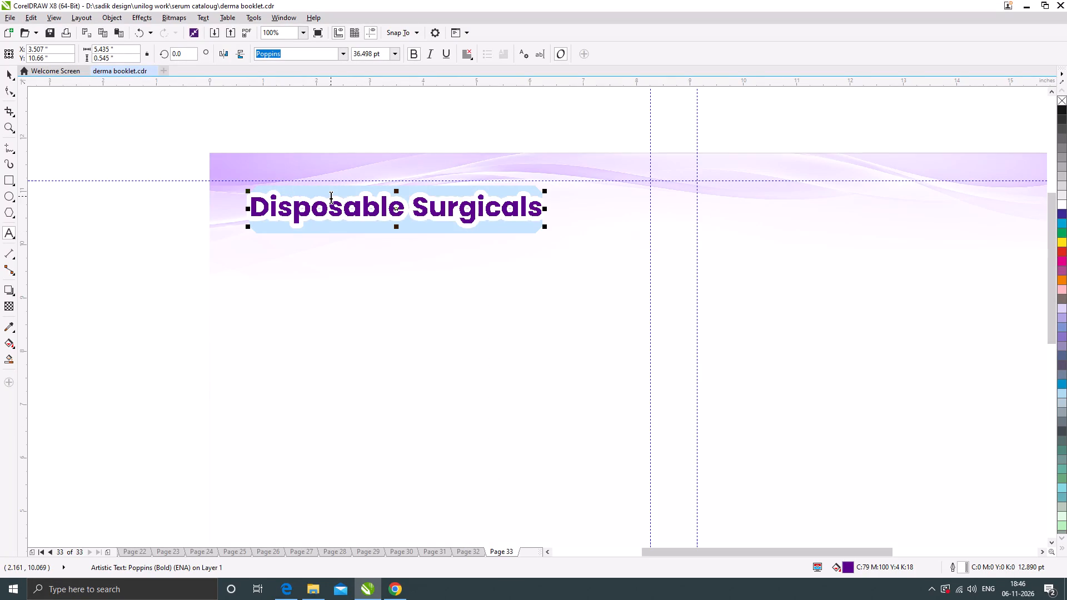
left_click(9, 68)
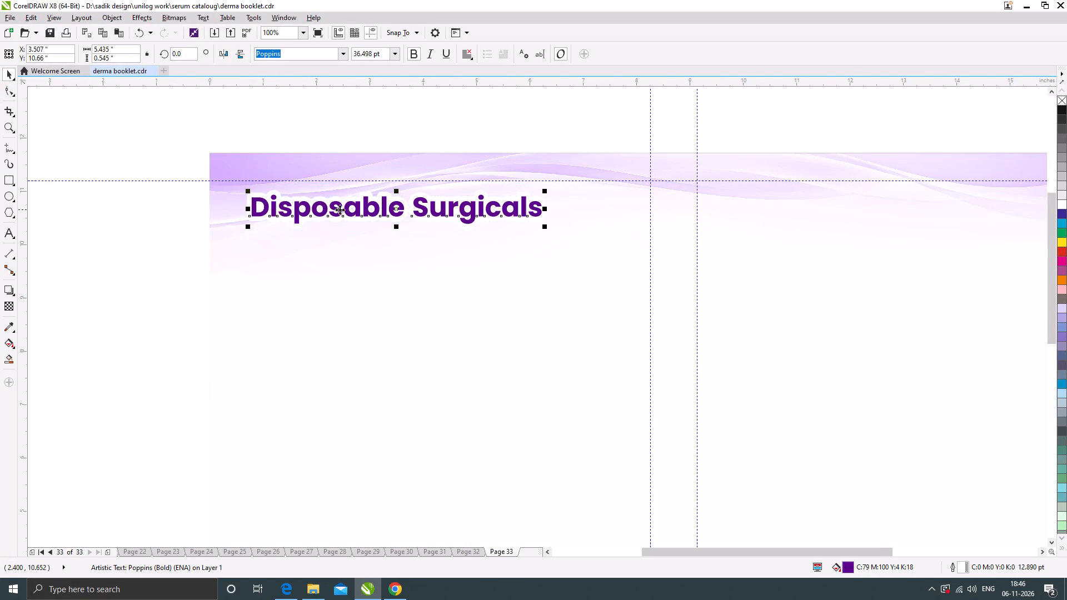
scroll(340, 209, "up", 1)
left_click_drag(344, 207, 343, 197)
scroll(387, 214, "down", 3)
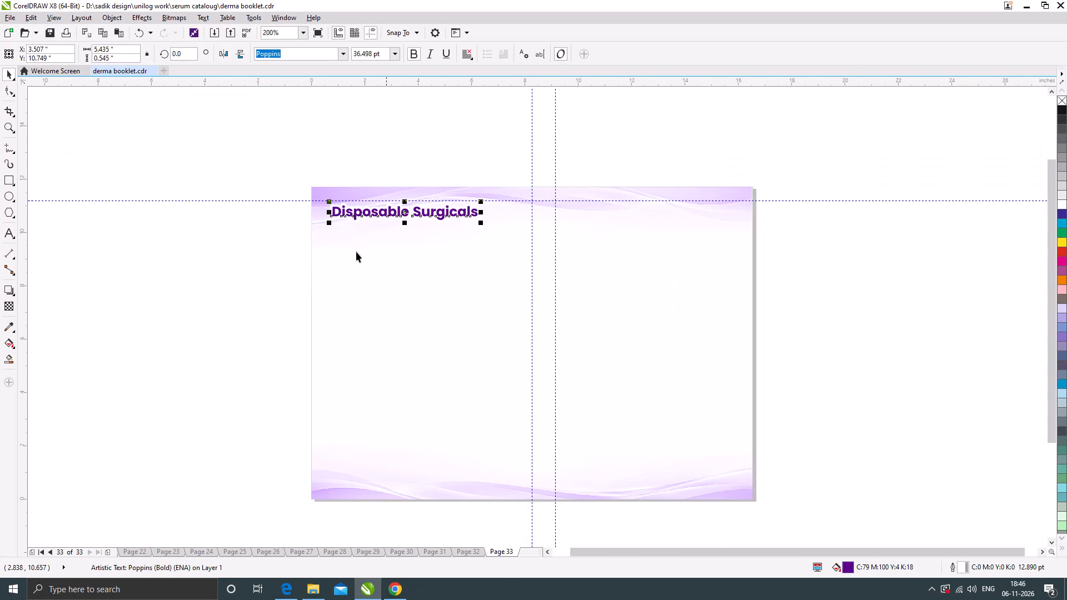
left_click(241, 256)
Copy the thin purple line under the "CLINICAL DISPOSABLES" title on page 32 to page 33, placing it just beneath the "Disposable Surgicals" heading.
left_click(470, 551)
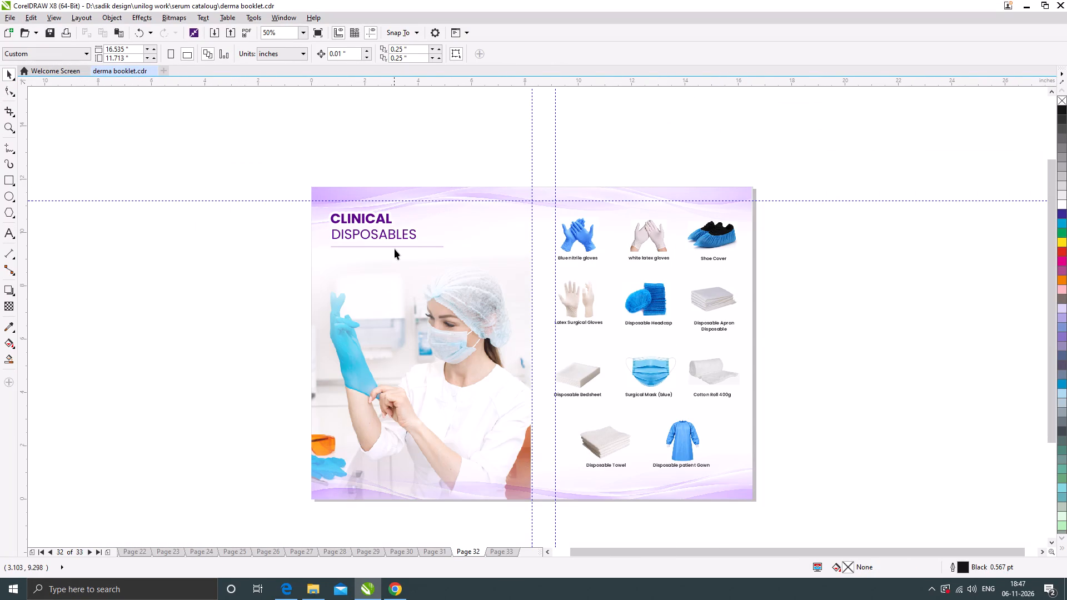
left_click(395, 248)
left_click(396, 246)
key("ctrl+c")
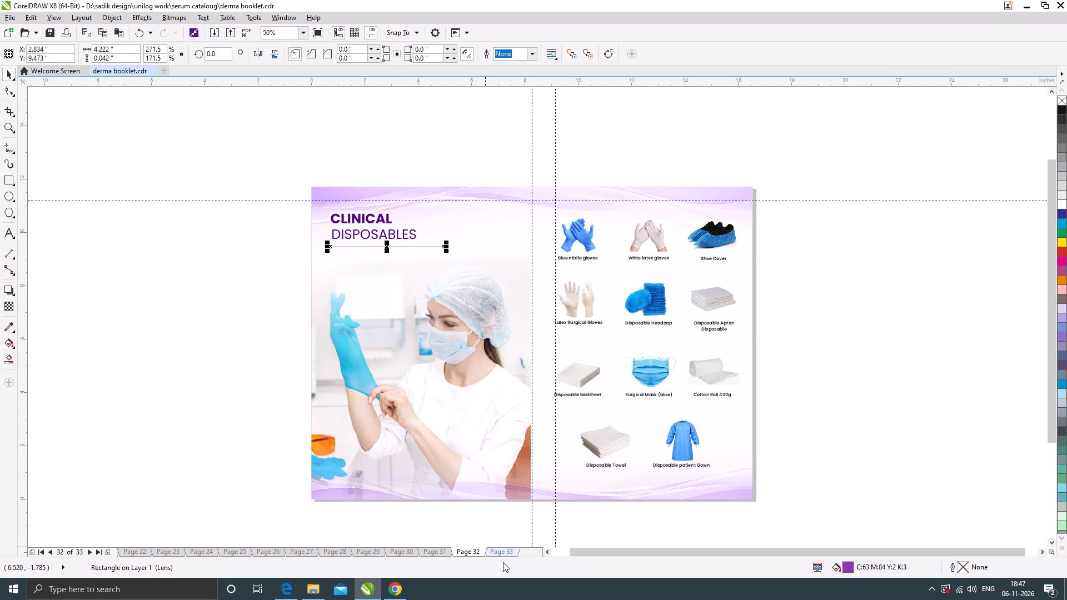
left_click(506, 553)
key("ctrl+v")
scroll(383, 233, "up", 1)
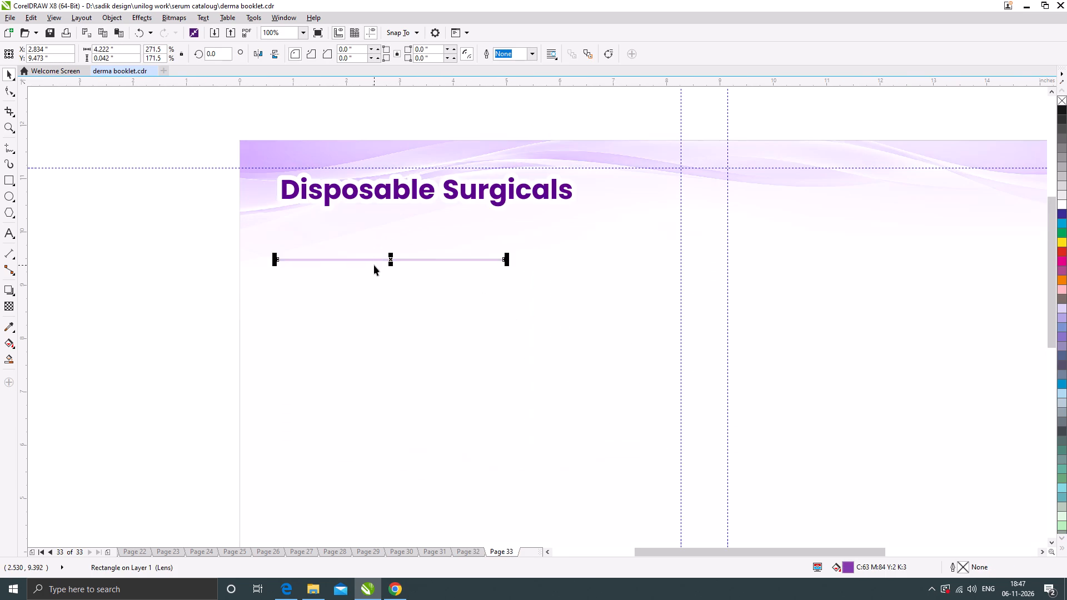
left_click_drag(374, 260, 372, 220)
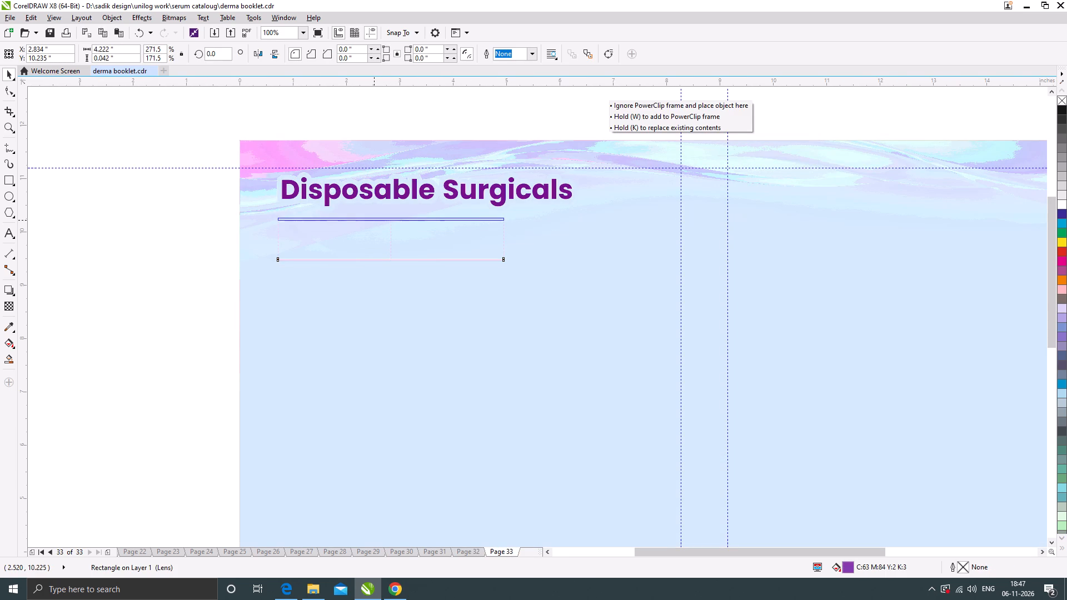
left_click_drag(372, 220, 373, 220)
scroll(380, 224, "down", 1)
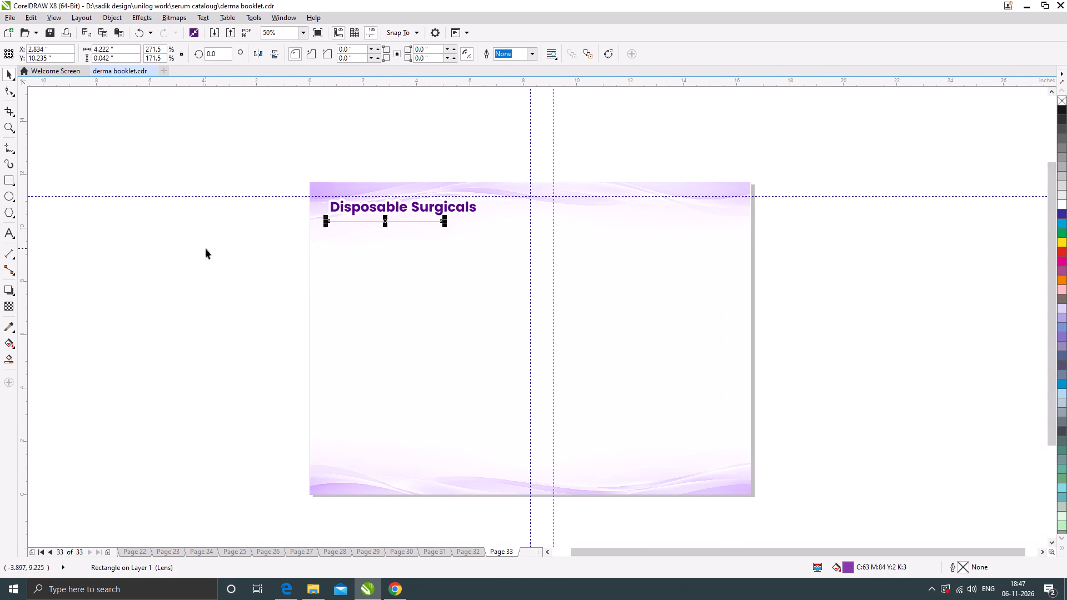
left_click(206, 248)
scroll(321, 257, "down", 1)
left_click(255, 285)
Shorten the purple line under the "Disposable Surgicals" heading to about half its length, keeping its left end aligned with the heading.
scroll(338, 228, "up", 1)
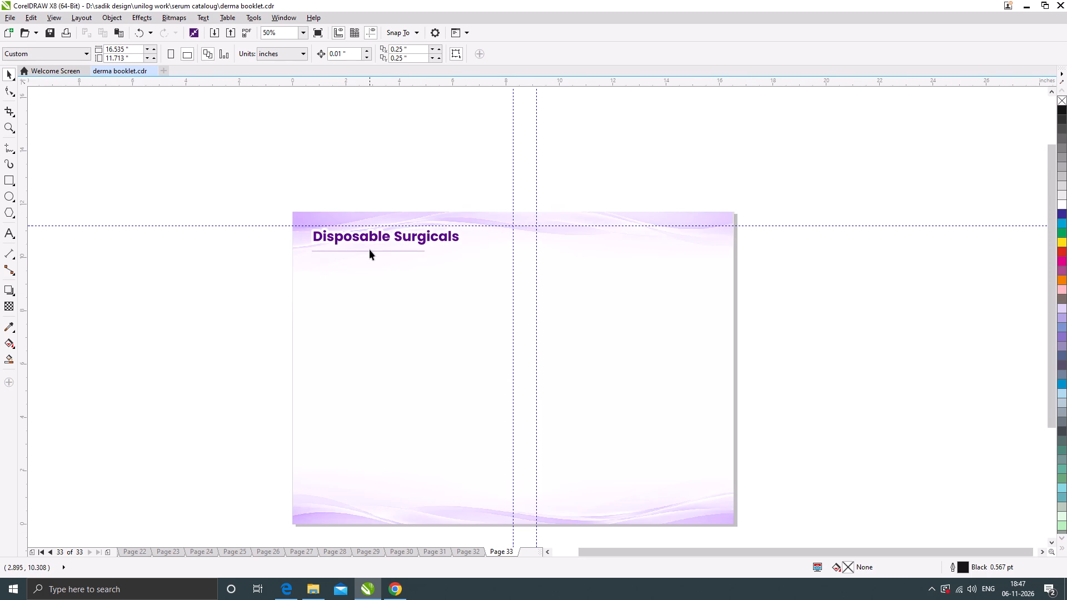
left_click(370, 249)
scroll(421, 248, "up", 1)
left_click_drag(431, 254, 340, 287)
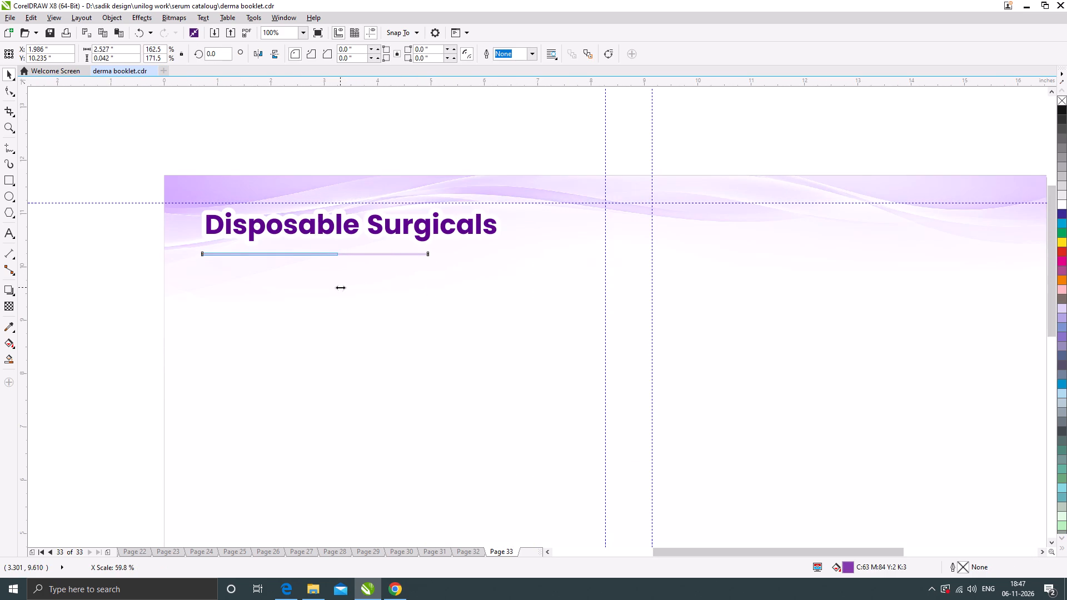
left_click_drag(340, 287, 323, 292)
left_click(308, 147)
scroll(291, 225, "down", 1)
left_click(151, 293)
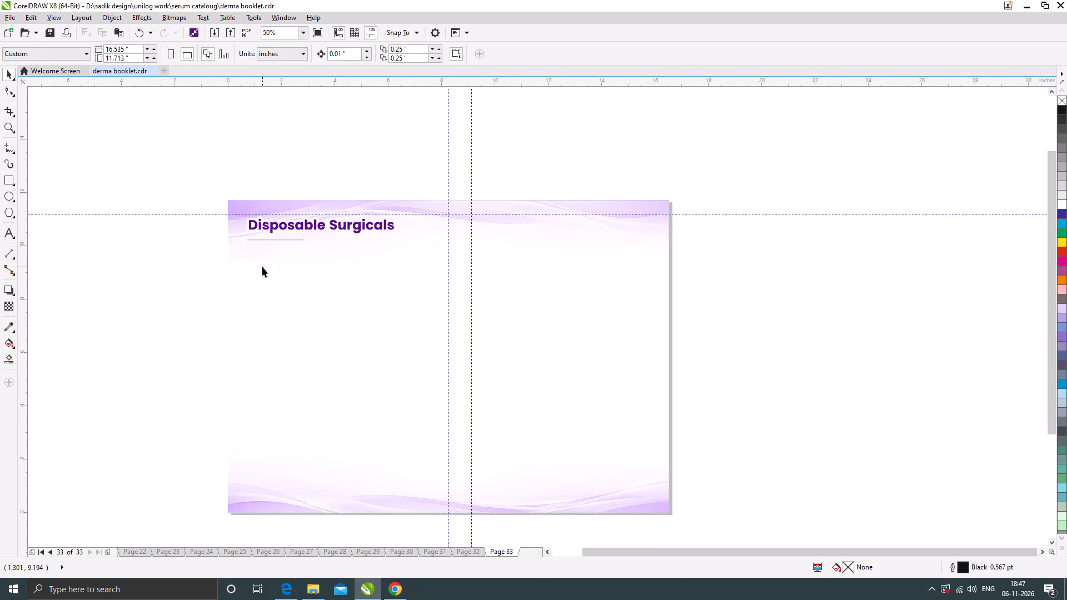
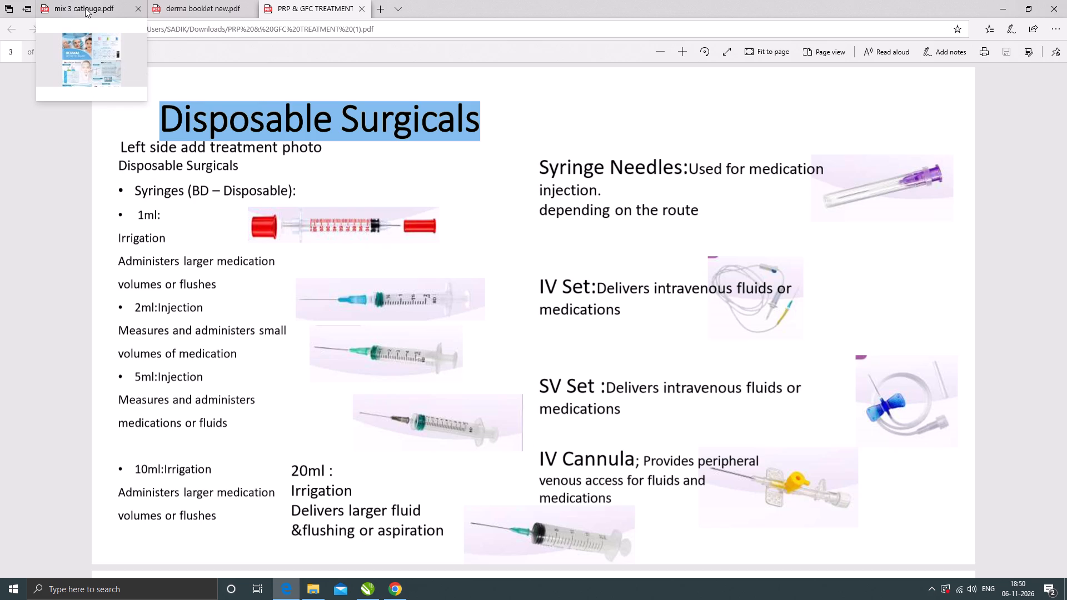
left_click(87, 6)
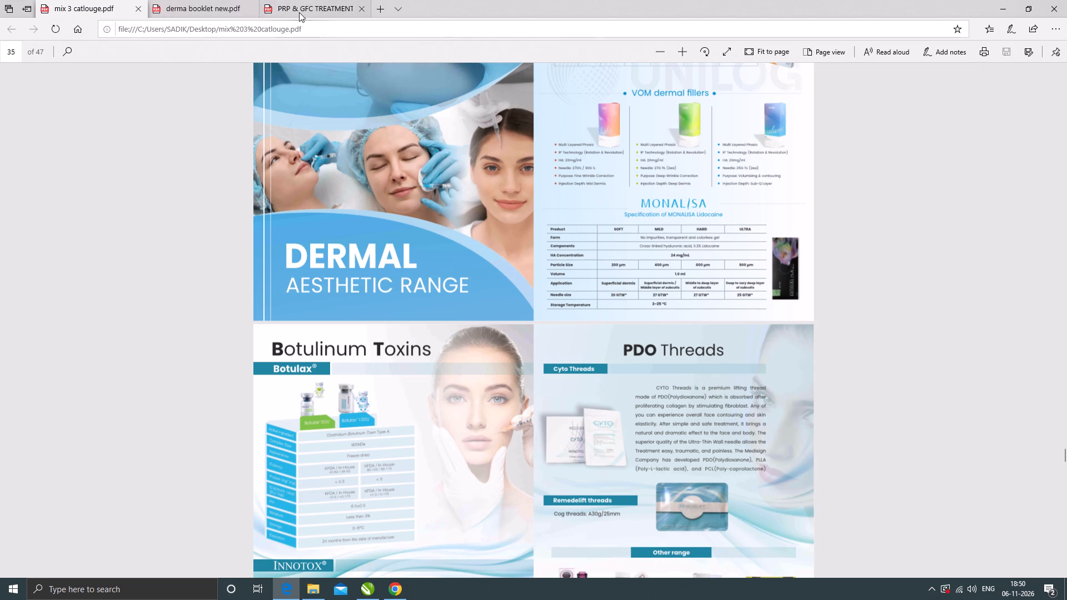
scroll(462, 361, "up", 3)
scroll(462, 361, "down", 1)
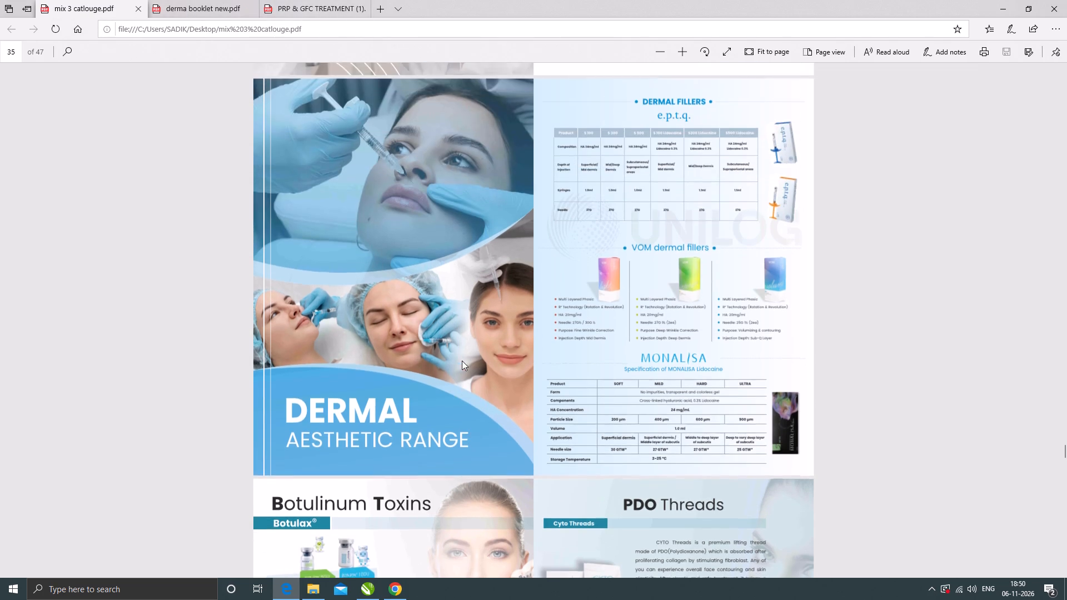
scroll(456, 357, "up", 7)
scroll(448, 356, "down", 2)
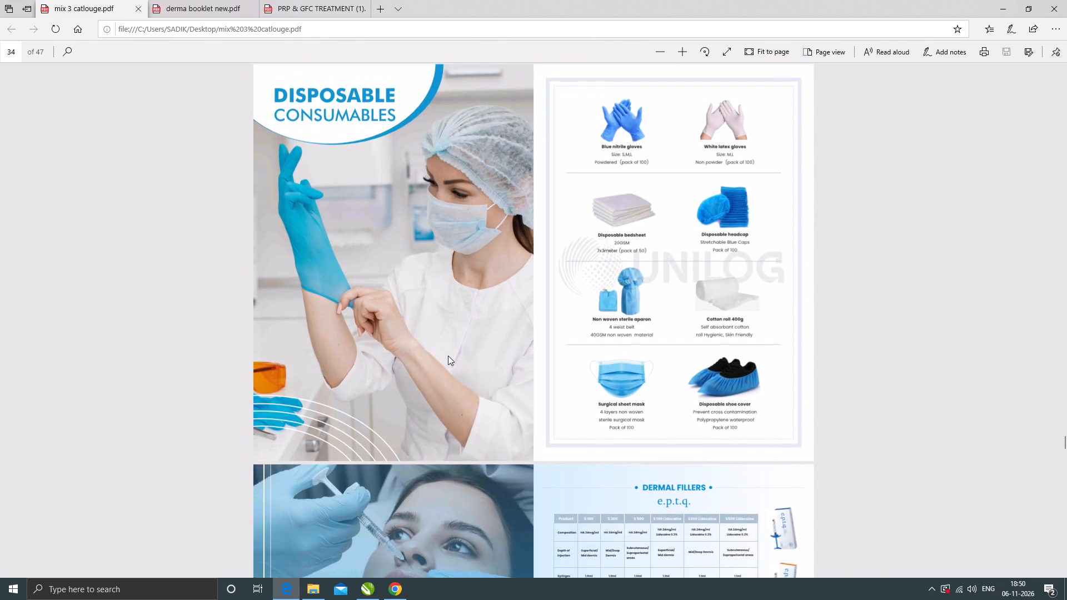
scroll(448, 356, "down", 6)
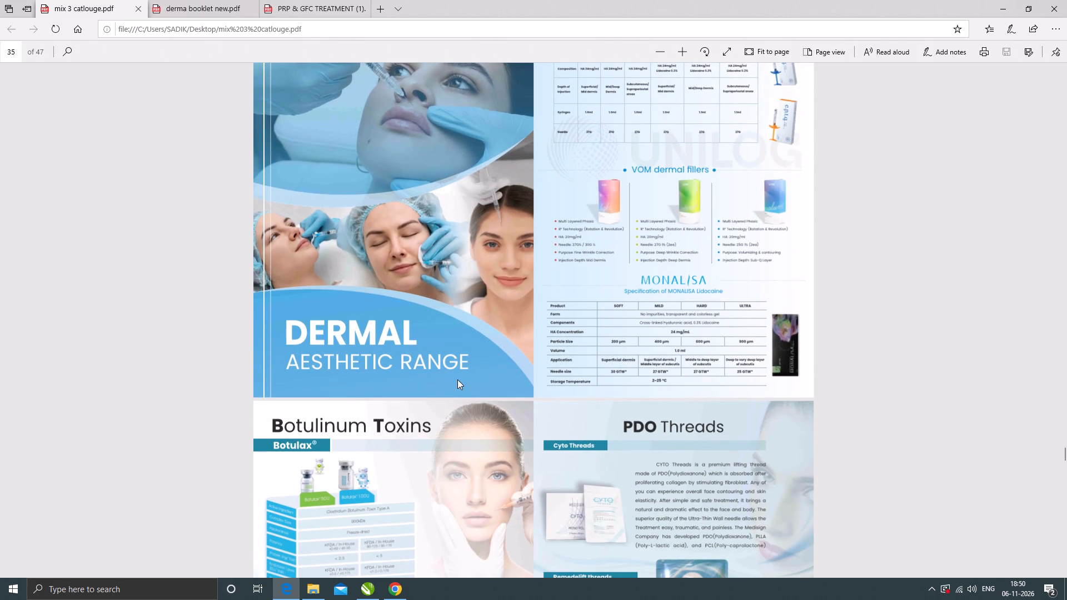
scroll(457, 379, "up", 1)
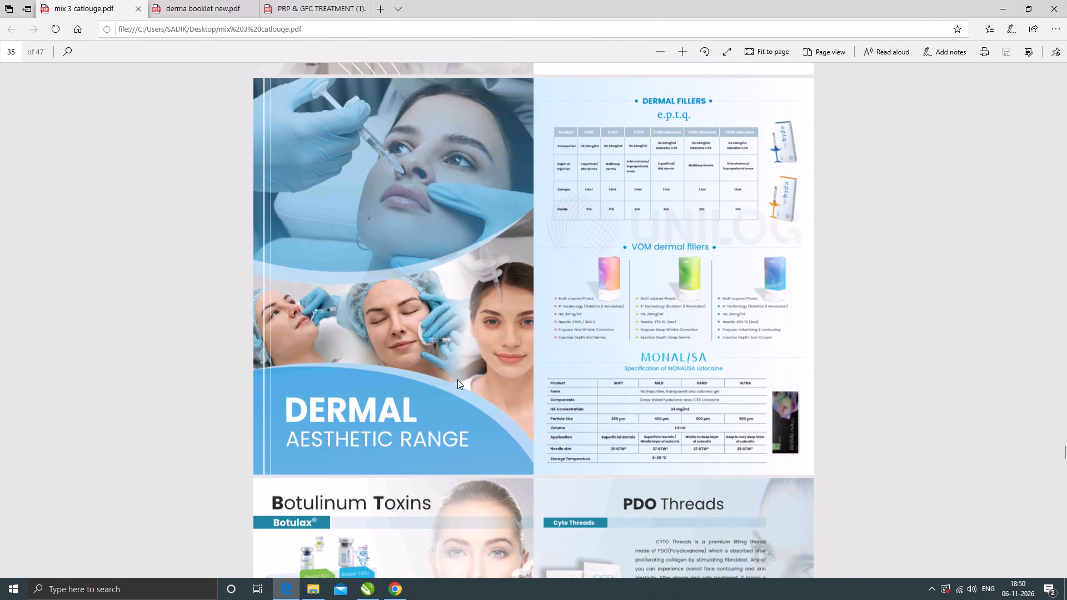
scroll(457, 379, "down", 5)
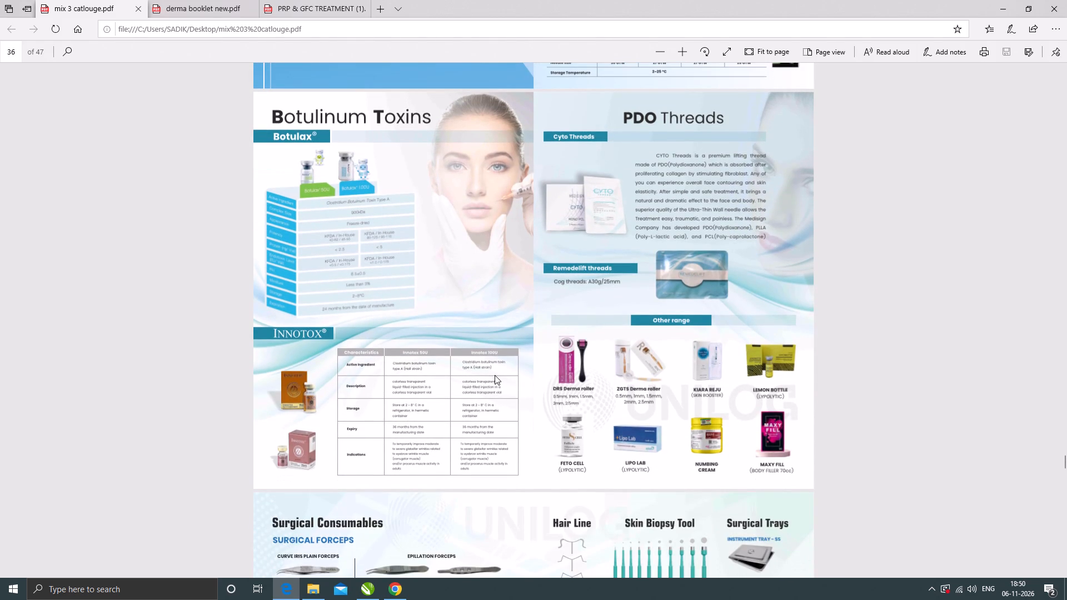
scroll(495, 375, "down", 2)
scroll(495, 375, "up", 9)
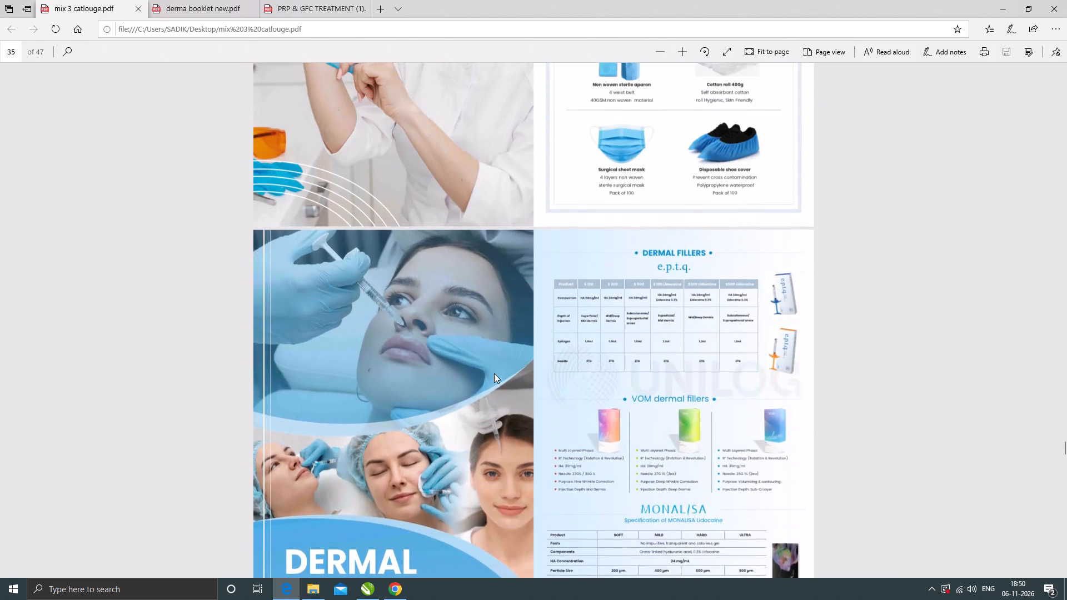
scroll(494, 373, "up", 4)
scroll(493, 373, "down", 1)
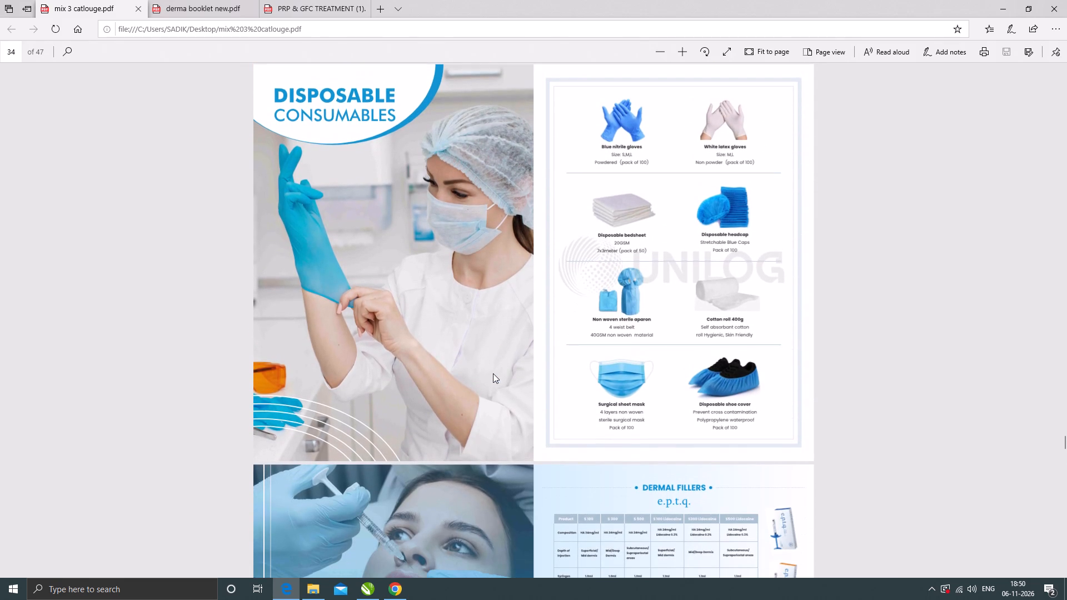
scroll(491, 366, "up", 5)
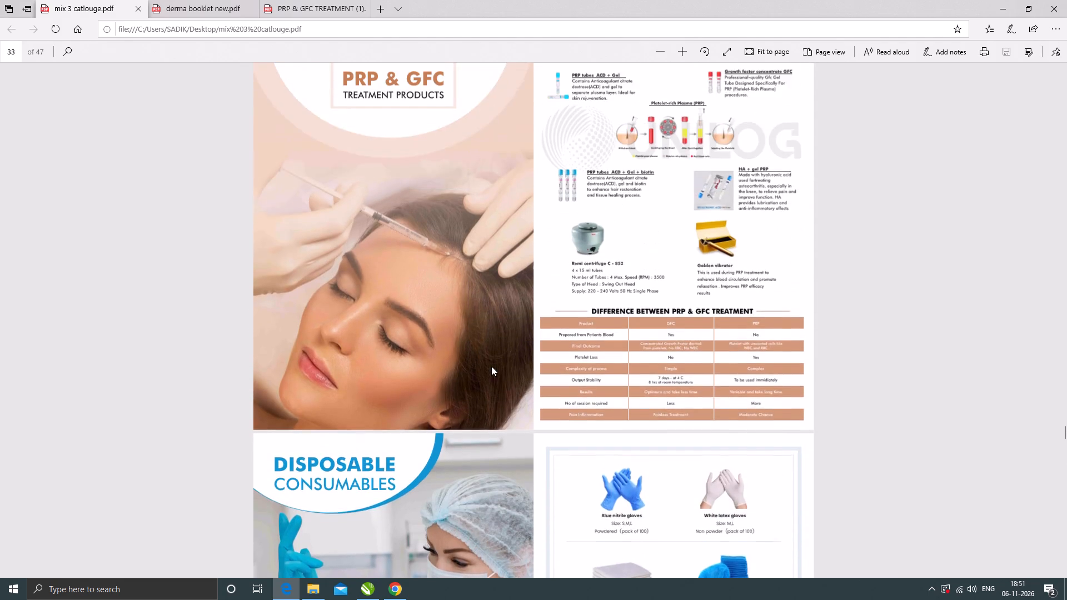
scroll(491, 366, "up", 2)
scroll(491, 366, "down", 5)
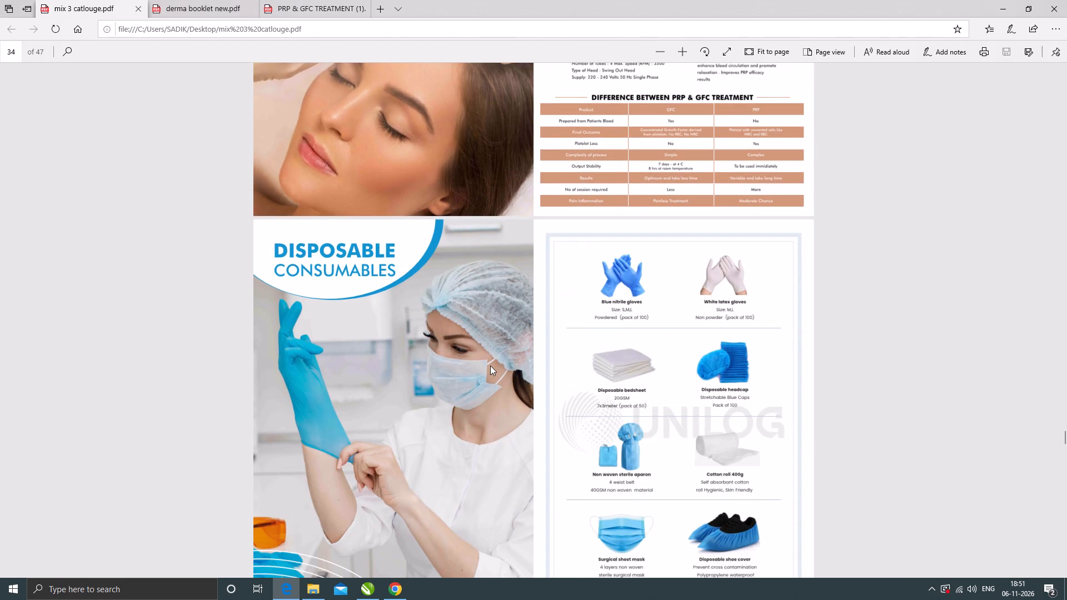
scroll(490, 366, "down", 2)
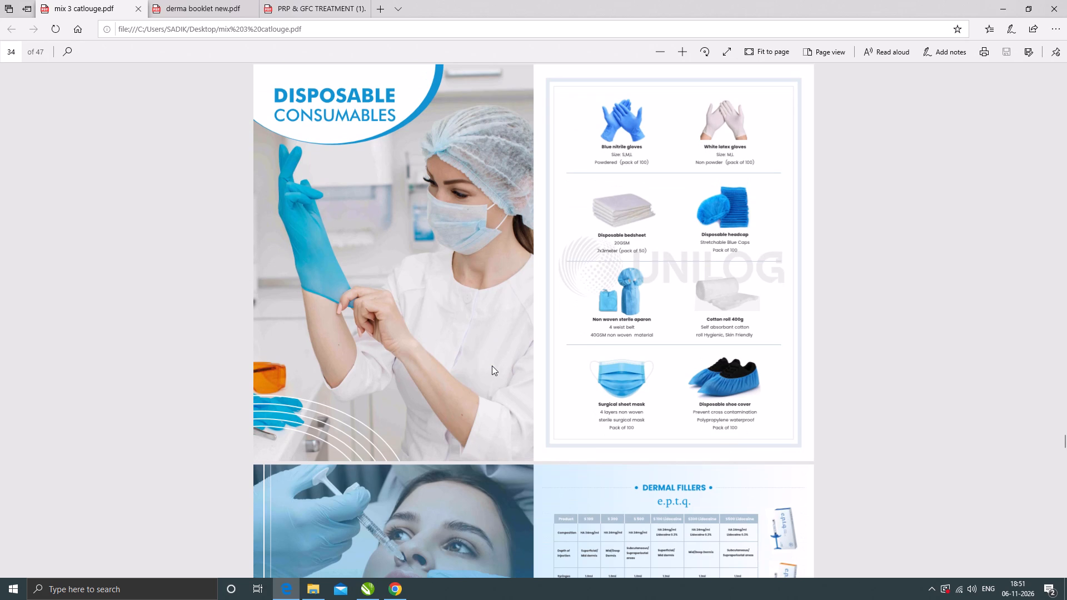
Examine the catalogue's spreads from Dermal Aesthetic Range through Surgical Consumables to Unilog Product Range for layout reference.
scroll(492, 366, "down", 5)
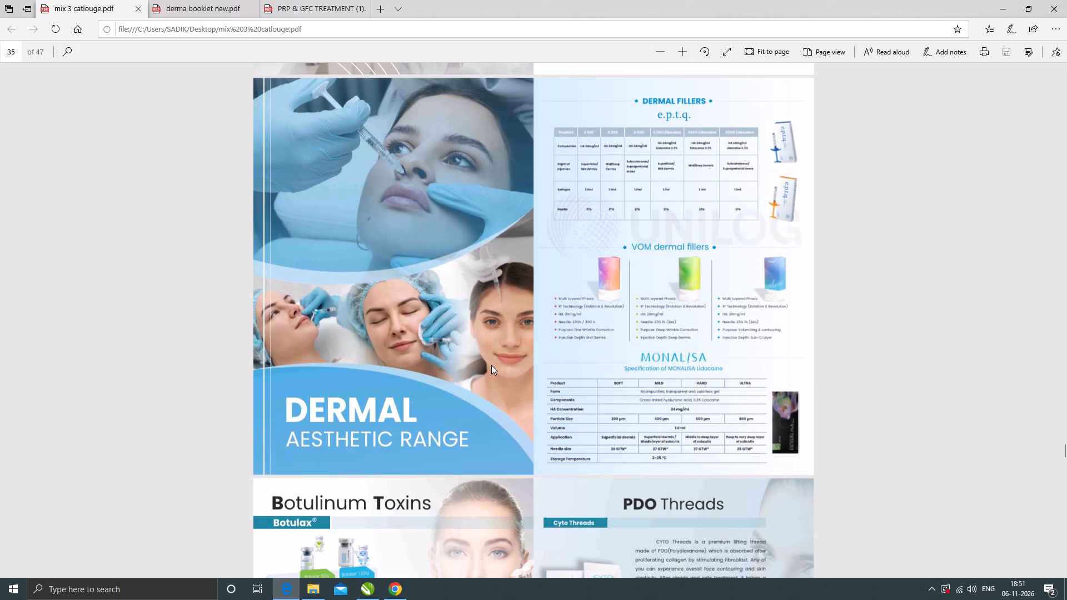
scroll(491, 365, "down", 4)
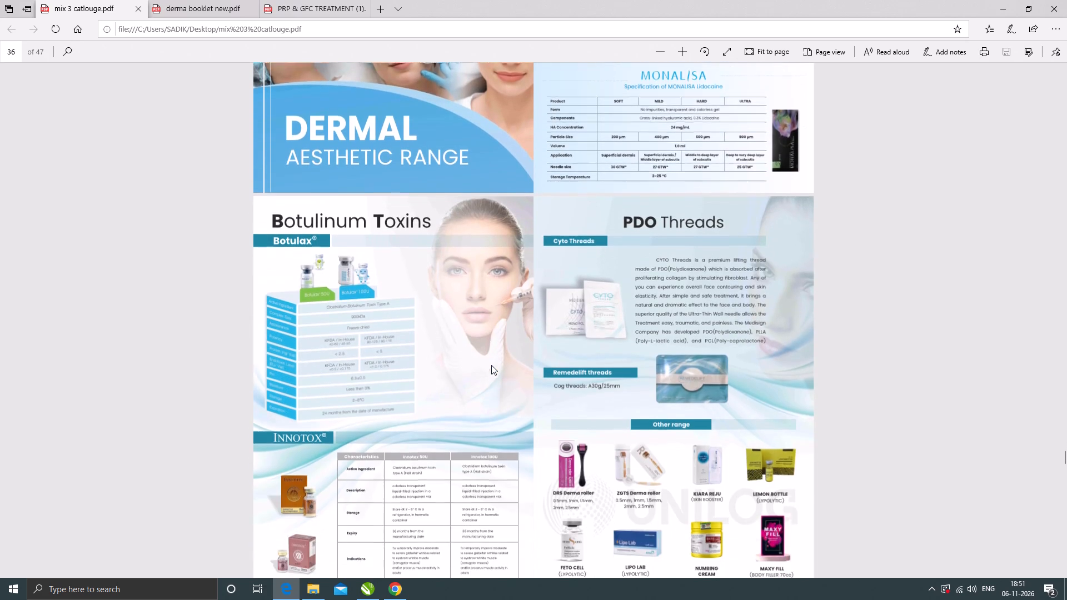
scroll(491, 365, "down", 1)
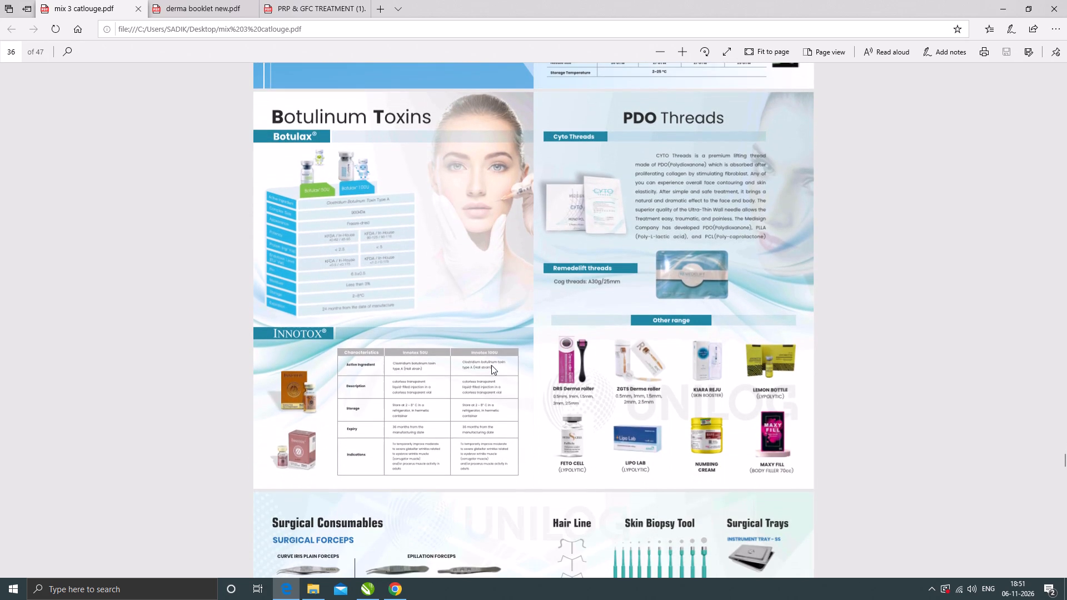
scroll(491, 364, "down", 3)
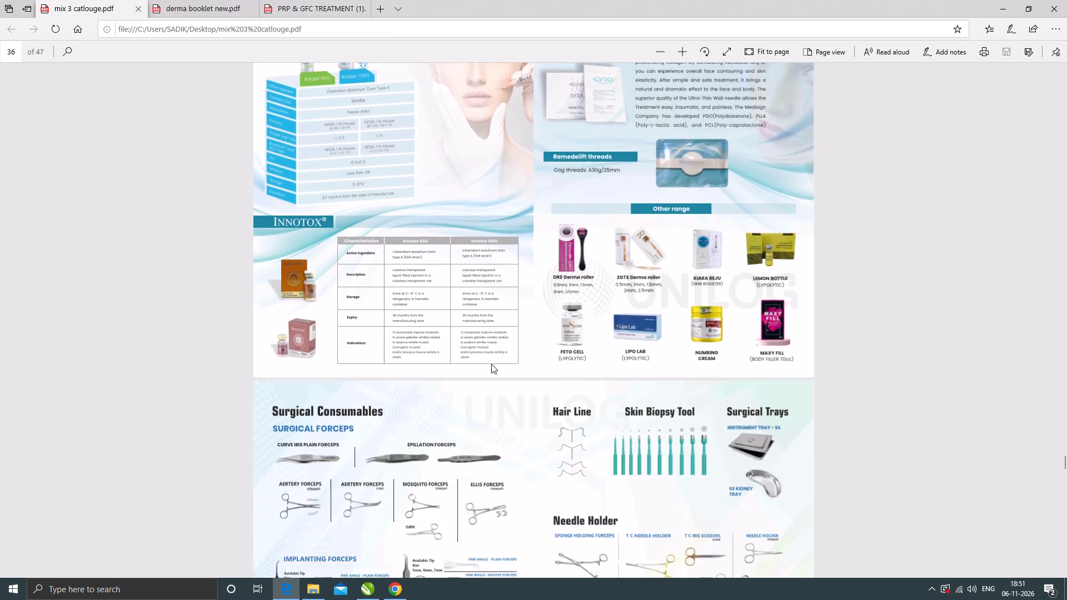
scroll(491, 364, "down", 1)
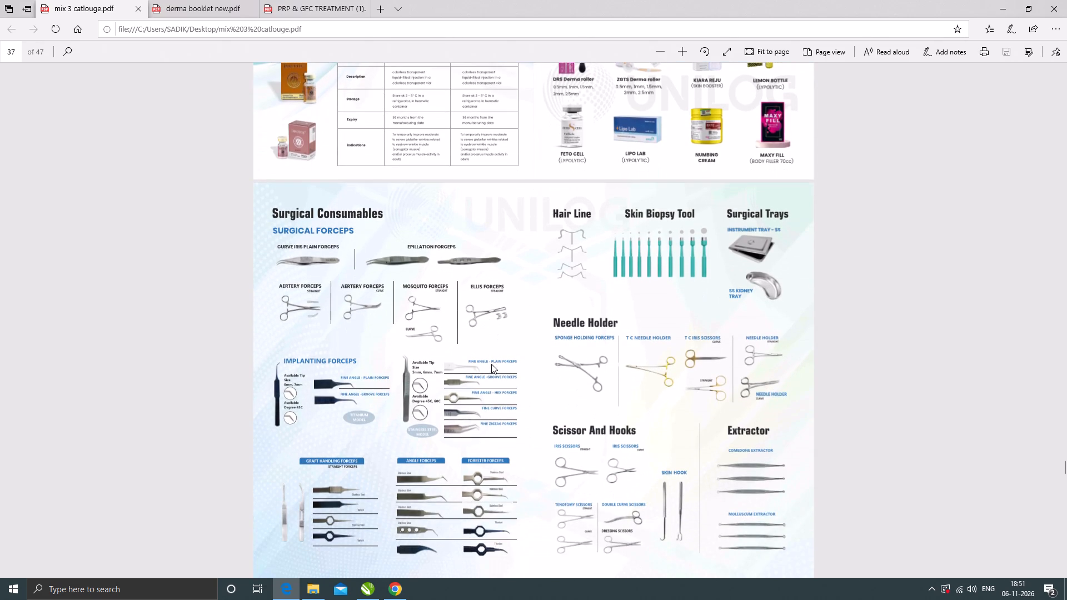
scroll(491, 364, "down", 3)
scroll(491, 364, "up", 3)
scroll(491, 364, "down", 11)
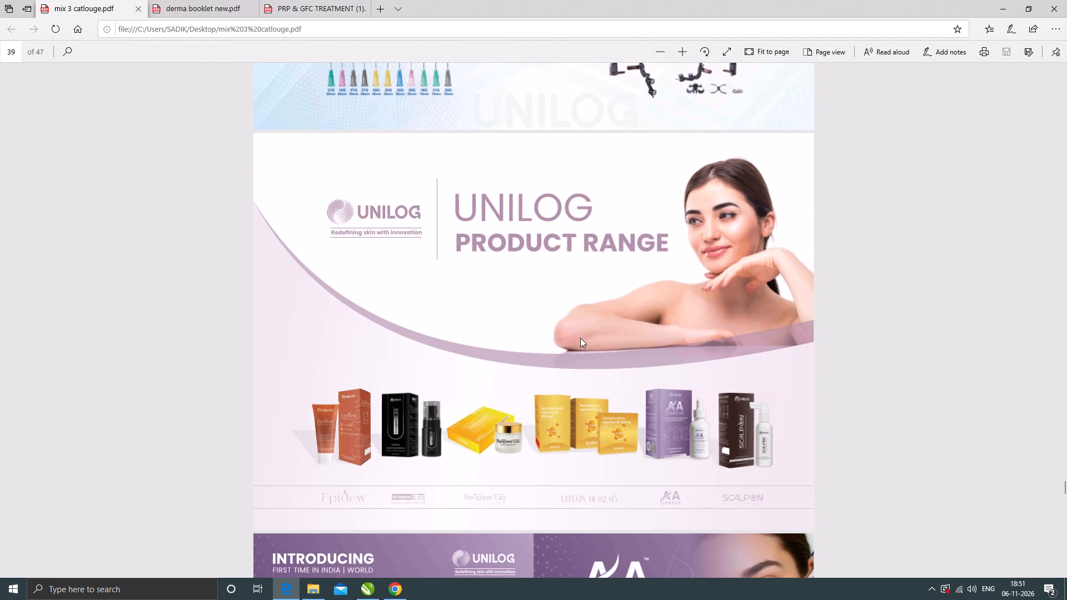
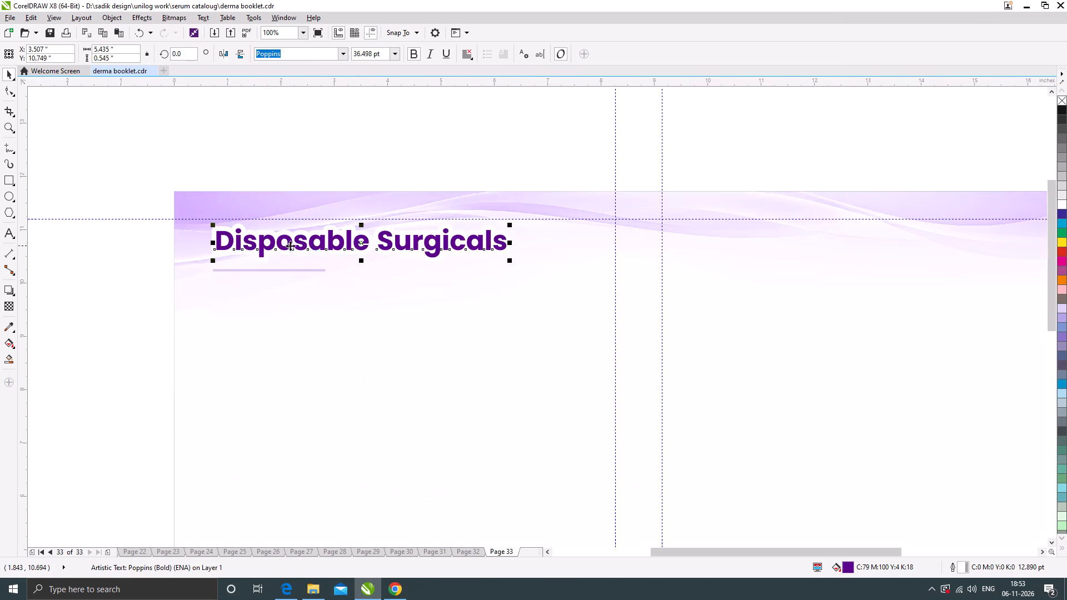
scroll(435, 246, "down", 1)
left_click(398, 188)
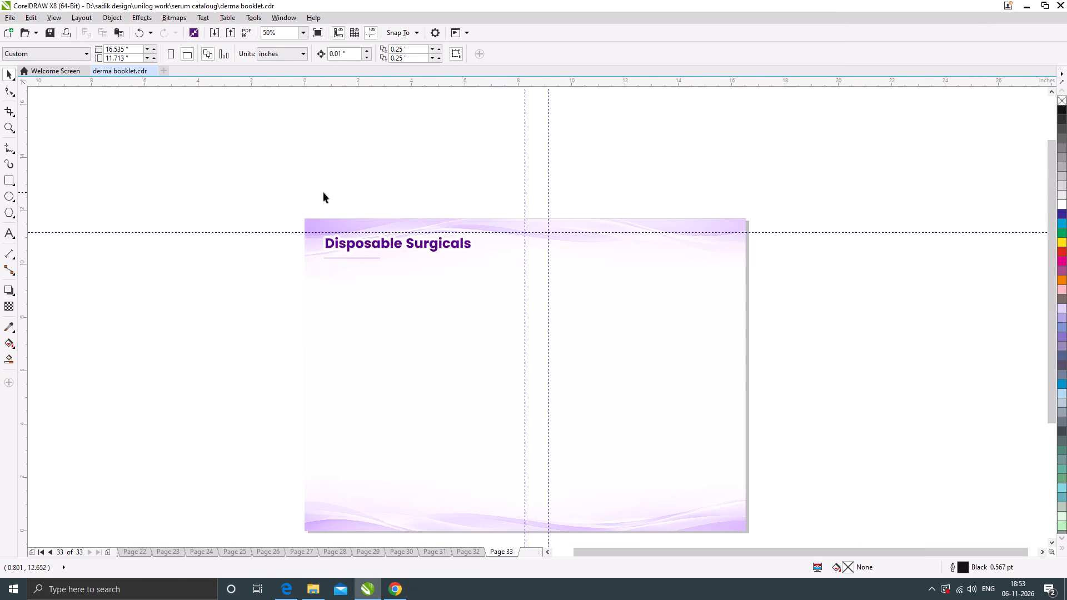
left_click_drag(317, 194, 486, 277)
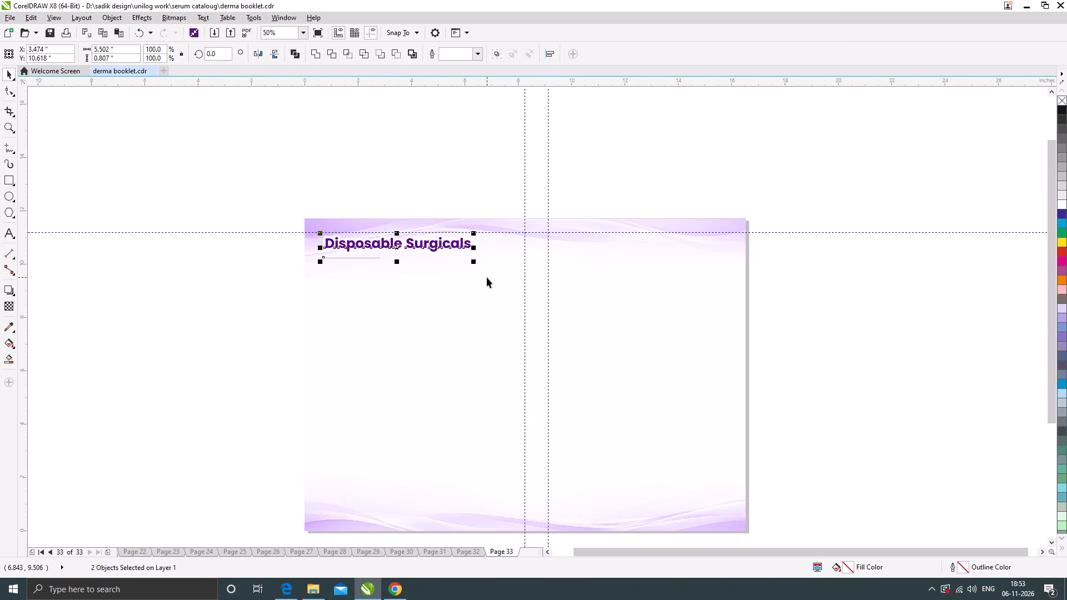
Align the left edges of the selected "Disposable Surgicals" heading and its underline on page 33.
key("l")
left_click(235, 300)
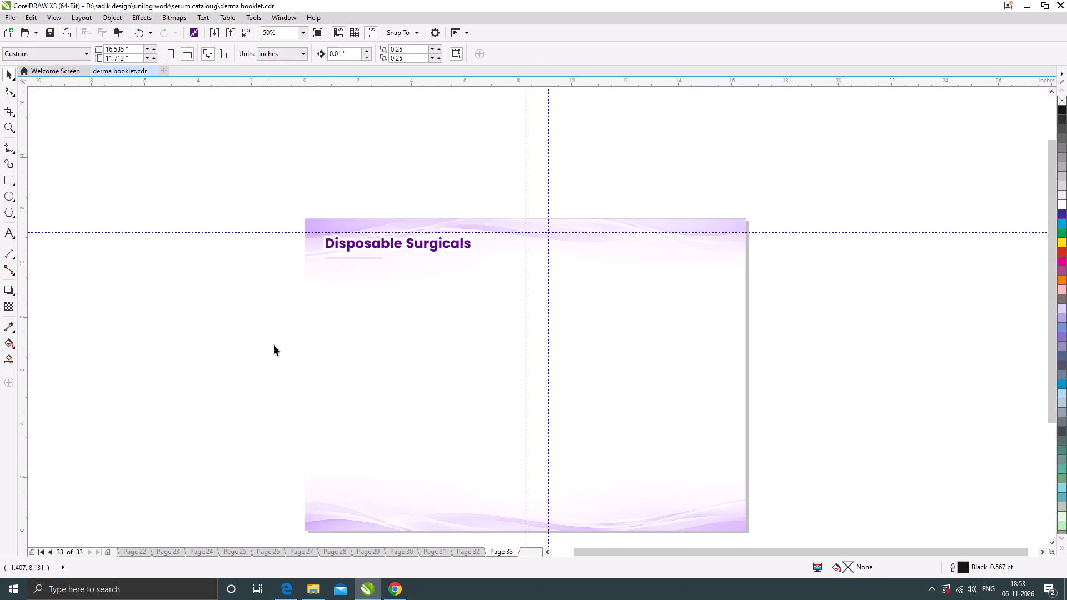
Check the Clinical Disposables layout on page 32, and examine the "Disposable Surgicals" heading and underline on page 33 up close.
left_click(477, 552)
left_click(497, 552)
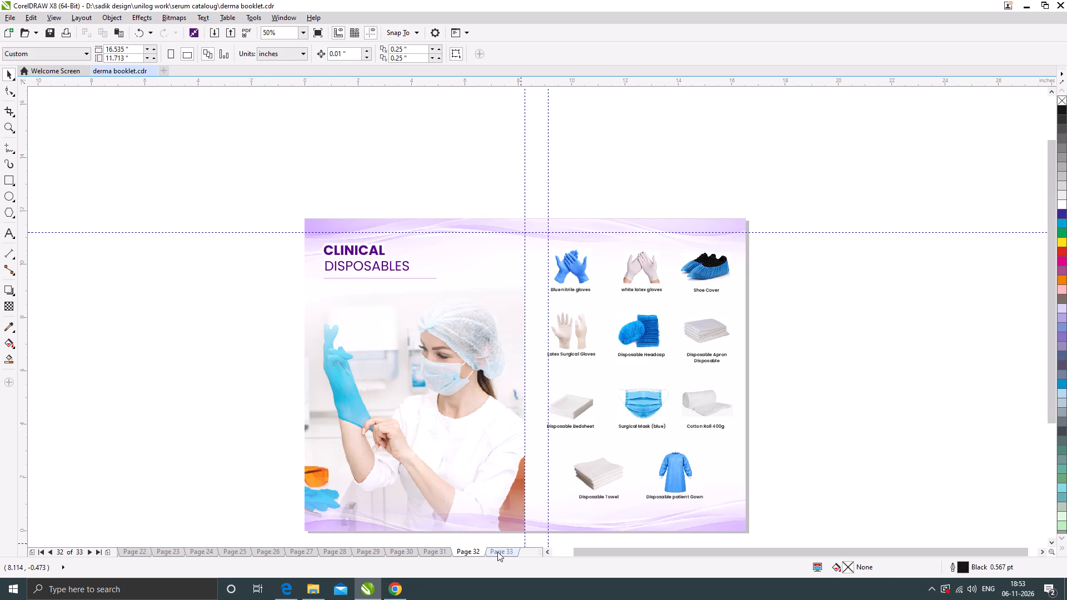
left_click(151, 333)
scroll(335, 242, "up", 1)
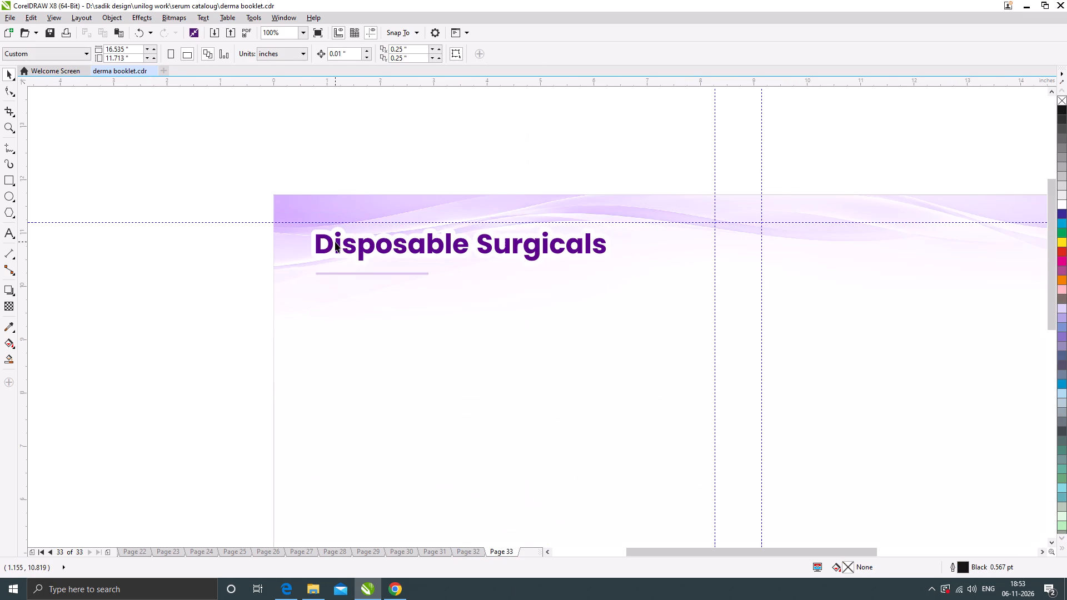
left_click_drag(293, 174, 631, 302)
left_click(378, 136)
left_click(385, 156)
scroll(412, 227, "down", 1)
left_click(227, 329)
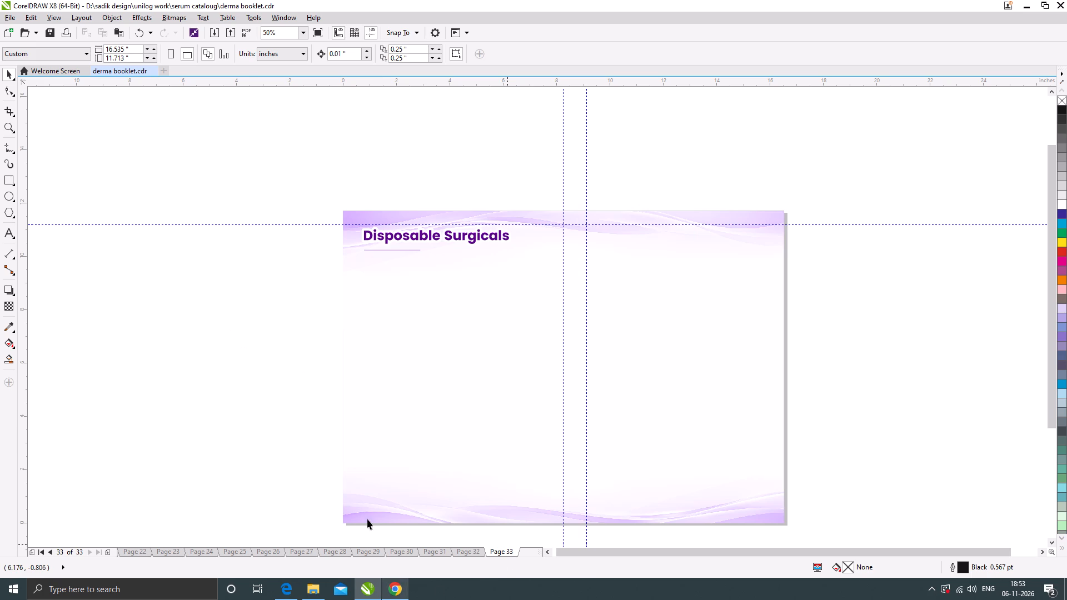
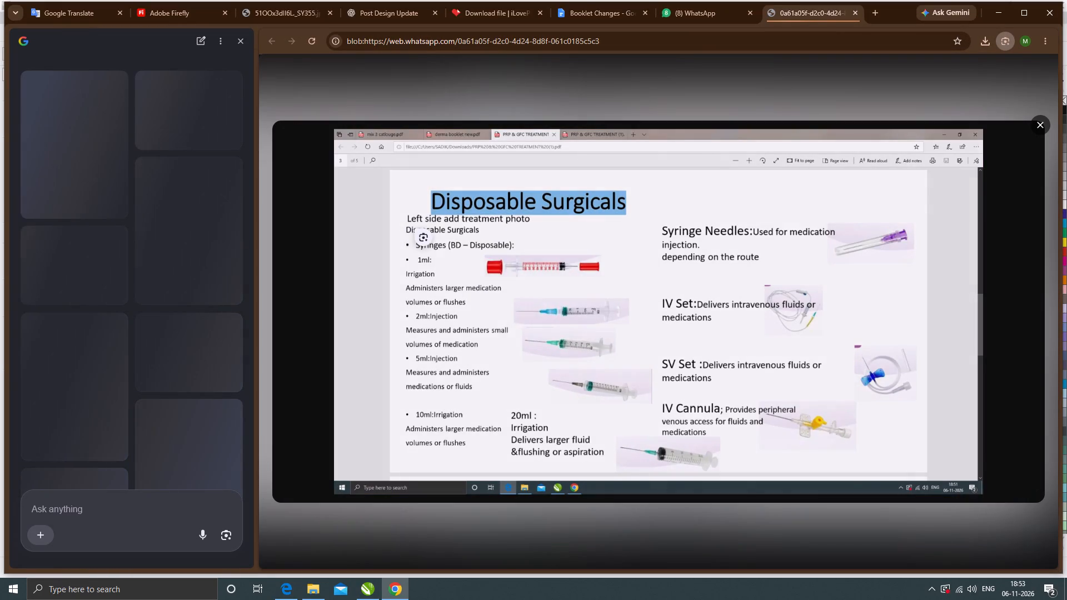
Copy the "Syringes (BD – Disposable)" heading and 1ml syringe description as text from the screenshot in Chrome, and return to CorelDRAW.
left_click_drag(473, 238, 508, 239)
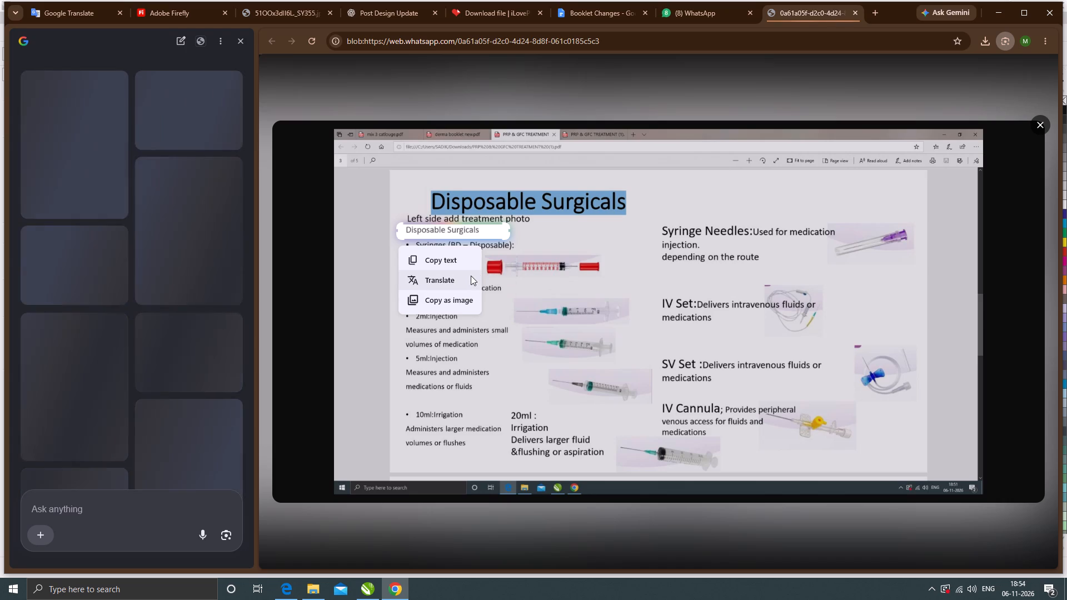
left_click(541, 242)
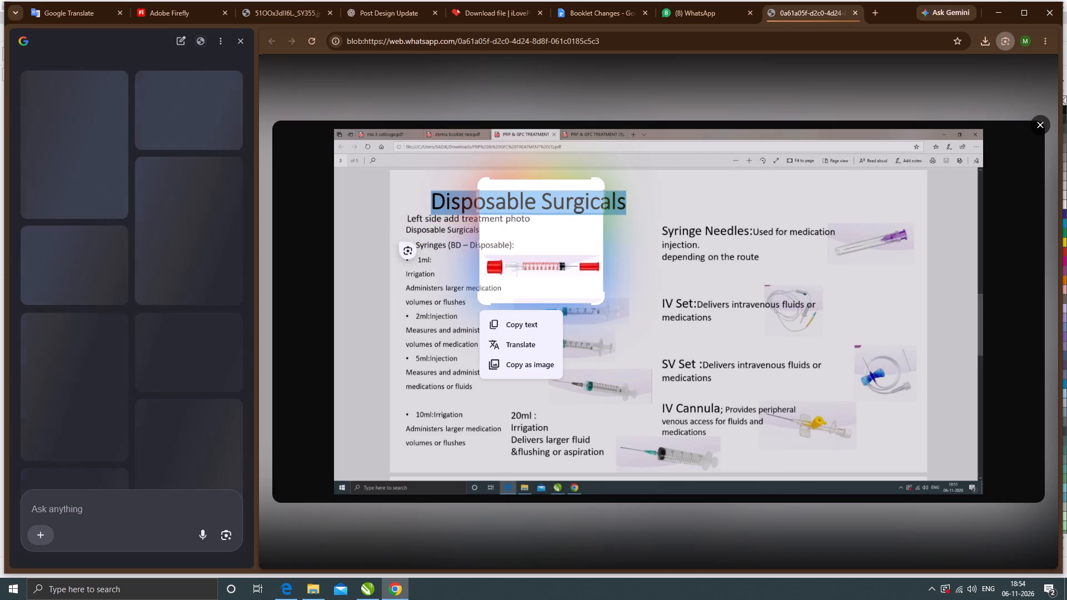
left_click_drag(395, 237, 497, 257)
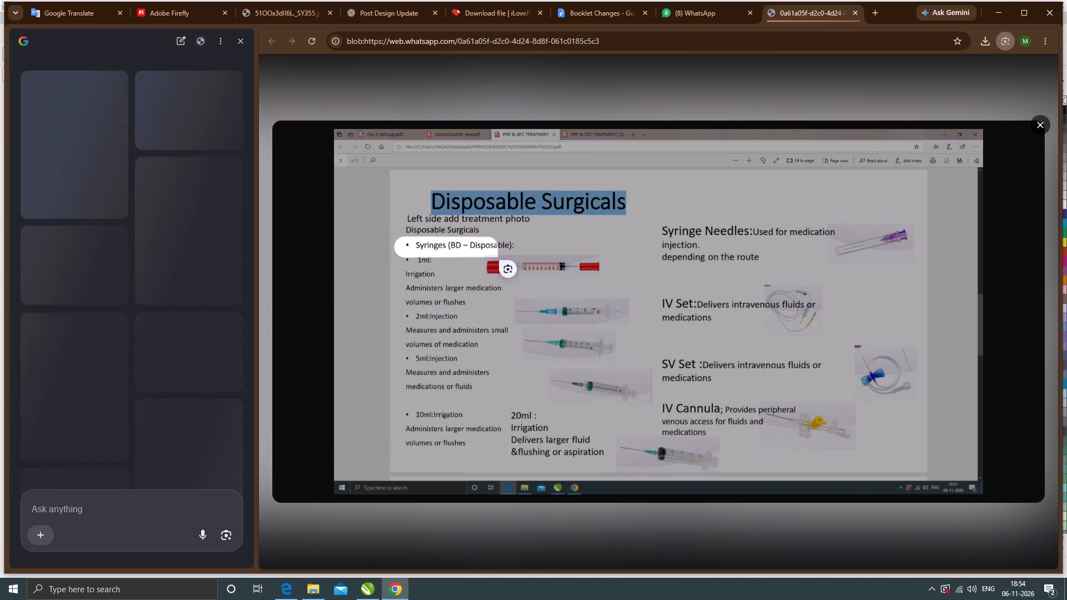
left_click_drag(497, 257, 575, 276)
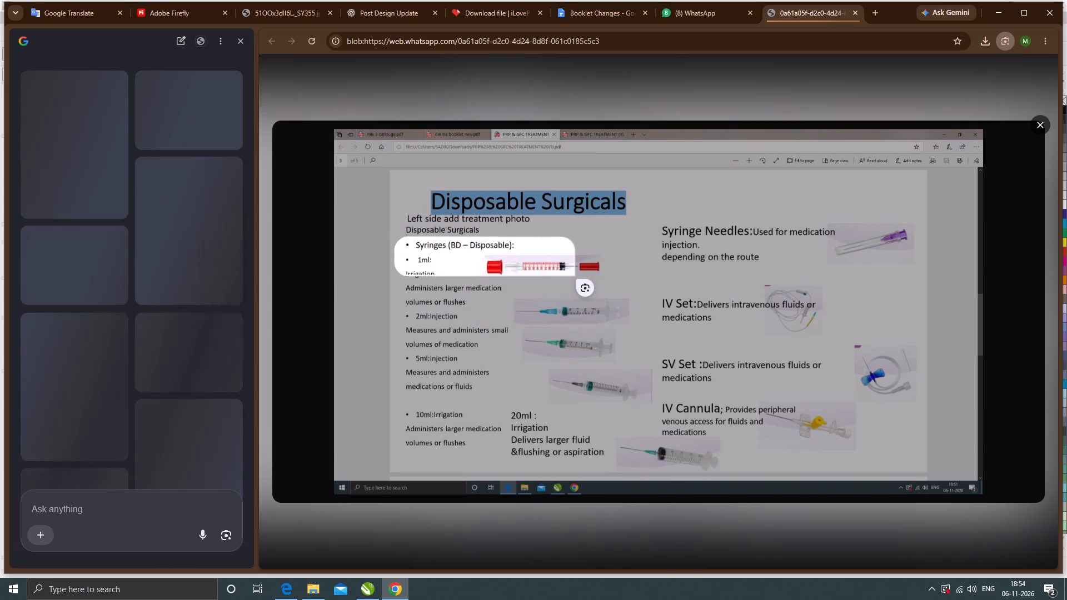
left_click_drag(575, 276, 575, 267)
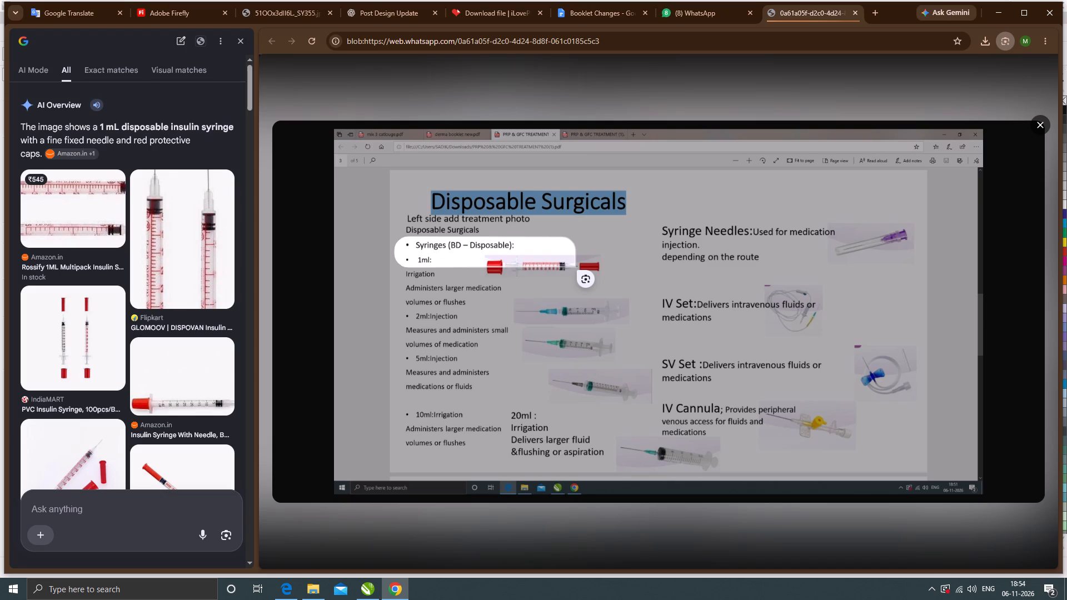
left_click_drag(575, 267, 611, 295)
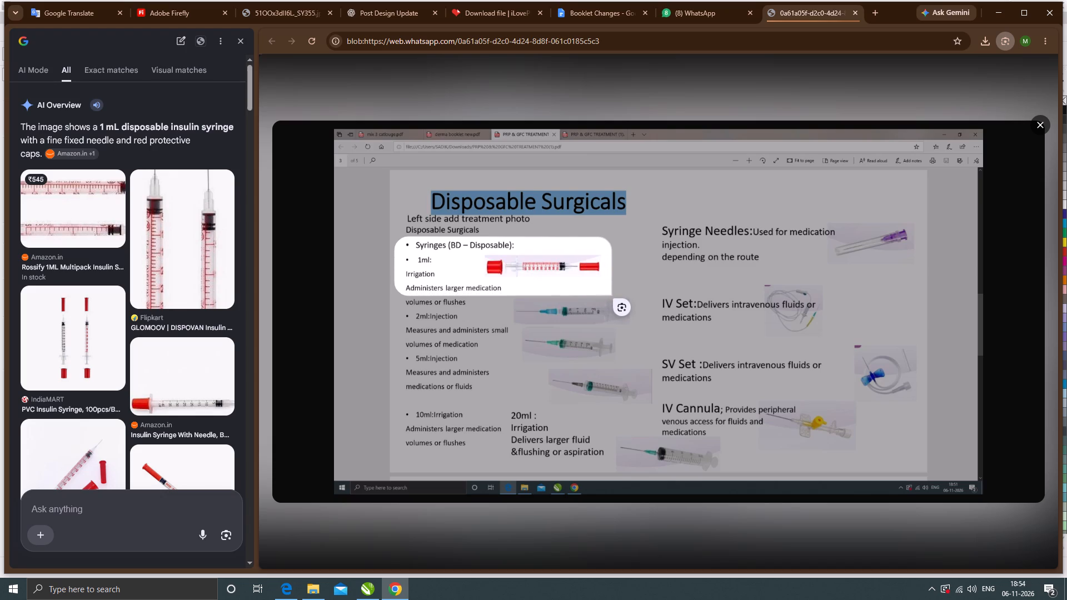
left_click_drag(611, 295, 612, 309)
left_click(440, 330)
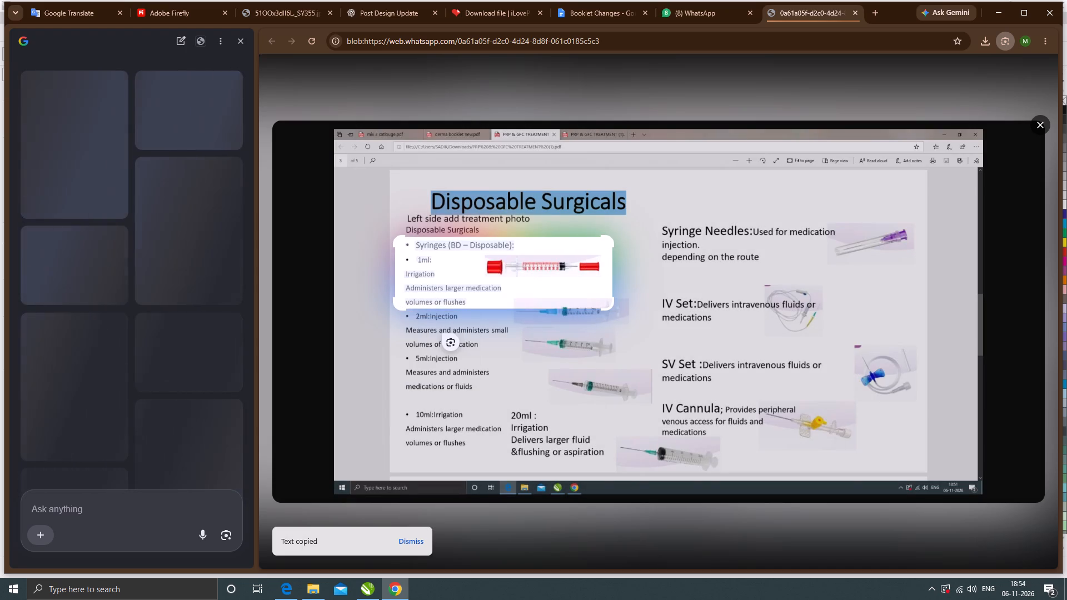
left_click(1001, 9)
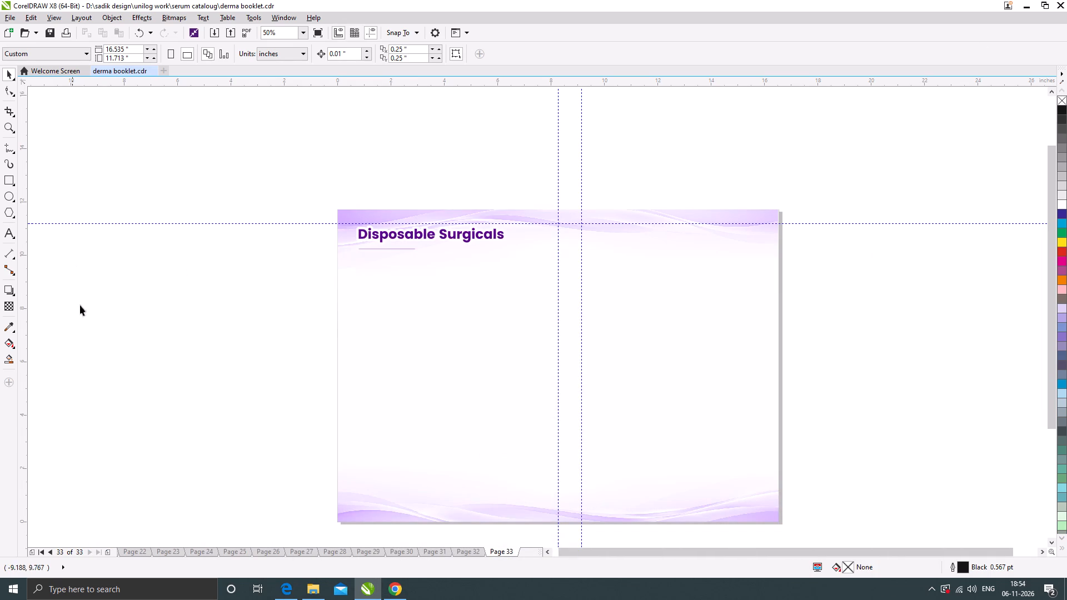
Copy the "Contains anticoagulant," text line from page 31 onto page 33 and place it below the Disposable Surgicals heading.
left_click(474, 552)
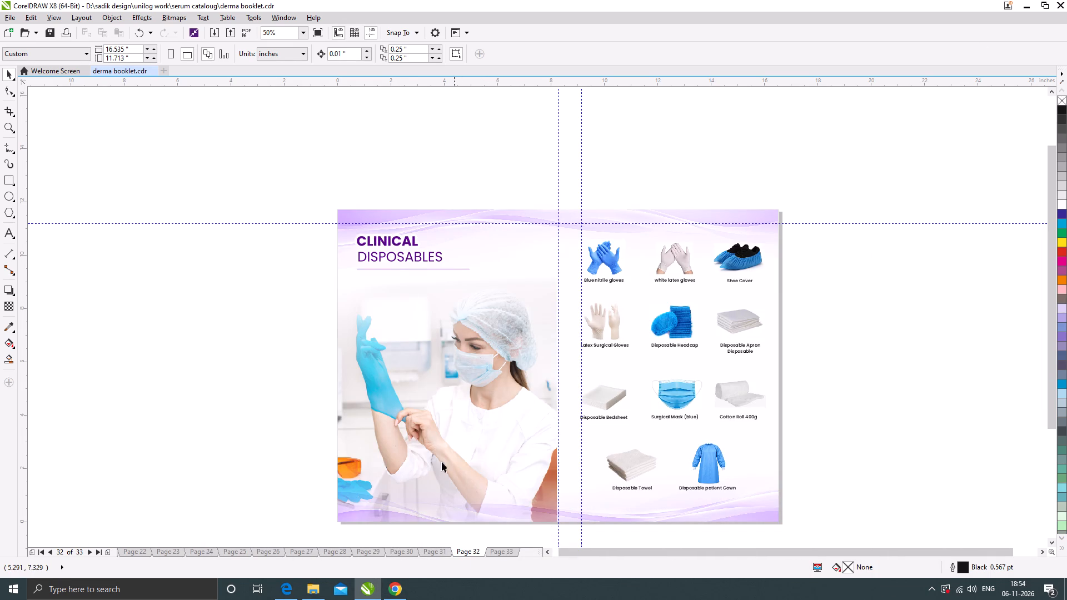
left_click(435, 551)
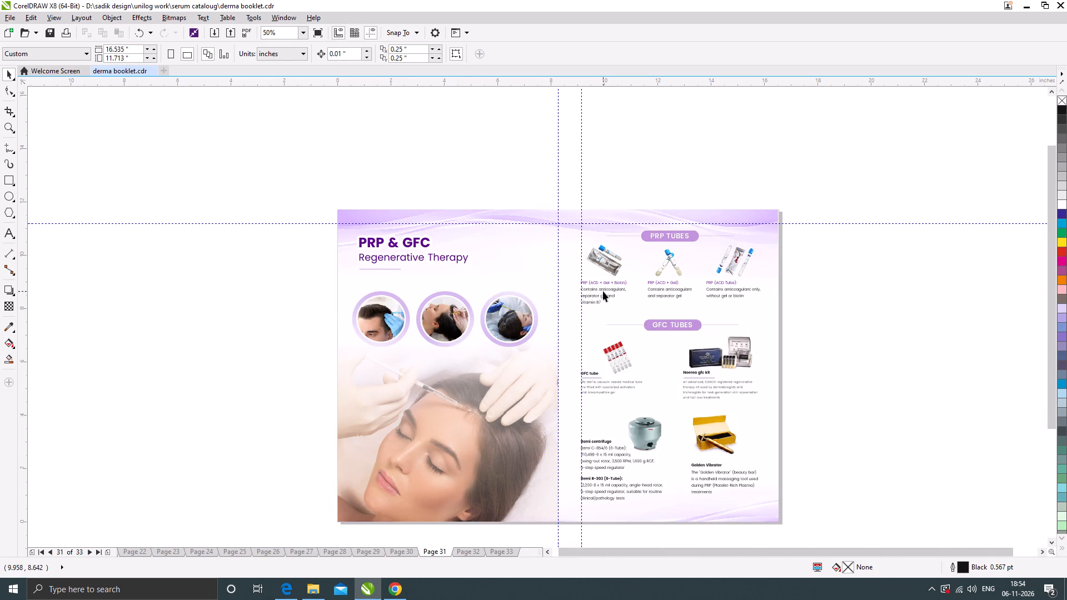
left_click(603, 291)
key("ctrl+c")
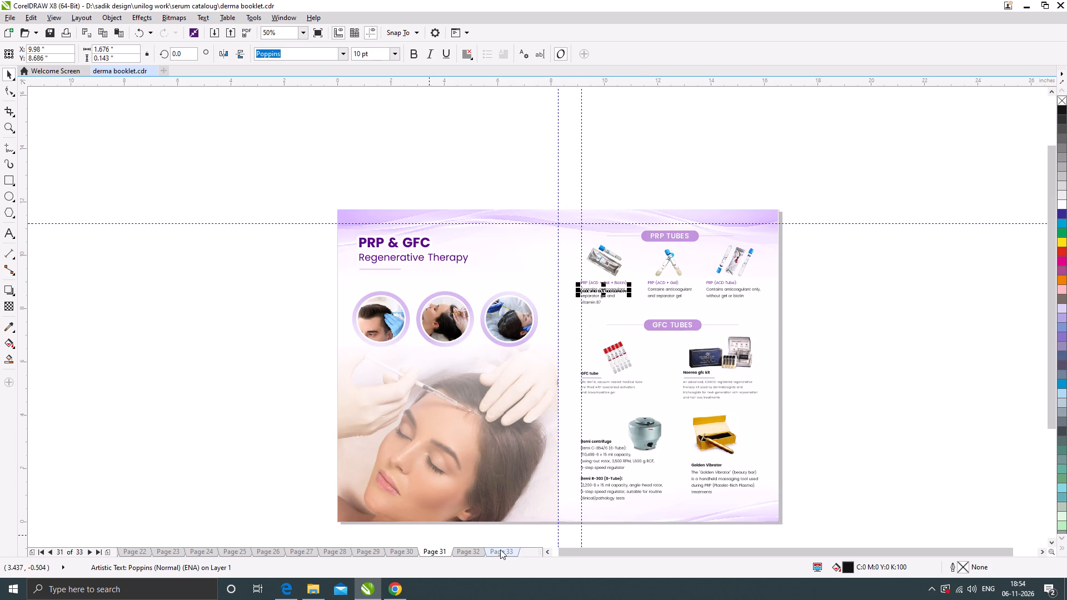
left_click(500, 549)
key("ctrl+v")
scroll(603, 297, "up", 1)
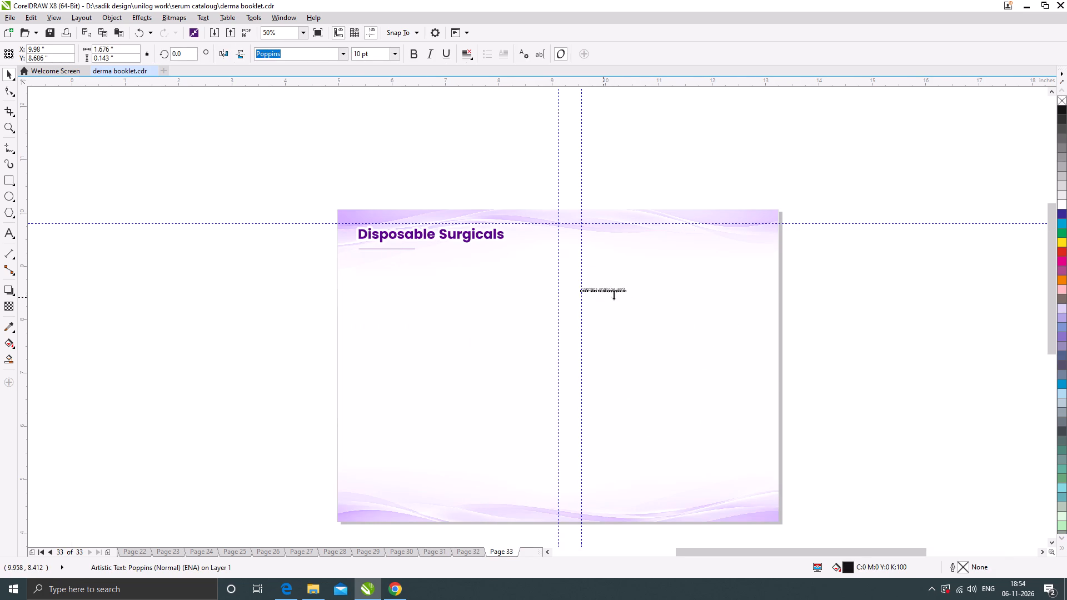
left_click_drag(622, 284, 248, 227)
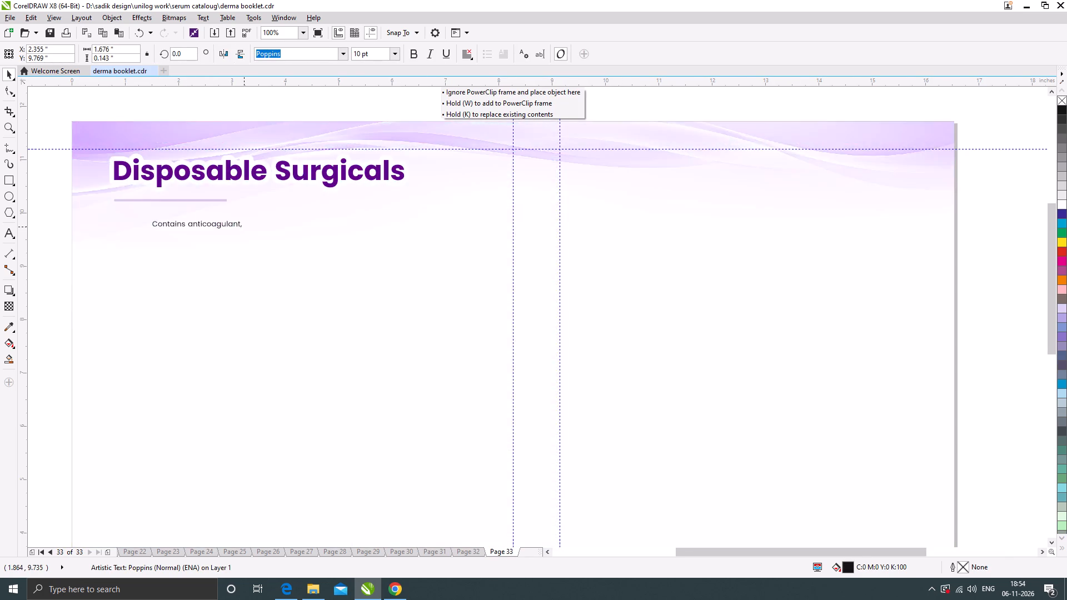
left_click_drag(248, 227, 241, 228)
scroll(195, 220, "up", 1)
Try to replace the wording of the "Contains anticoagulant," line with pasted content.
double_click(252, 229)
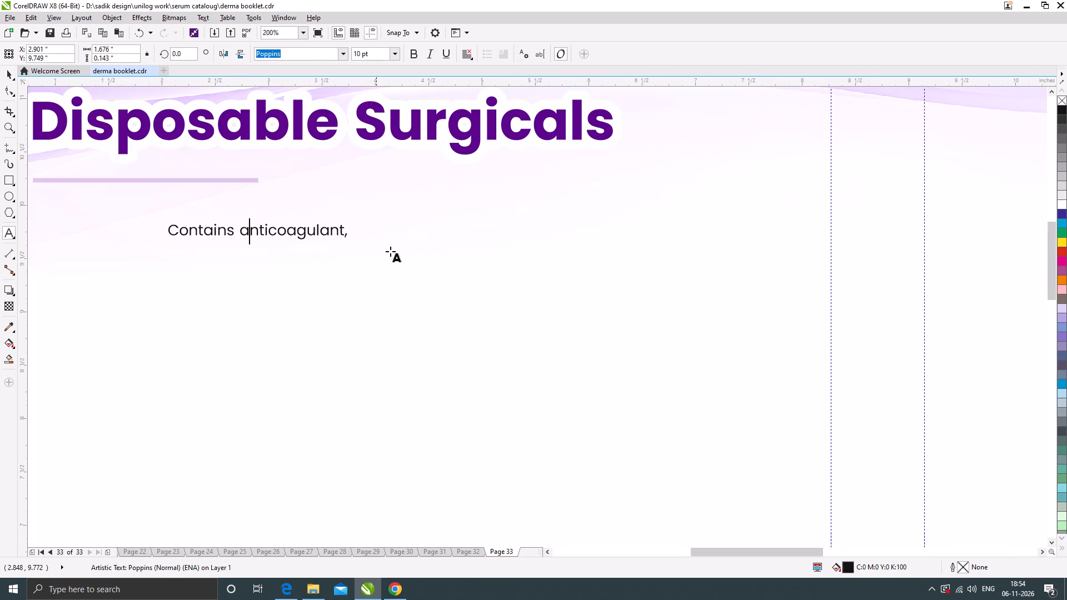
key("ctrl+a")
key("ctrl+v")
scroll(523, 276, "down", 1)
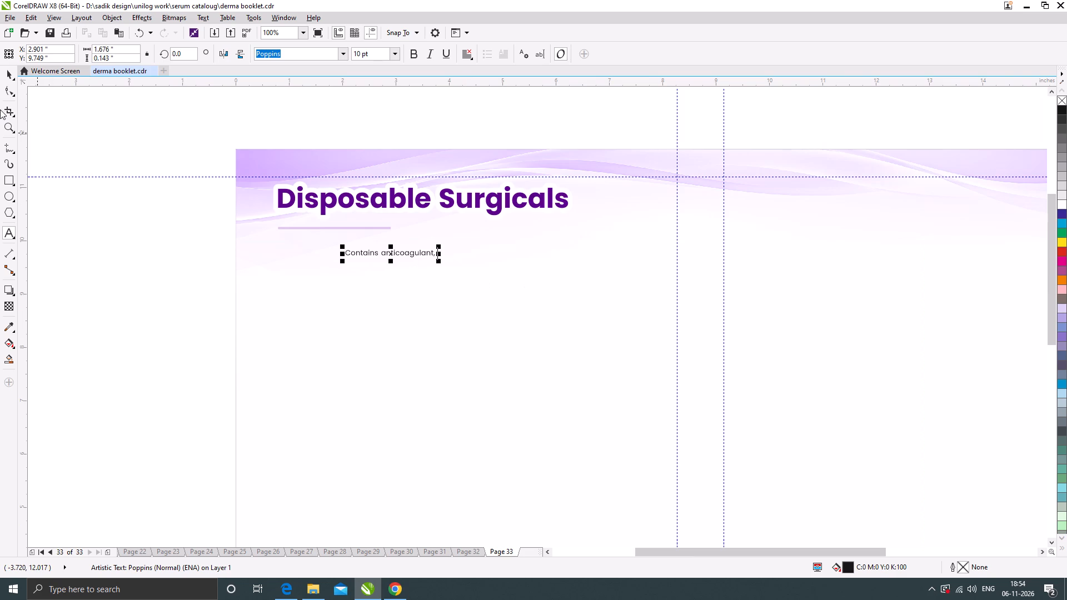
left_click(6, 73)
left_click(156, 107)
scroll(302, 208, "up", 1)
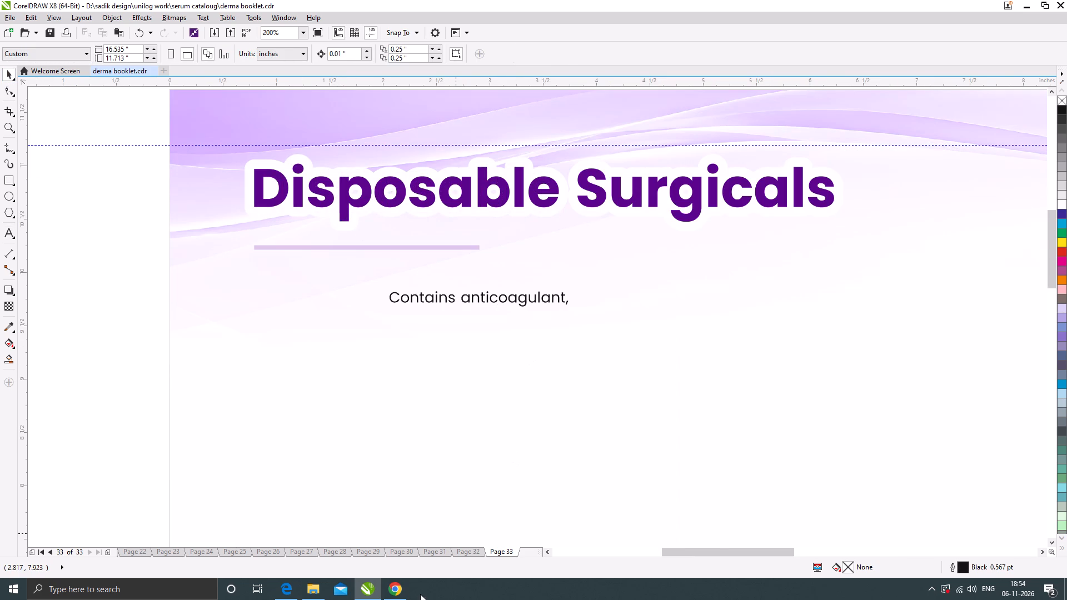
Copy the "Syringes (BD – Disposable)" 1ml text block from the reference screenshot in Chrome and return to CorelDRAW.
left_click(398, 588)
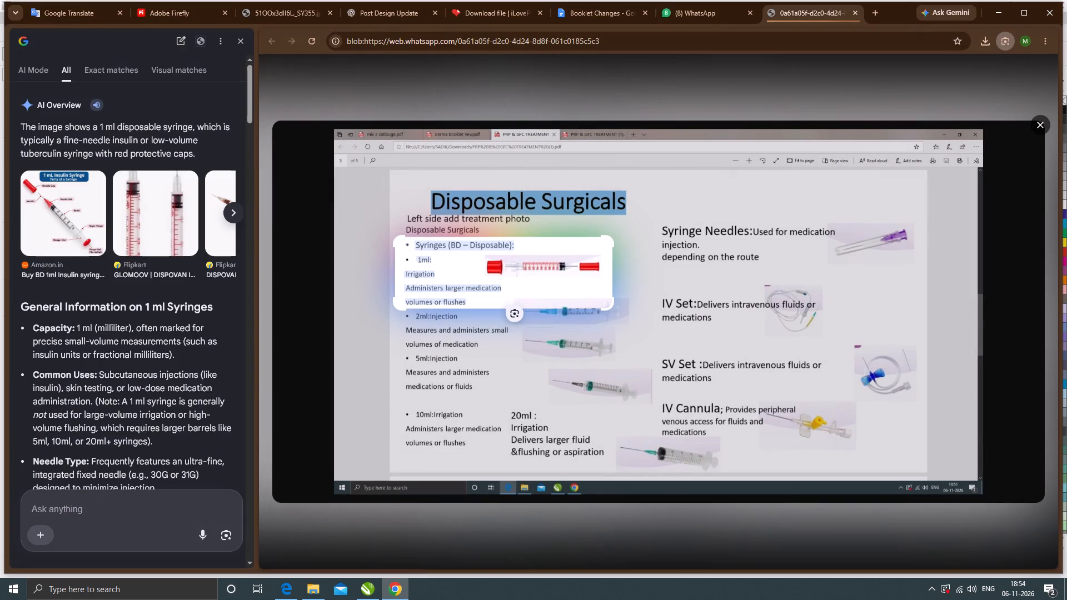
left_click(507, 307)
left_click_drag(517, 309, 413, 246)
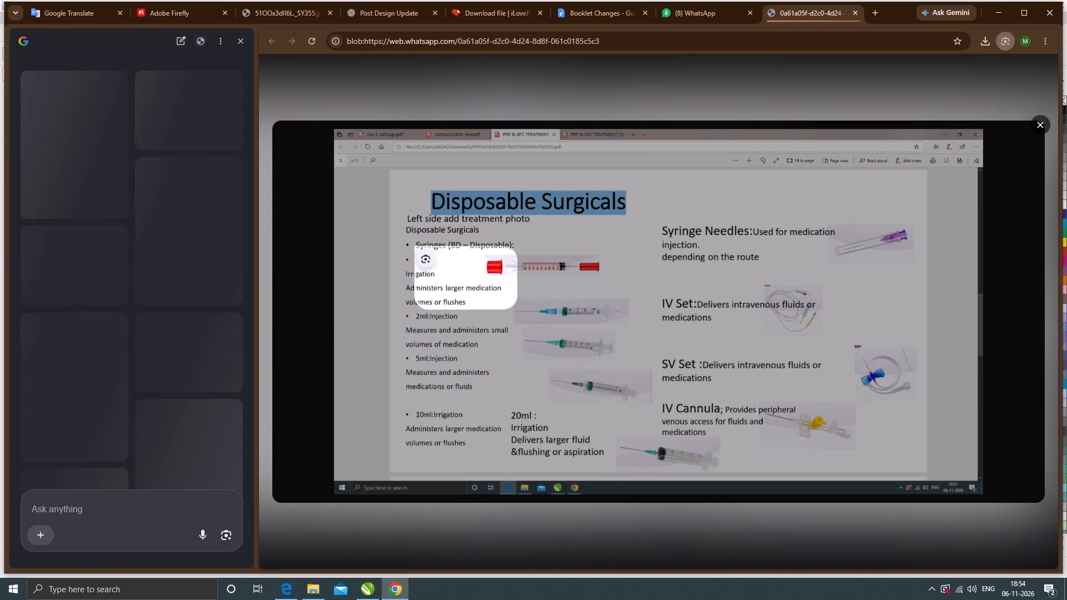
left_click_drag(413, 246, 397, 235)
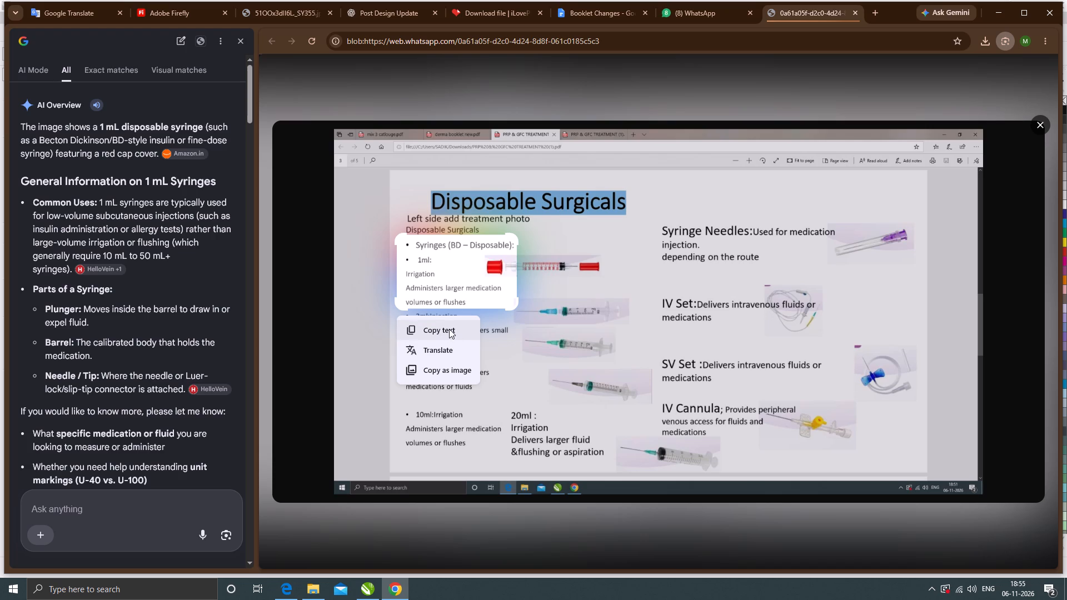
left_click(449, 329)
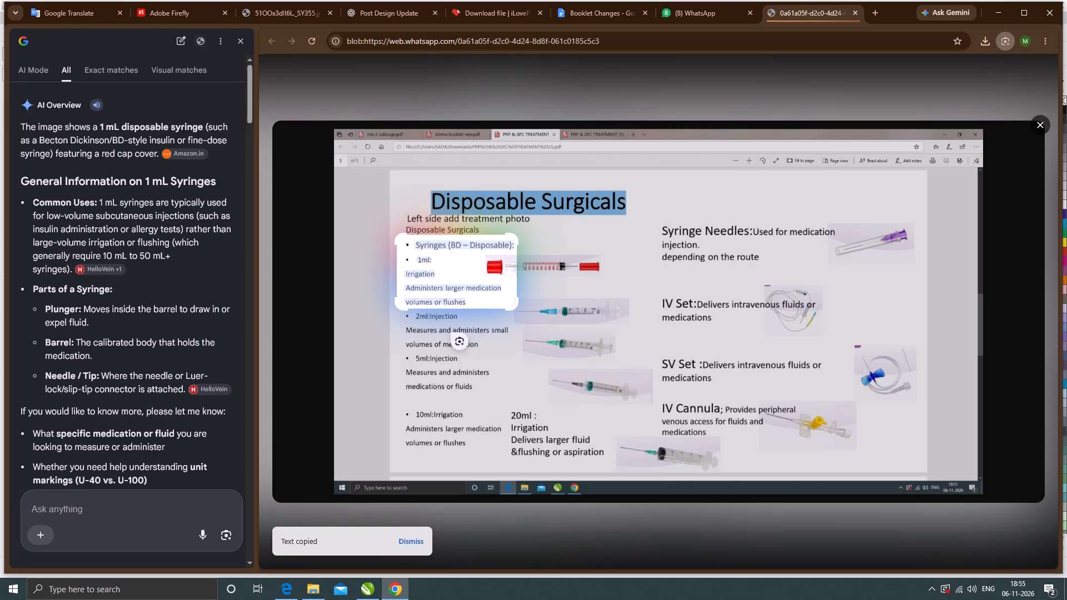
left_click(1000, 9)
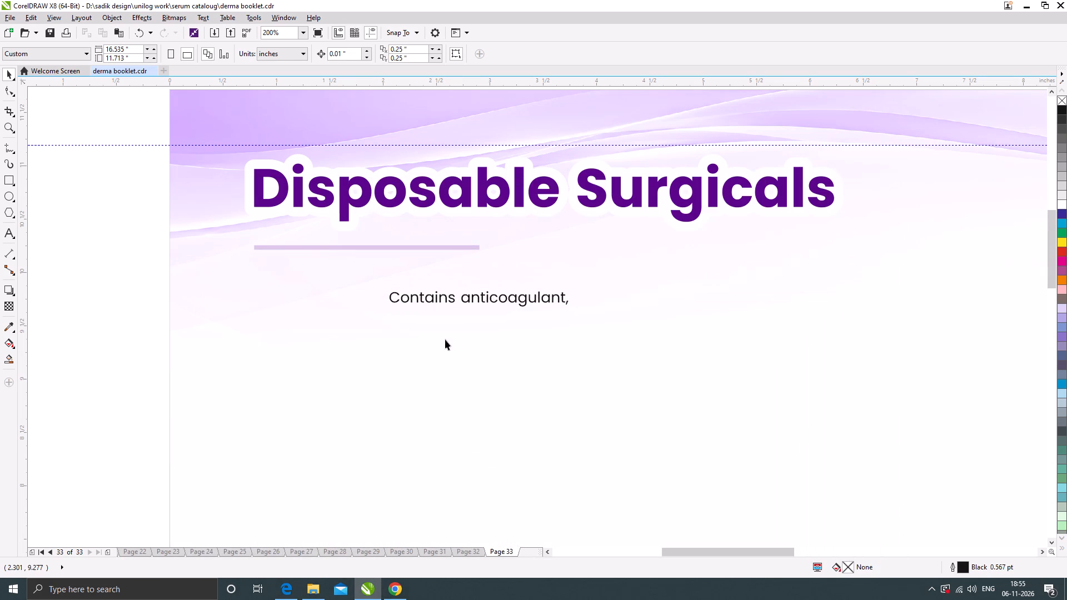
Switch to the reference screenshot in Chrome and copy its text from "Syringes (BD – Disposable):" through the 1ml description ending "volumes or flushes".
left_click(397, 590)
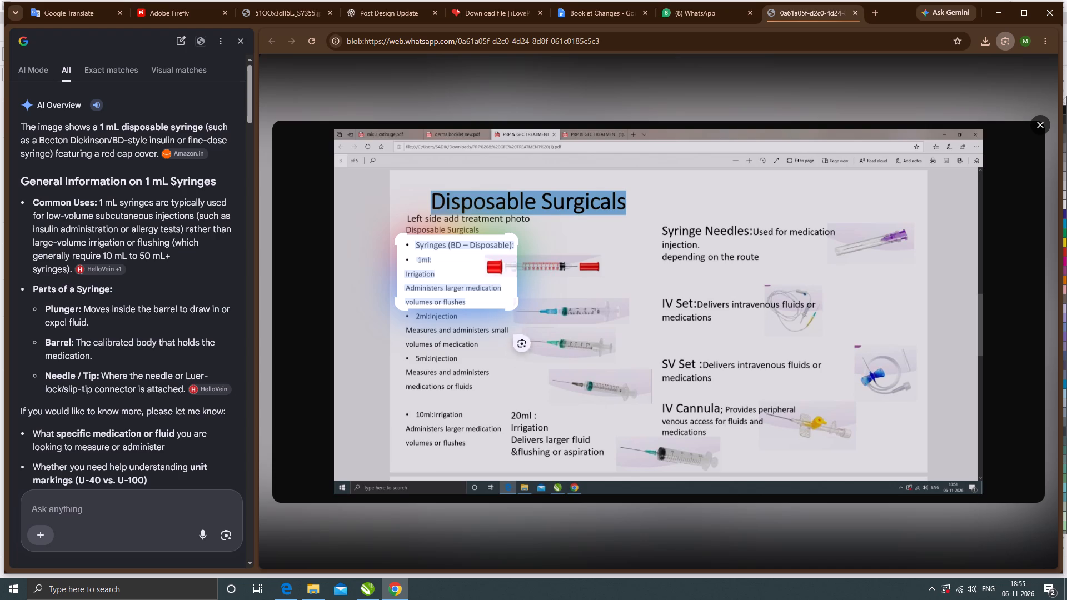
left_click(504, 301)
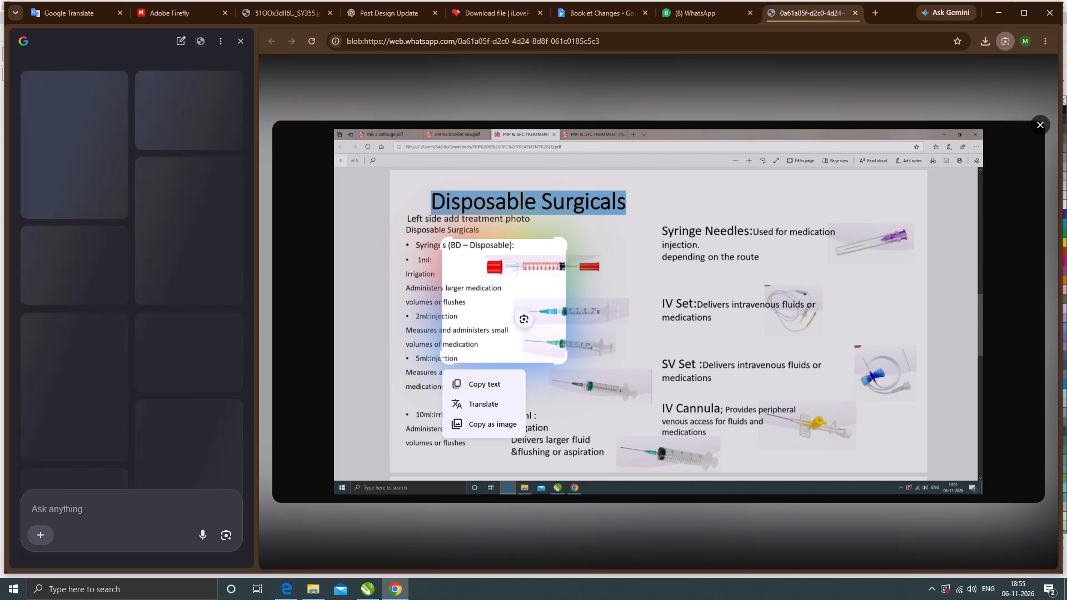
left_click_drag(516, 304, 398, 233)
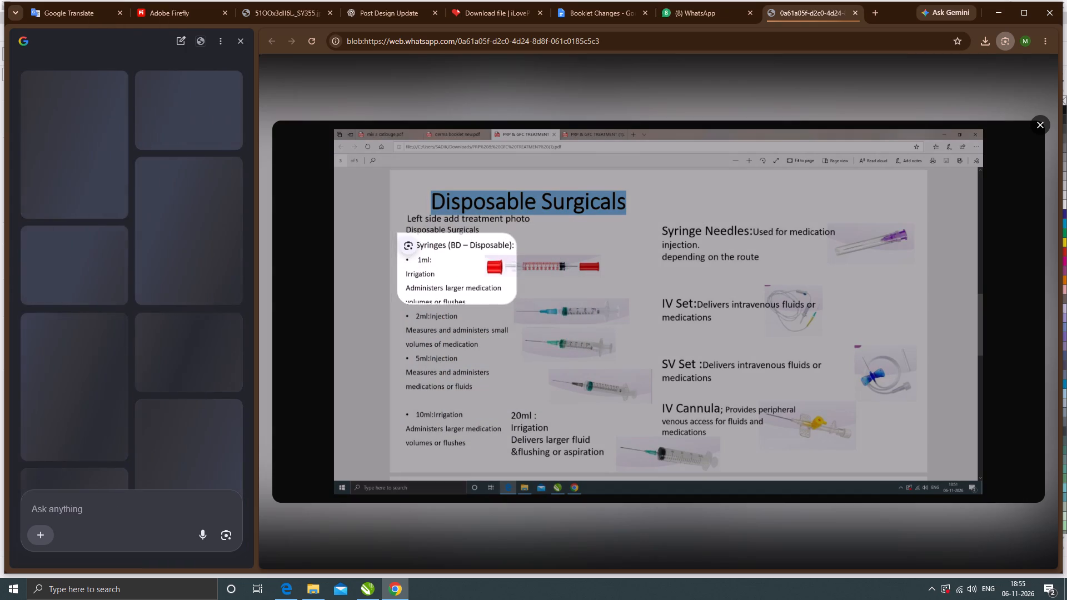
left_click_drag(398, 233, 391, 237)
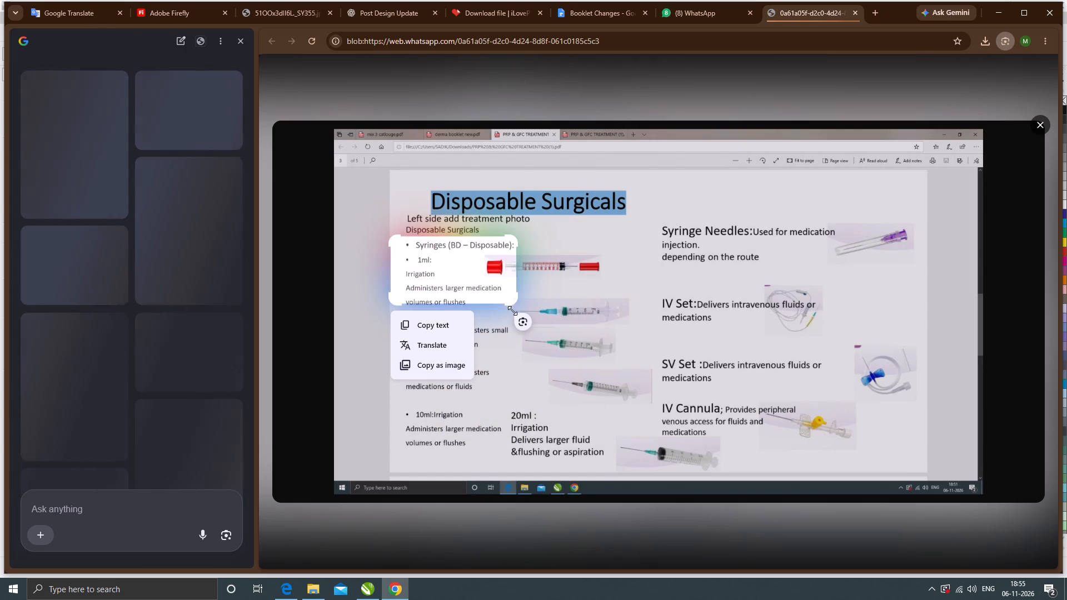
left_click(512, 313)
left_click_drag(518, 304, 389, 236)
left_click_drag(512, 303, 513, 304)
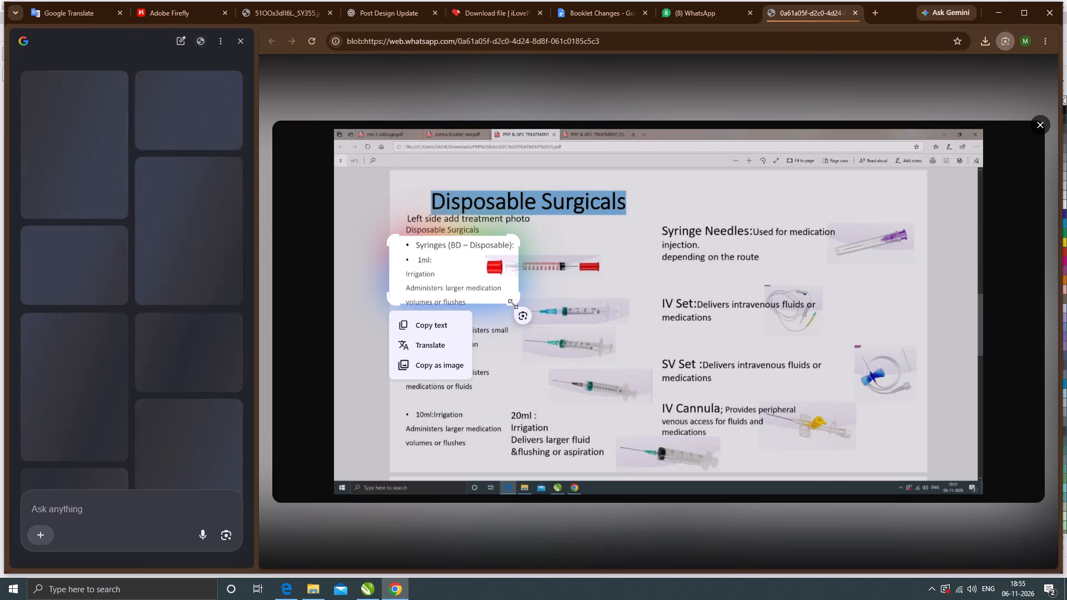
left_click_drag(513, 304, 519, 308)
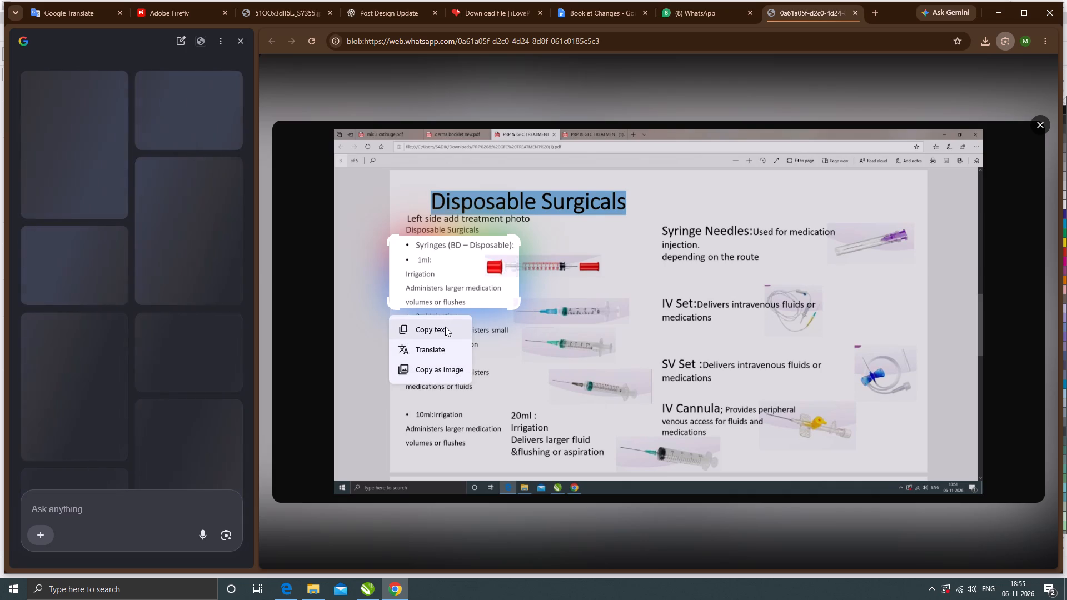
left_click(443, 330)
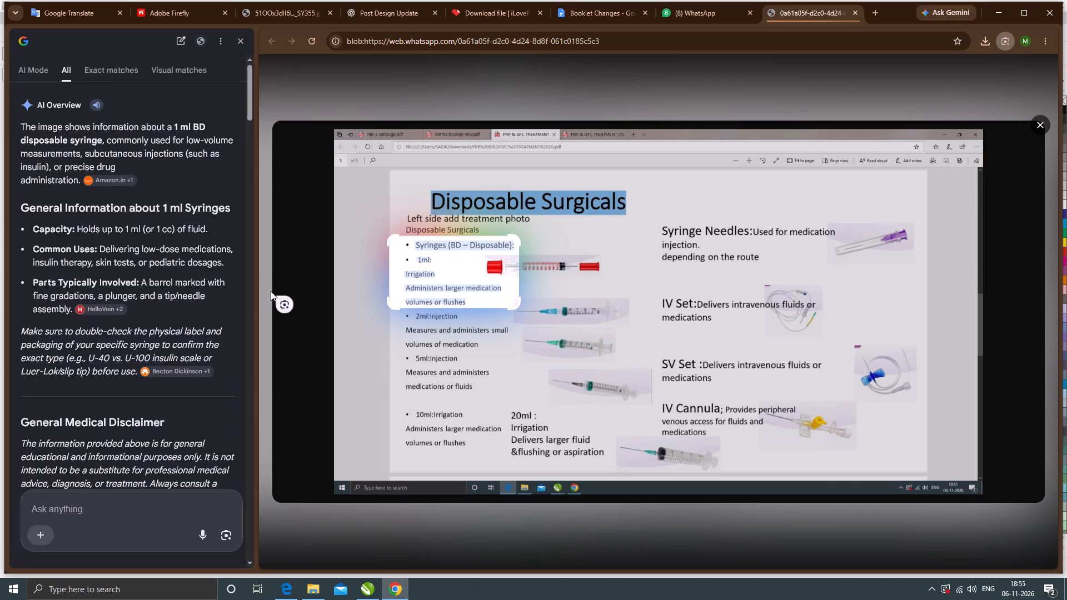
left_click(398, 250)
left_click_drag(398, 240, 521, 283)
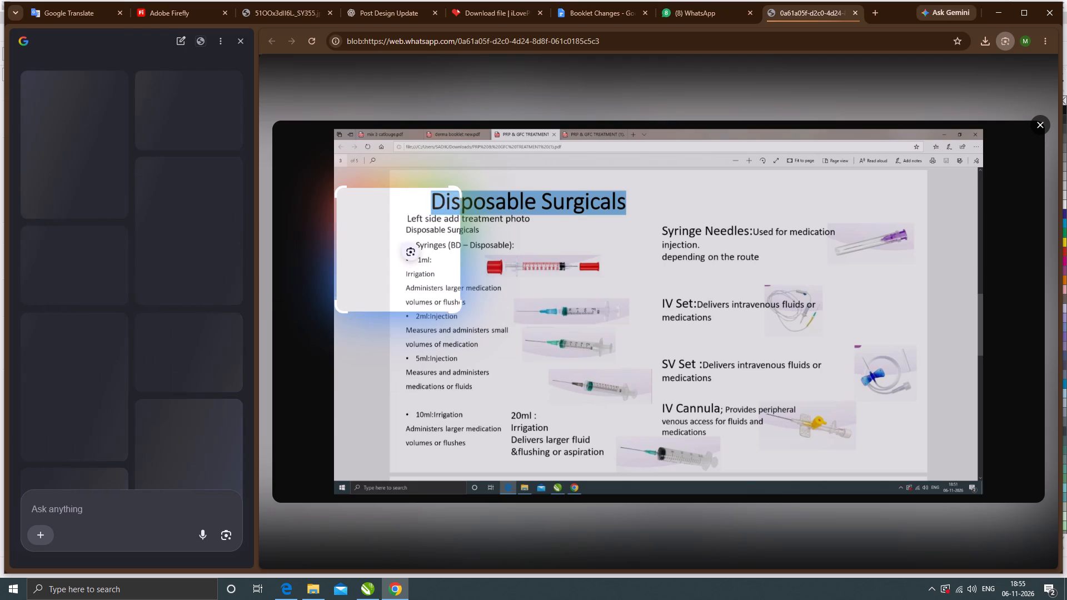
left_click_drag(521, 283, 528, 307)
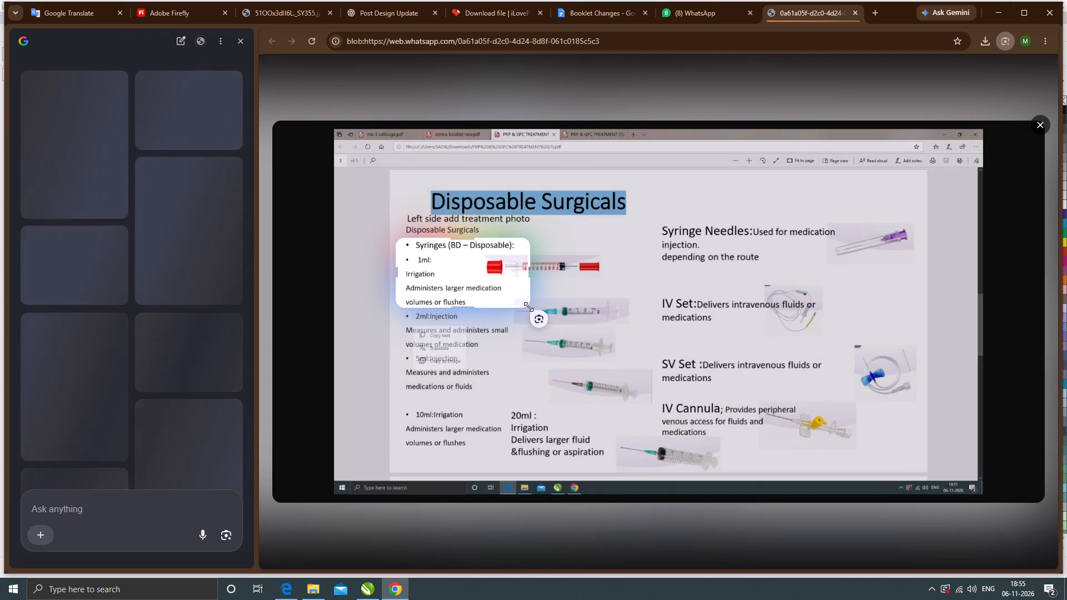
left_click(450, 328)
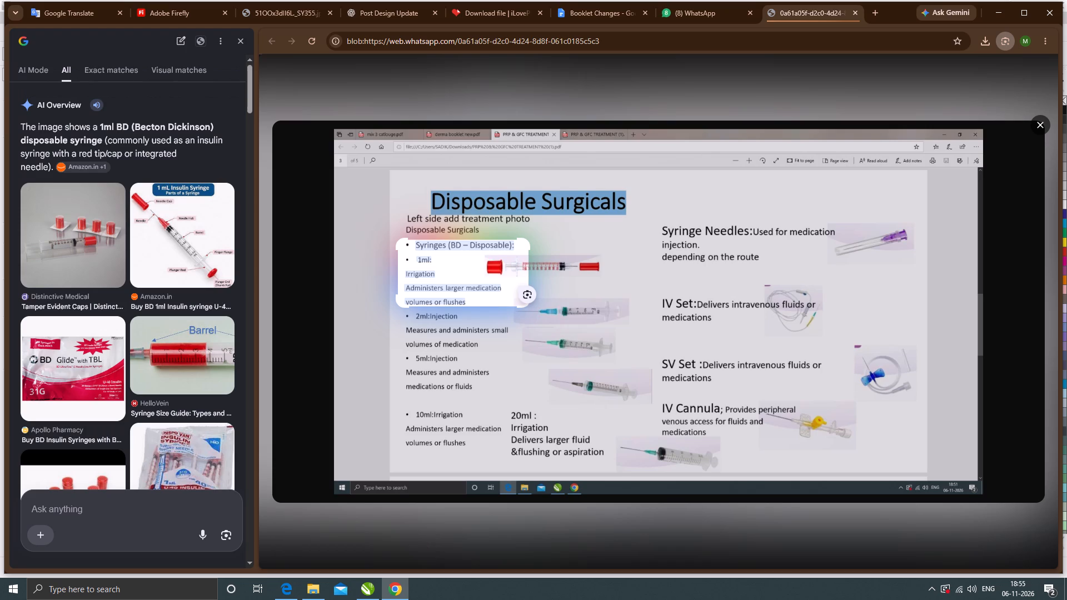
Back in CorelDRAW, replace the "Contains anticoagulant," line with the copied Syringes (BD-Disposable) 1ml text.
left_click(998, 10)
double_click(435, 300)
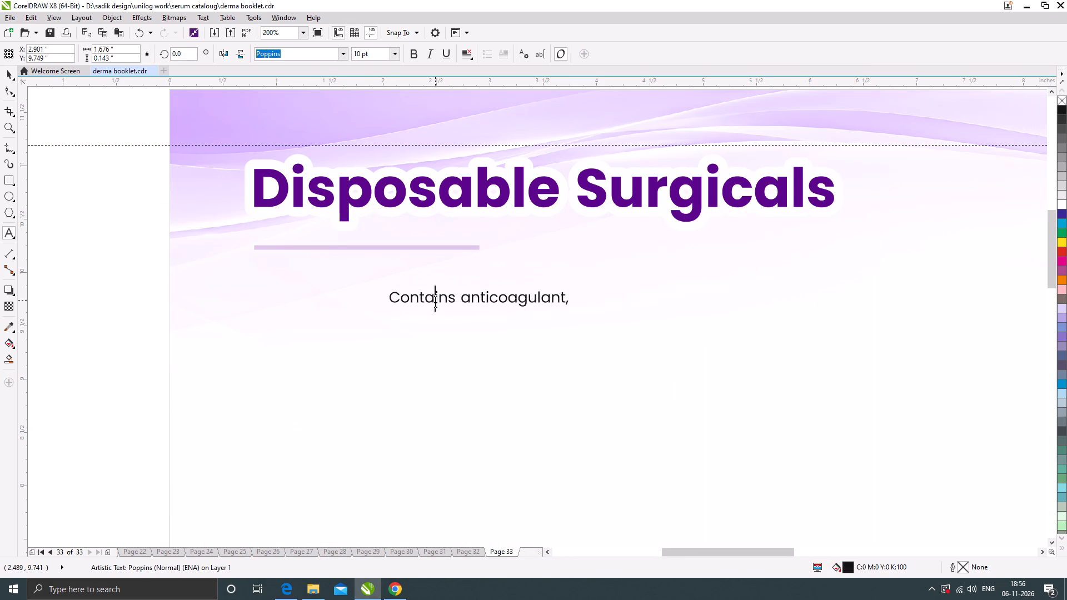
Replace the whole "Contains anticoagulant," line with the copied Syringes (BD-Disposable) 1ml Irrigation text, ending with "volumes or flushes".
key("ctrl+a")
key("ctrl+v")
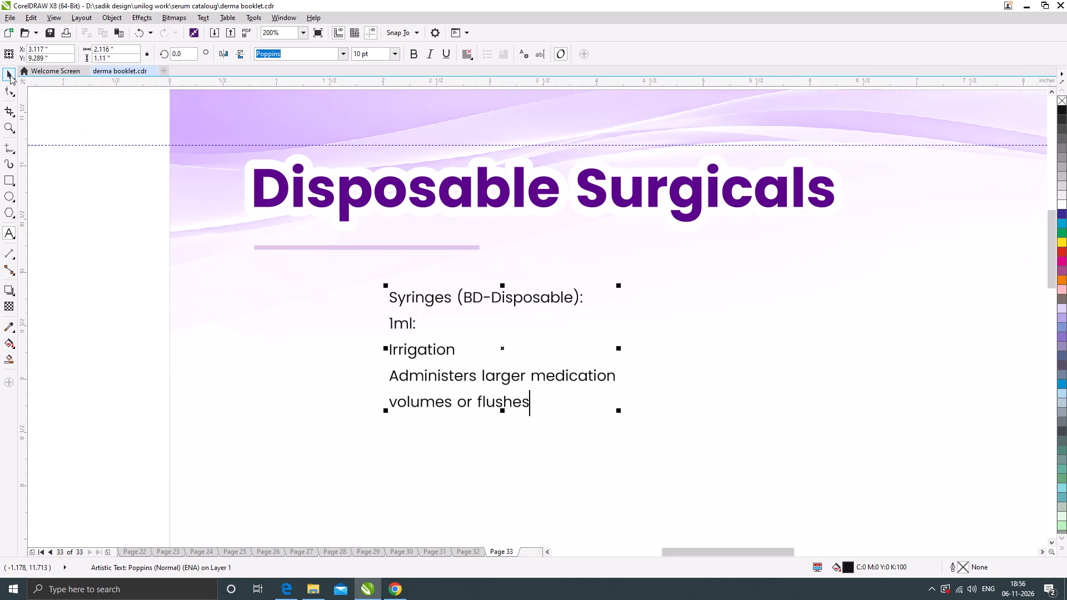
left_click(10, 75)
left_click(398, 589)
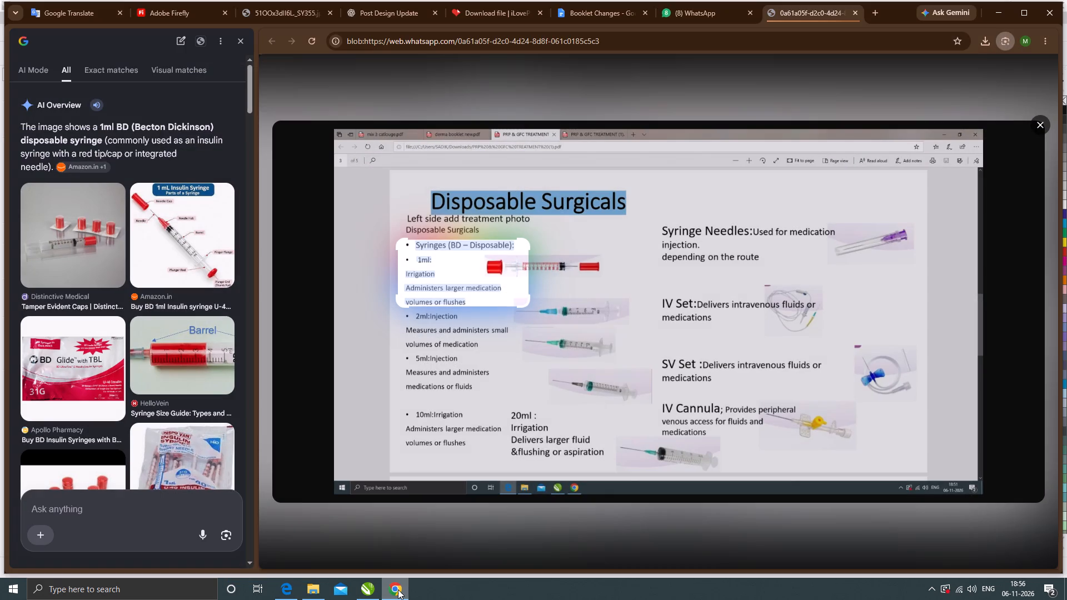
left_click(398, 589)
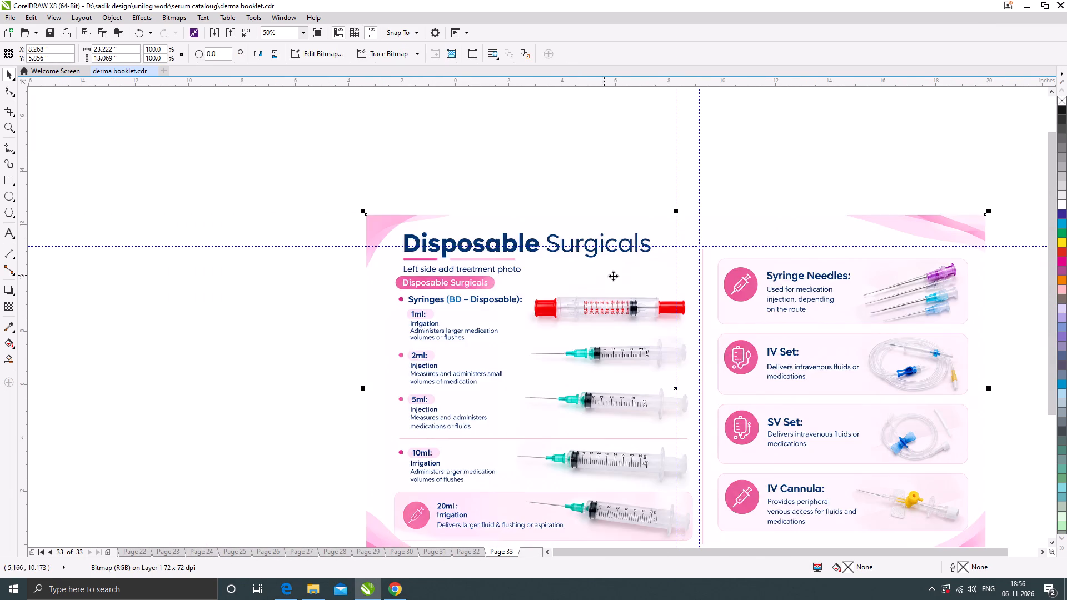
scroll(643, 239, "down", 1)
left_click_drag(779, 284, 535, 284)
left_click_drag(576, 222, 519, 242)
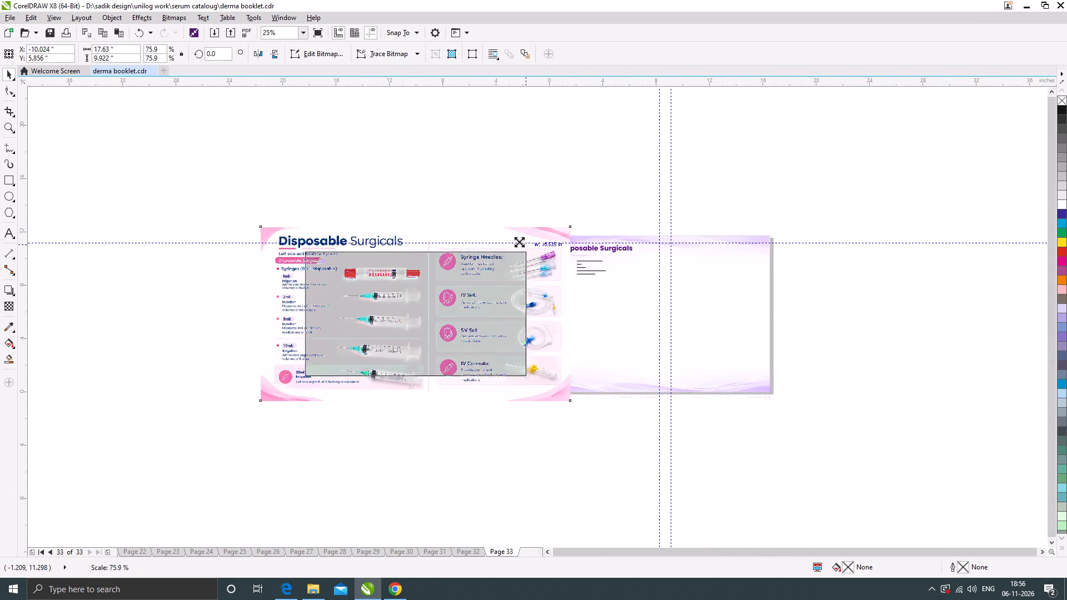
left_click_drag(519, 242, 508, 243)
left_click_drag(468, 292, 452, 295)
scroll(418, 303, "up", 1)
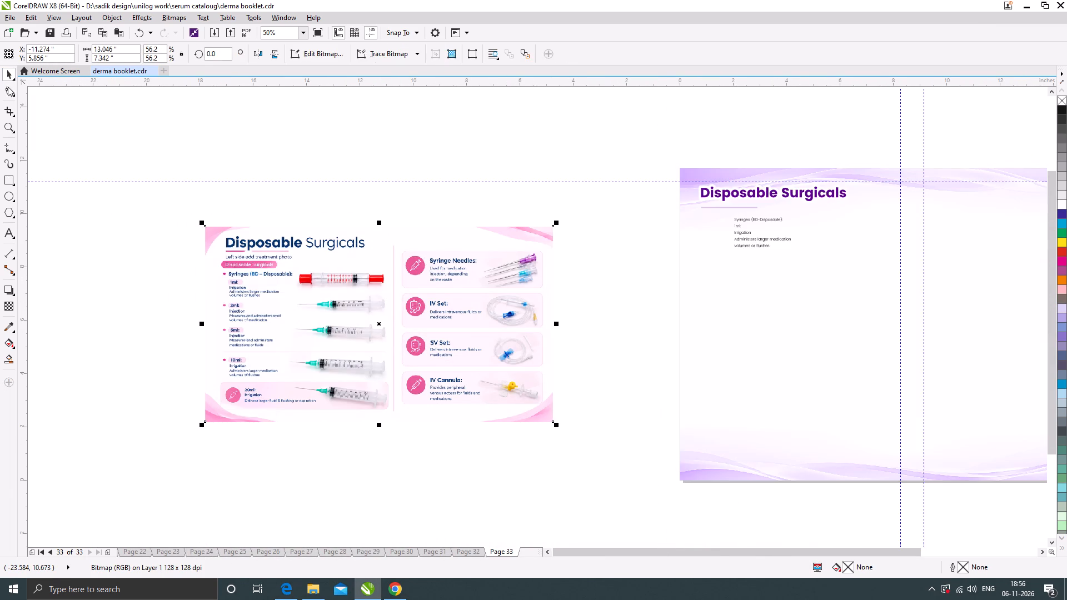
Crop the pasted design image with the Shape tool to its syringes half, about 6.92 inches wide.
left_click(8, 87)
left_click_drag(554, 266, 391, 271)
left_click(10, 75)
Move the cropped syringes image close beside page 33's left edge and enlarge it proportionally as a layout reference.
left_click_drag(263, 313, 525, 318)
scroll(606, 299, "up", 1)
scroll(480, 223, "down", 1)
left_click_drag(594, 186, 600, 181)
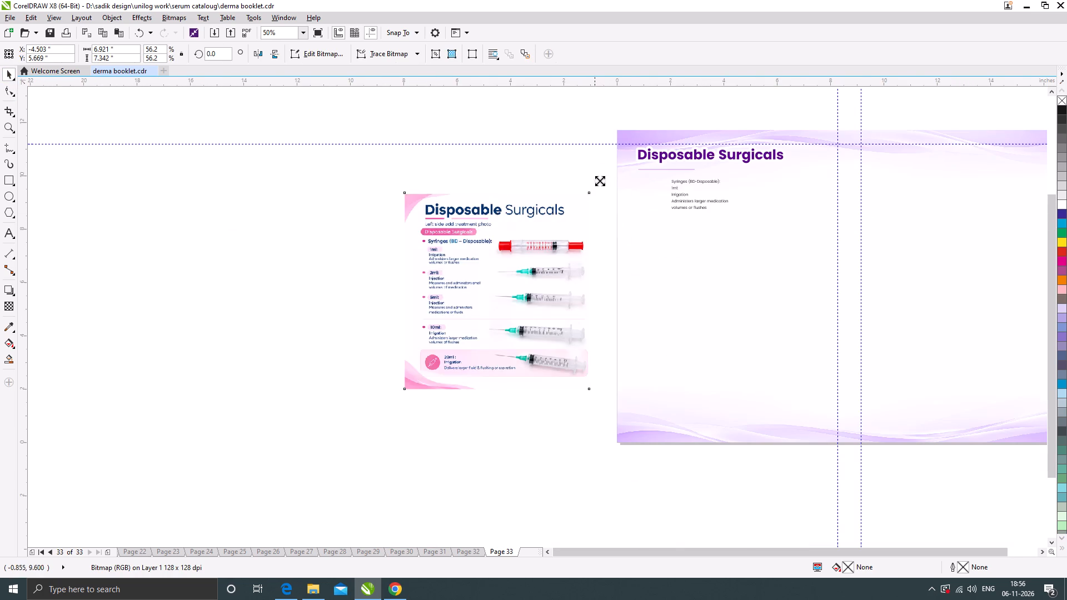
left_click_drag(600, 181, 631, 134)
left_click_drag(590, 205, 561, 205)
left_click(540, 104)
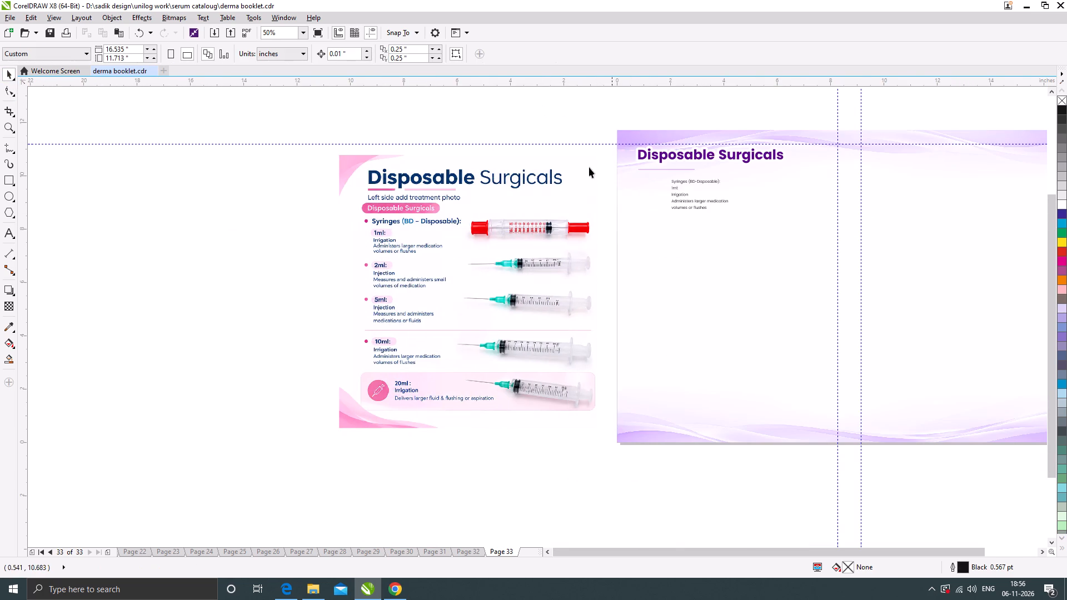
left_click(549, 131)
Move the Syringes text block lower beneath the heading underline and align its left edge with the Disposable Surgicals heading.
scroll(443, 211, "up", 1)
scroll(288, 224, "down", 1)
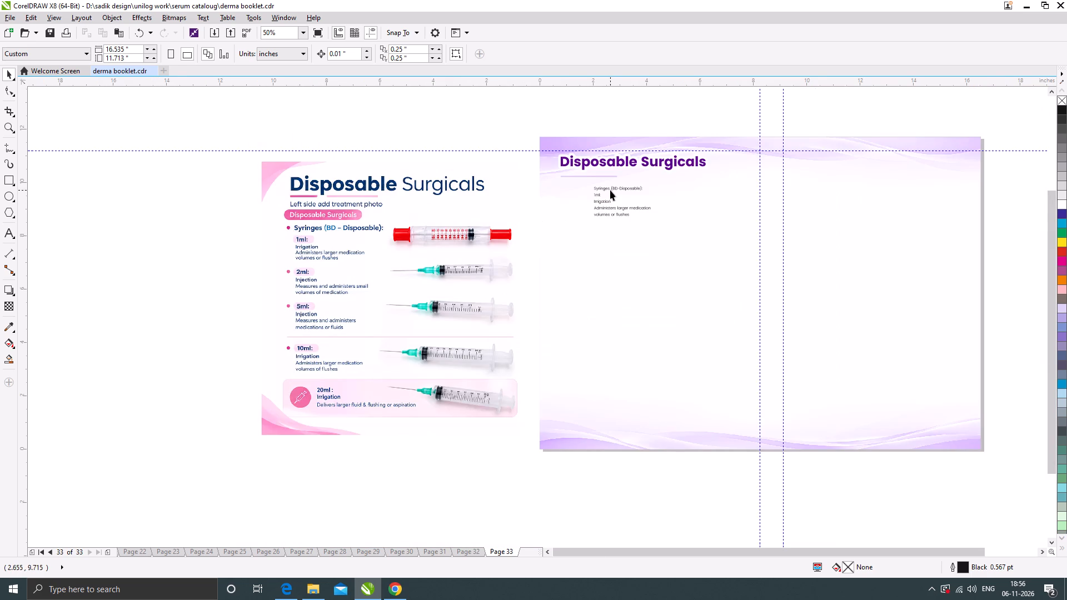
scroll(610, 190, "up", 1)
left_click_drag(614, 187, 610, 213)
scroll(617, 217, "down", 1)
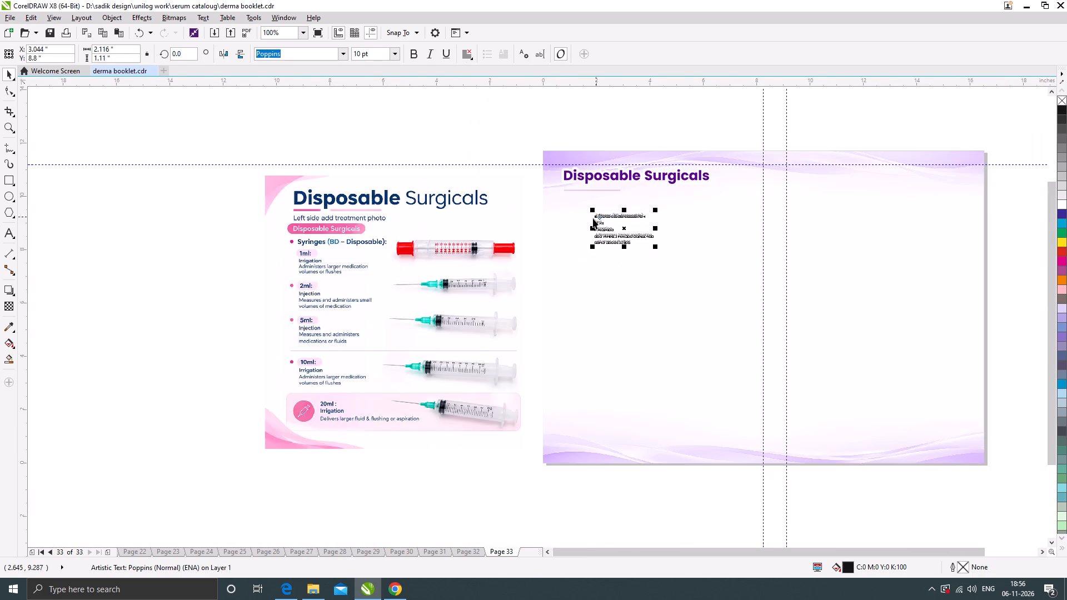
scroll(349, 227, "up", 1)
left_click_drag(856, 206, 795, 208)
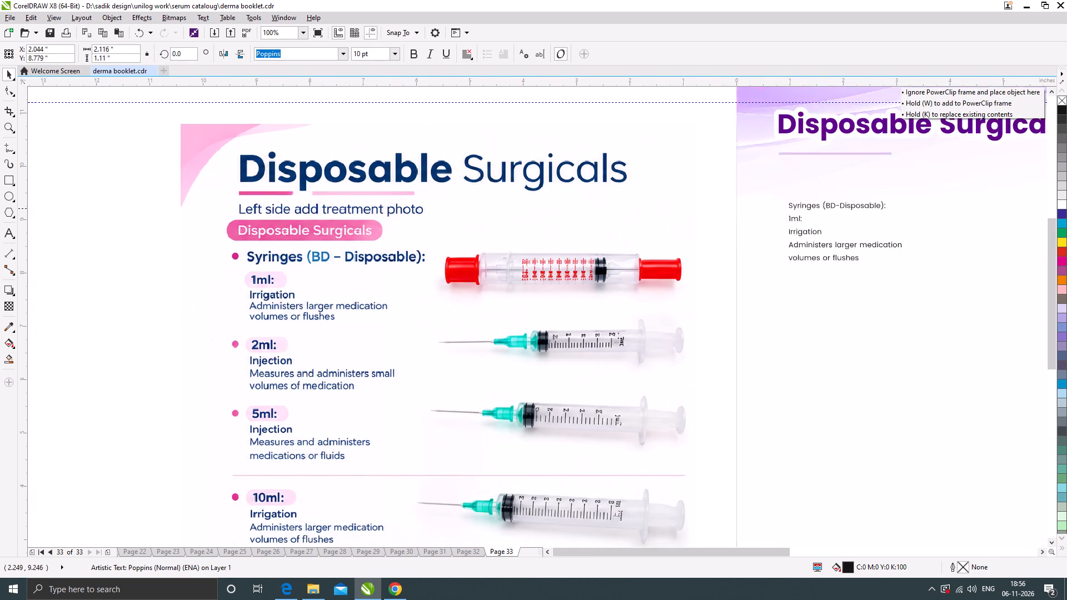
left_click_drag(795, 208, 795, 207)
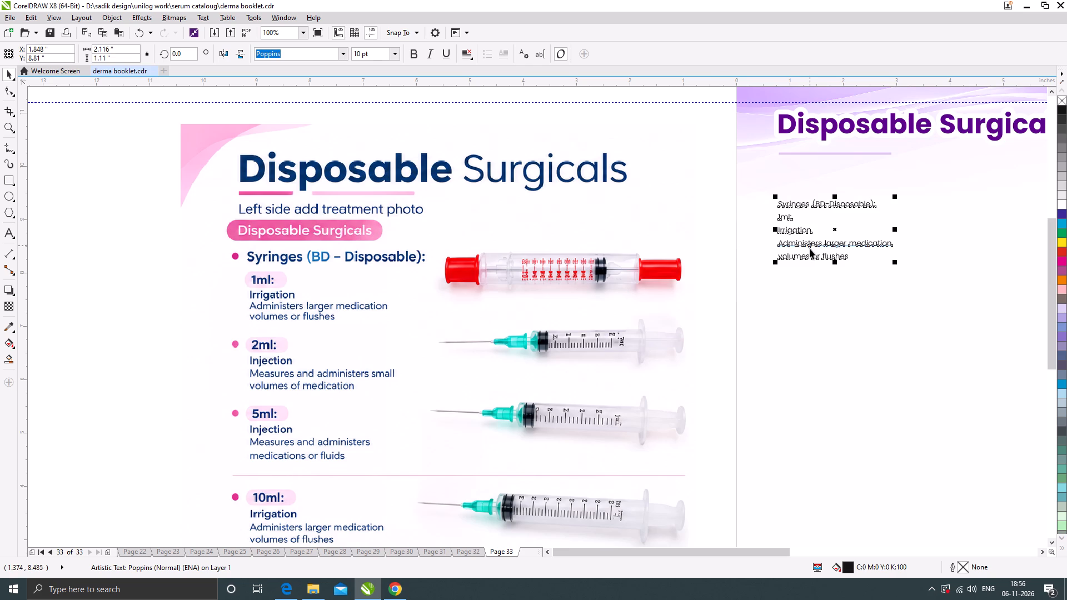
Break the Syringes text block into separate lines and make the "Syringes (BD-Disposable):" line bold at 14 pt.
scroll(725, 251, "down", 1)
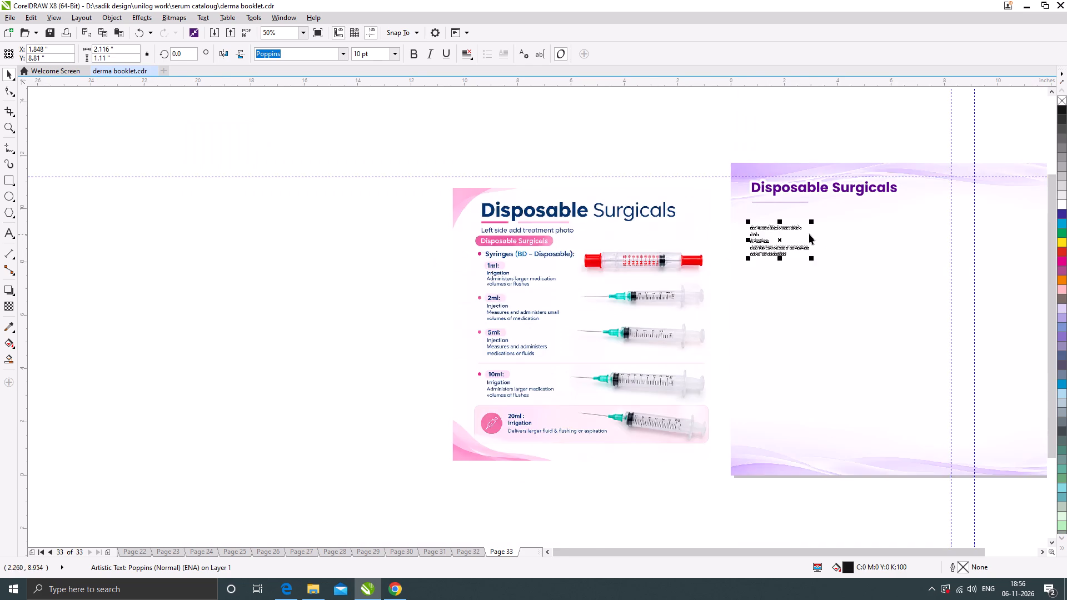
scroll(811, 232, "up", 1)
key("ctrl+k")
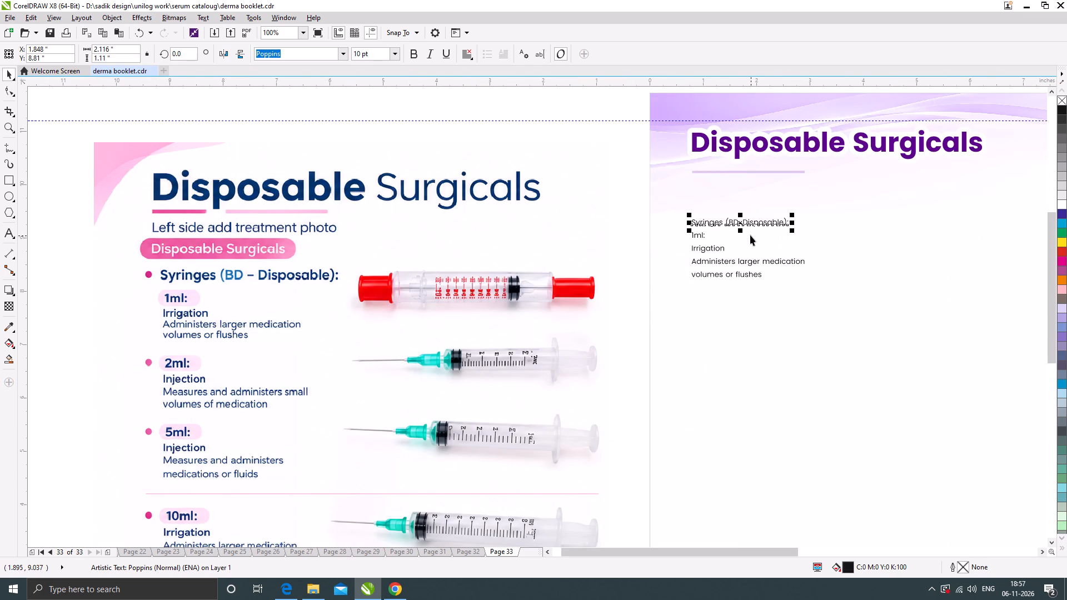
left_click(412, 54)
left_click_drag(383, 57, 345, 57)
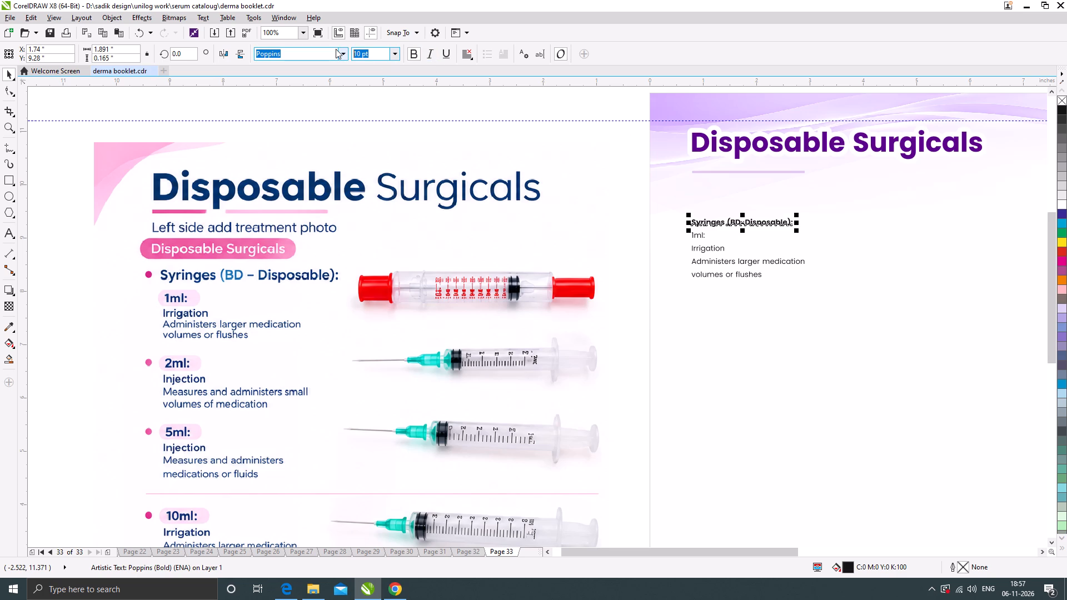
key("1")
key("4")
key("Return")
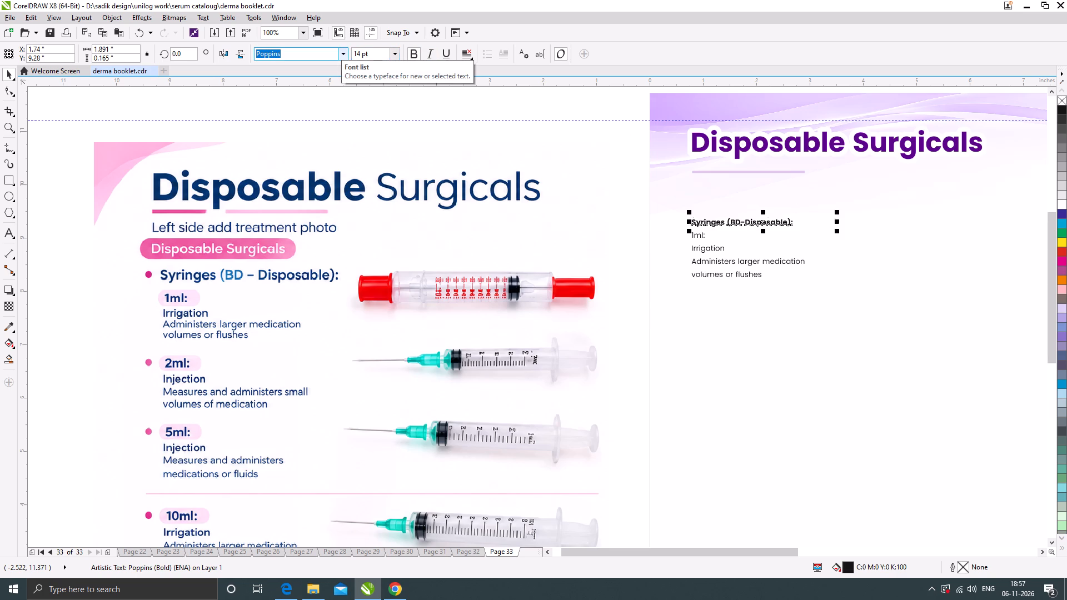
left_click(428, 96)
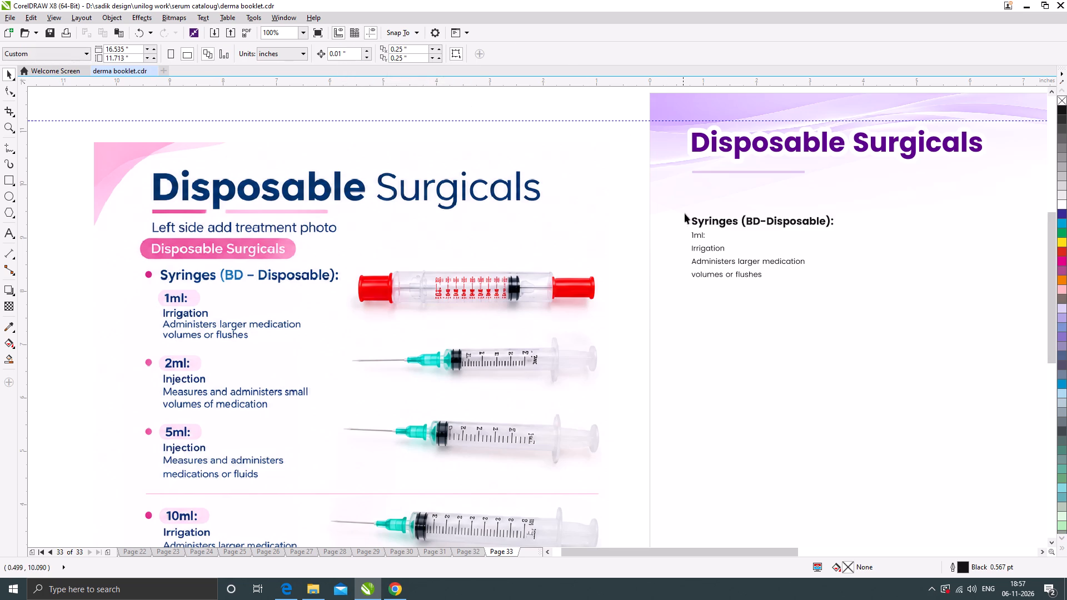
Move the four lines from "1ml:" to "volumes or flushes" slightly down from the Syringes subheading.
left_click_drag(635, 231, 749, 260)
left_click_drag(749, 260, 846, 290)
left_click_drag(781, 262, 782, 274)
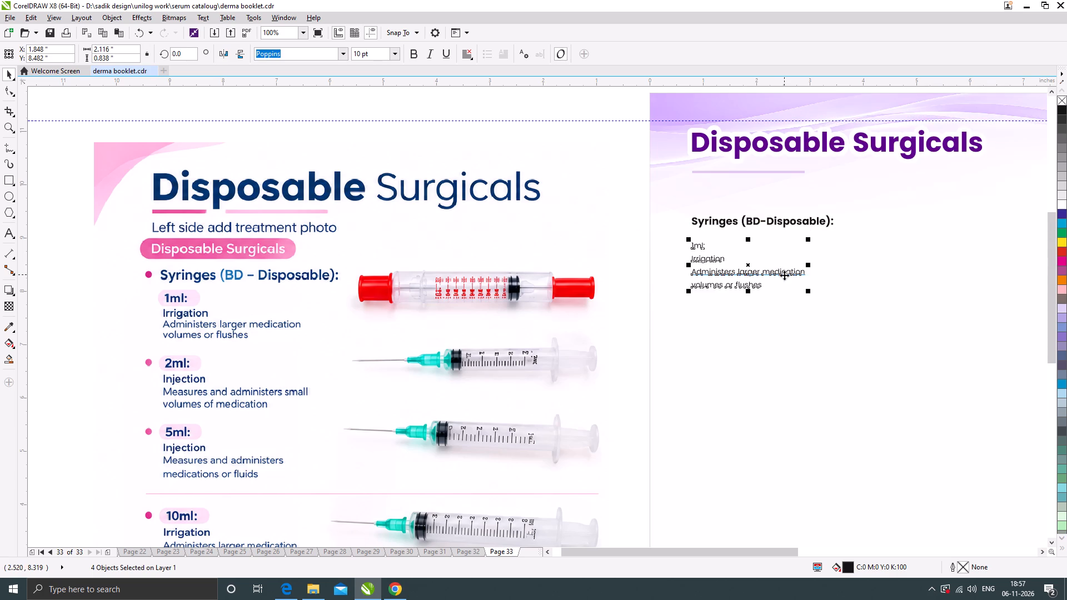
Copy the rounded purple rectangle behind the PRP TUBES label on page 31 onto page 33 and place it just above the page.
left_click(626, 289)
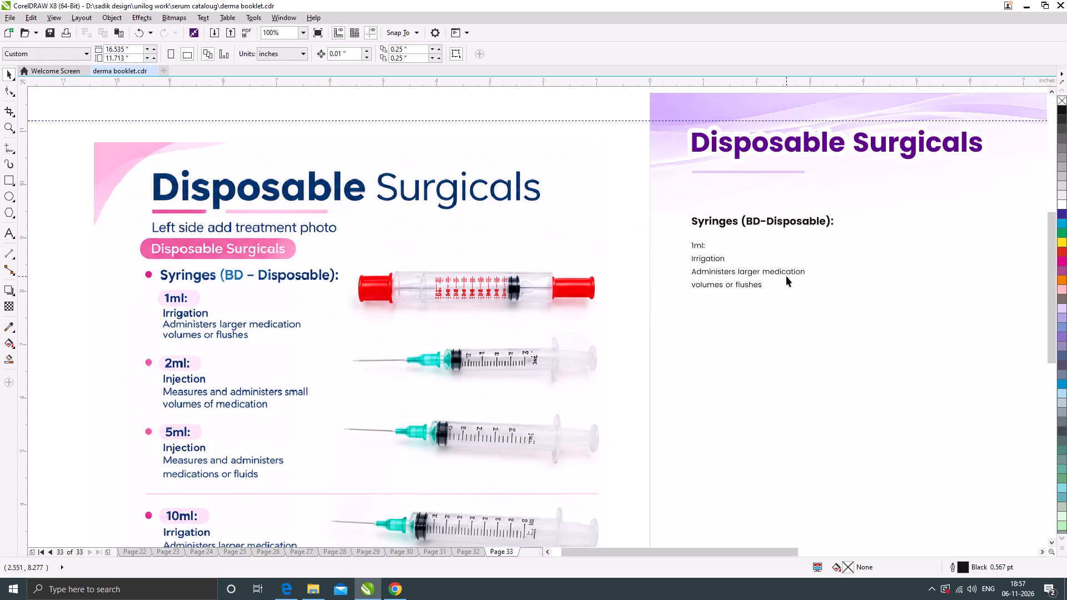
left_click(468, 553)
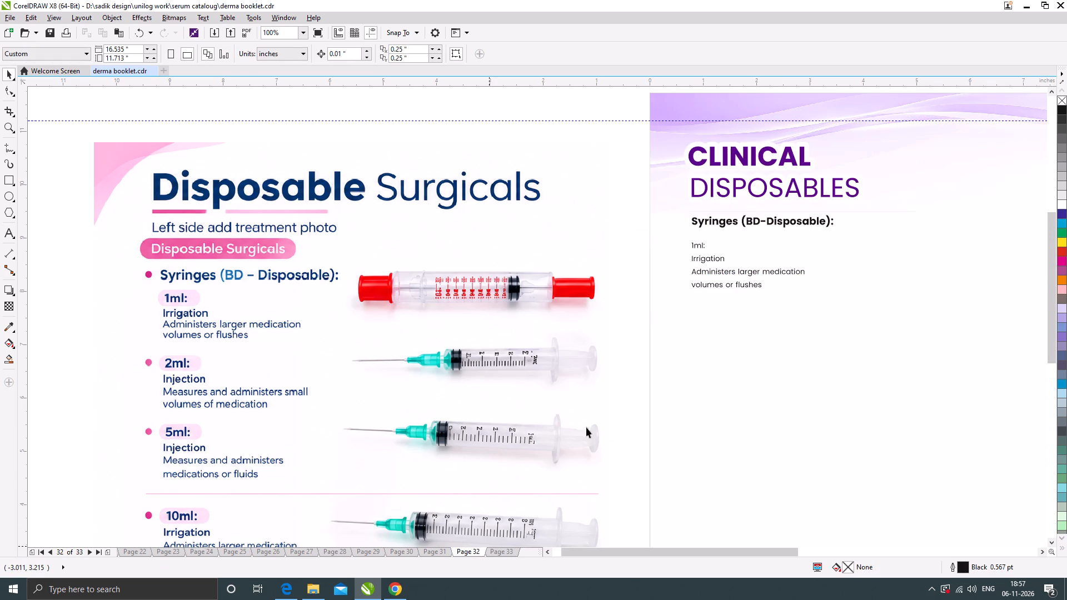
scroll(545, 226, "down", 1)
left_click(434, 552)
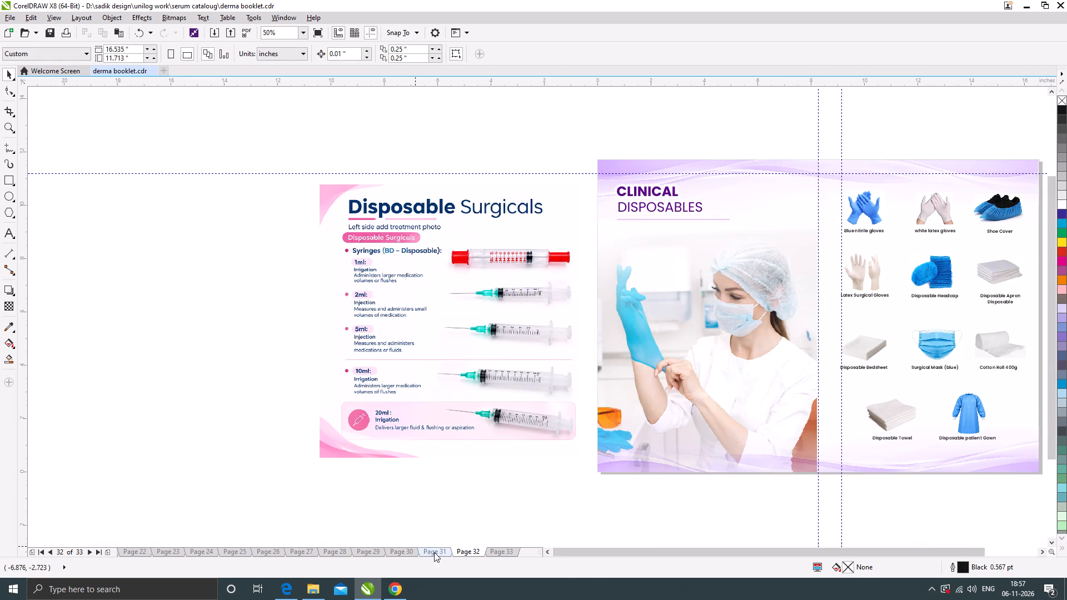
left_click(956, 186)
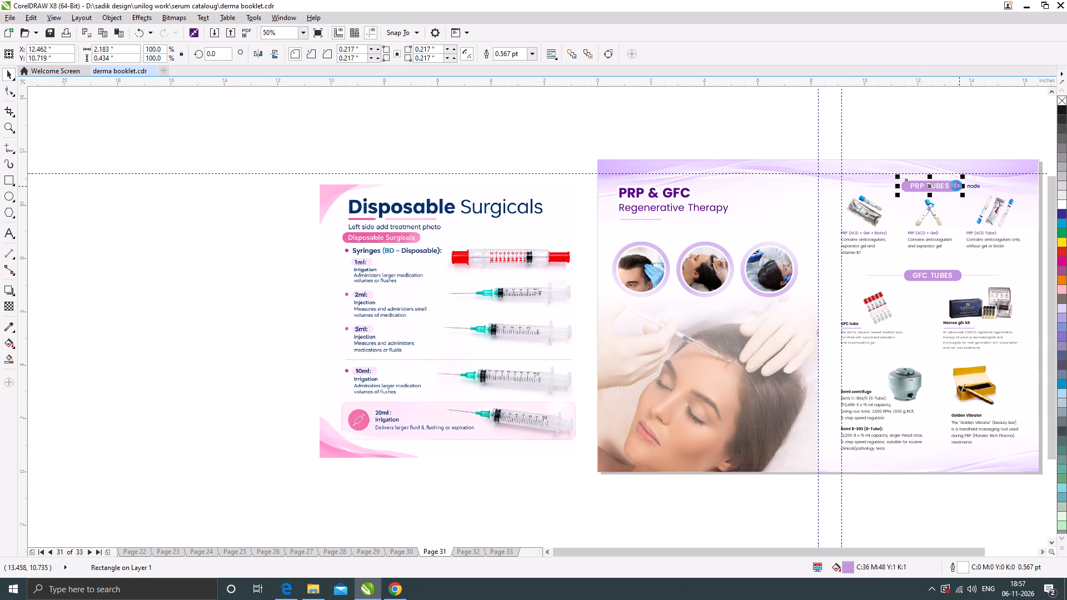
key("ctrl+c")
left_click(495, 551)
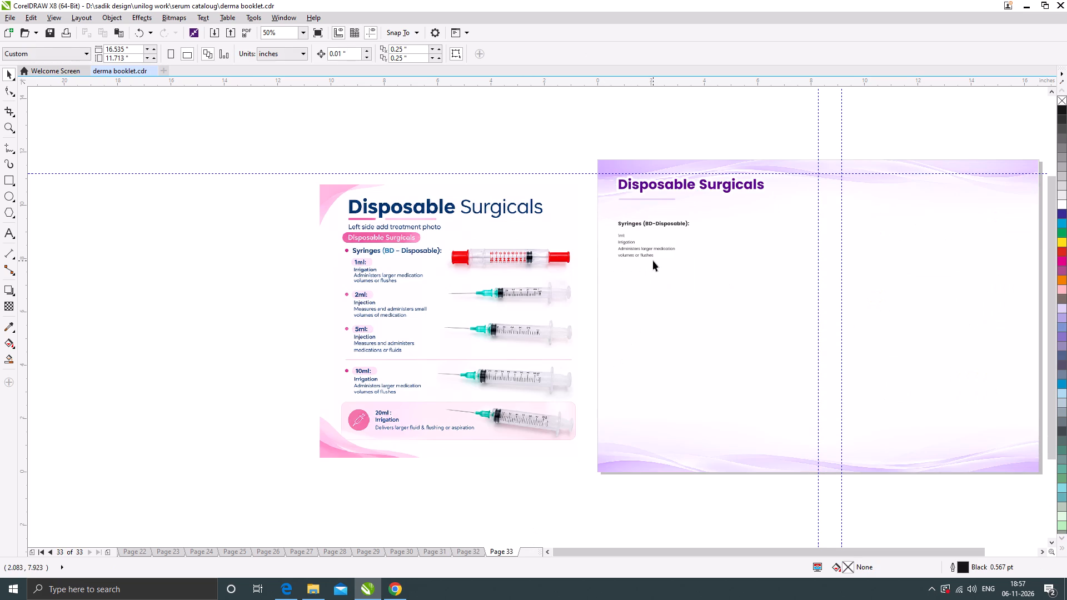
key("ctrl+v")
left_click_drag(936, 186, 649, 233)
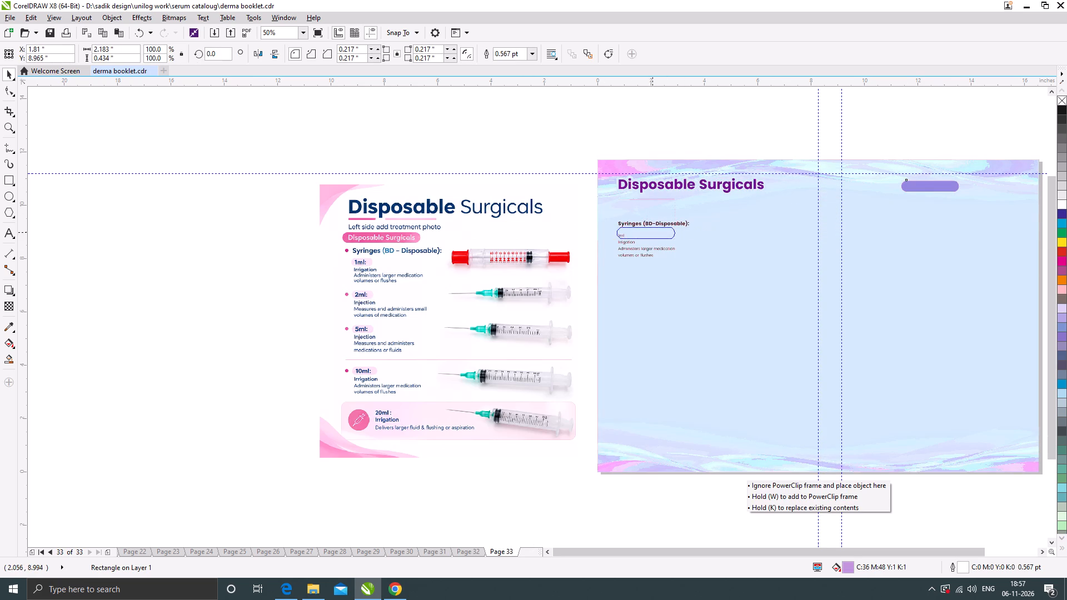
left_click_drag(649, 233, 589, 137)
Move the three lines from "Irrigation" to "volumes or flushes" slightly down from the "1ml:" line.
scroll(615, 252, "up", 1)
left_click_drag(568, 226, 601, 232)
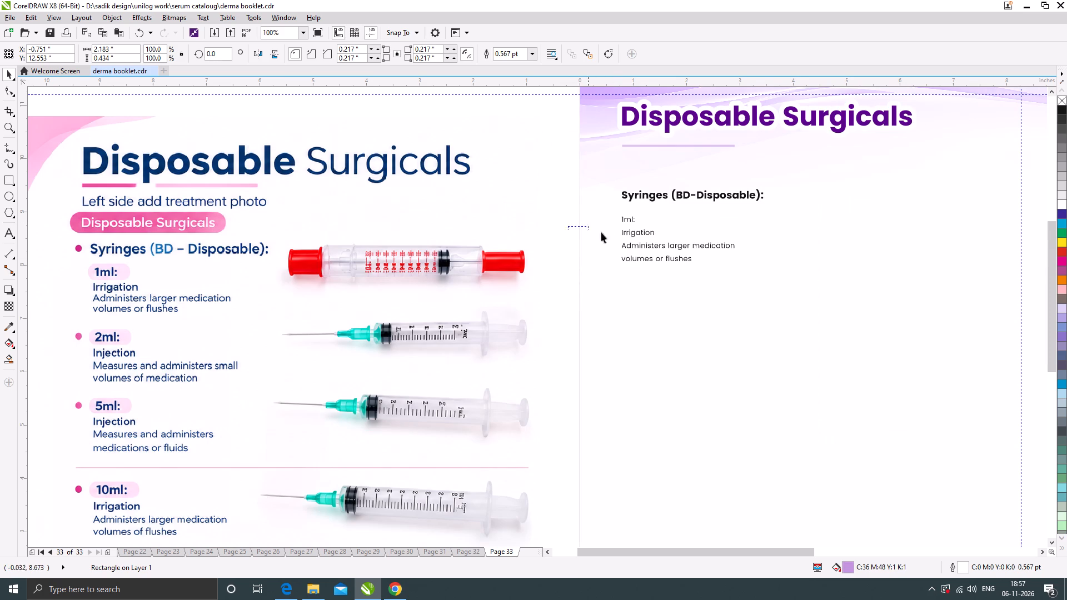
left_click_drag(601, 232, 792, 283)
scroll(667, 228, "up", 1)
left_click_drag(641, 239, 641, 251)
scroll(639, 256, "down", 1)
scroll(584, 167, "down", 1)
Place the purple rounded rectangle over the "1ml:" line and scale it proportionally to about 1.195 by 0.238 inches.
left_click_drag(572, 97, 615, 193)
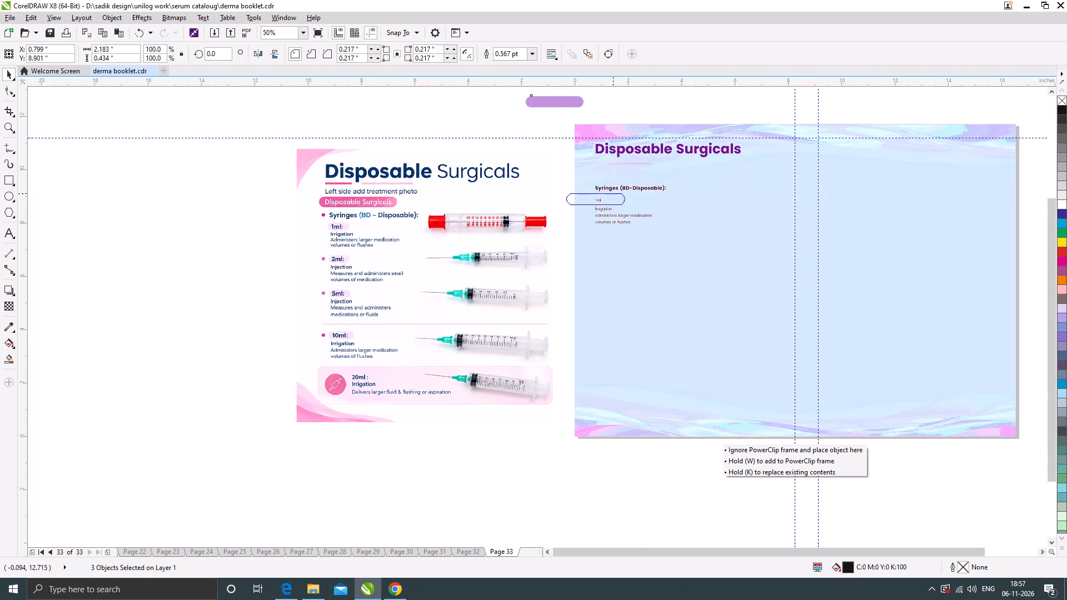
left_click_drag(615, 193, 625, 194)
scroll(617, 193, "up", 2)
scroll(740, 217, "down", 1)
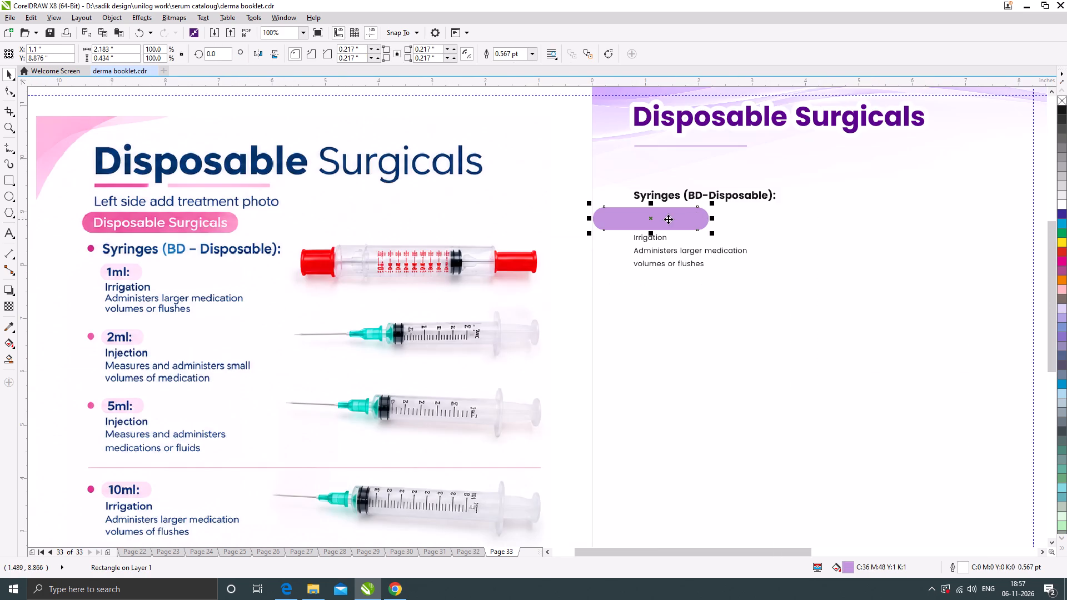
scroll(668, 219, "up", 1)
left_click_drag(754, 190, 701, 197)
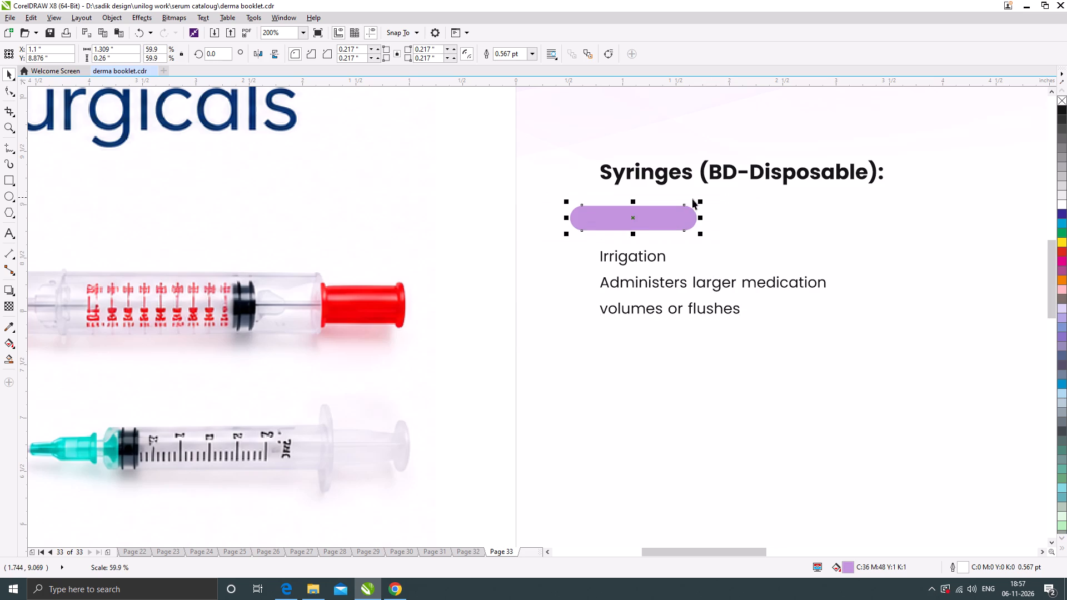
left_click_drag(651, 217, 749, 217)
left_click_drag(715, 219, 640, 222)
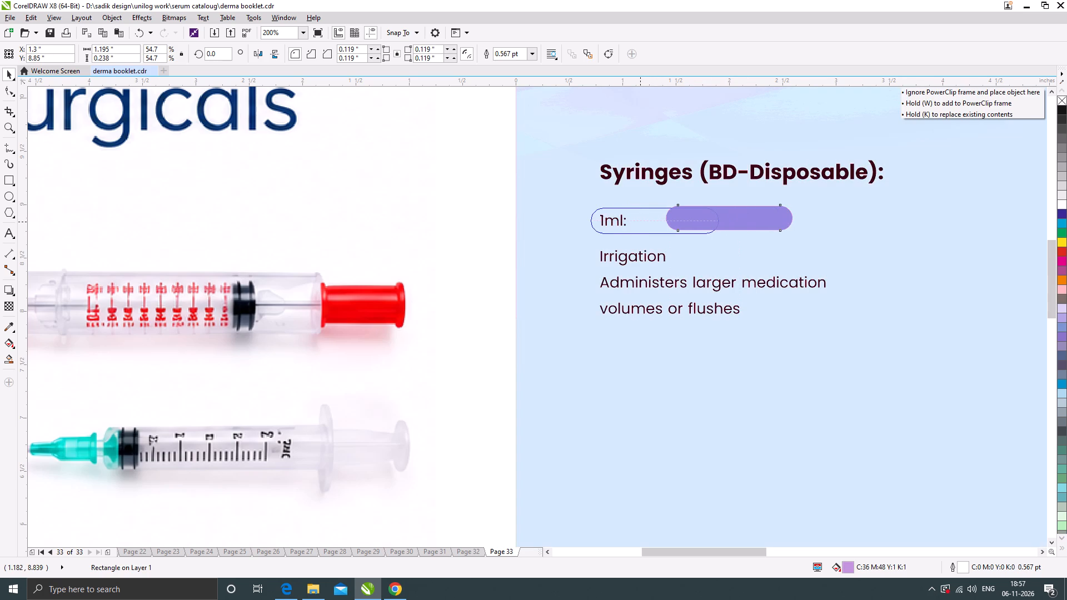
left_click_drag(640, 222, 640, 223)
scroll(654, 228, "down", 1)
scroll(650, 212, "up", 1)
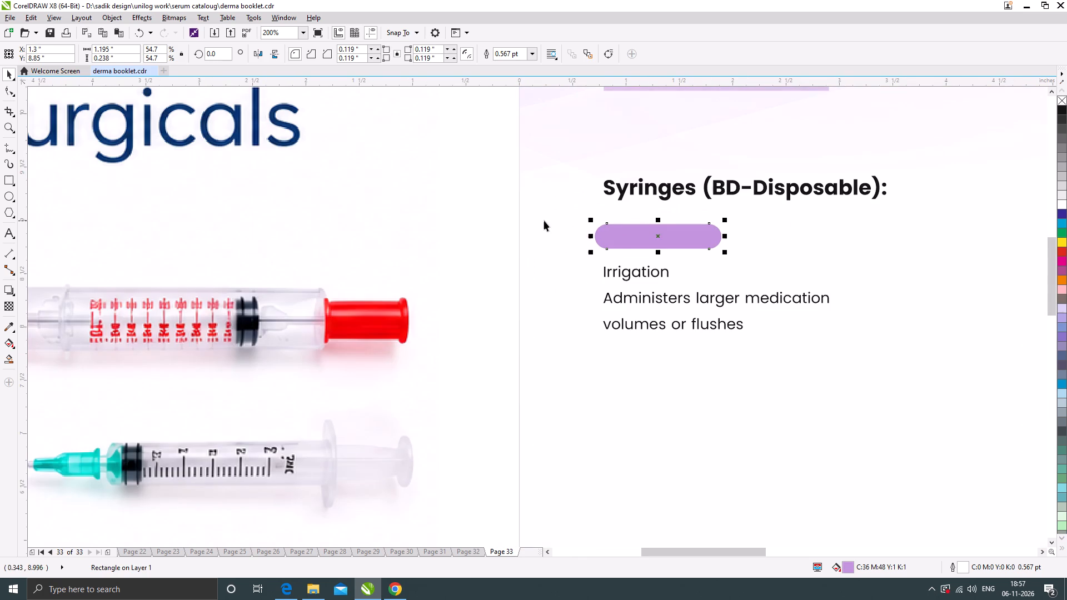
Make the "1ml:" text white and bold and bring it in front of the purple rounded rectangle.
left_click_drag(497, 211, 668, 260)
left_click(1062, 203)
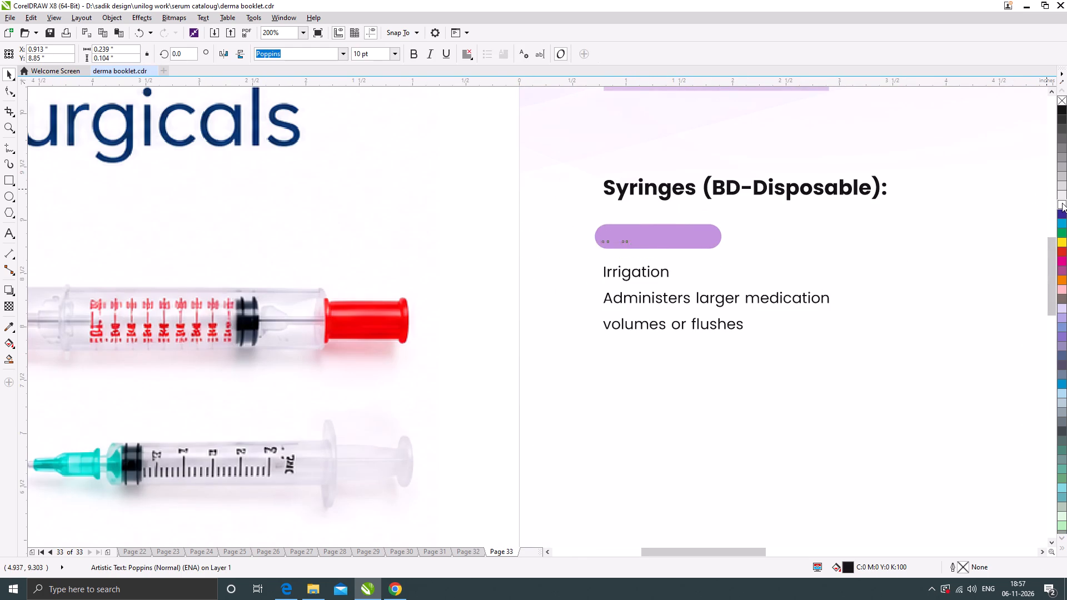
key("ctrl+x")
key("ctrl+v")
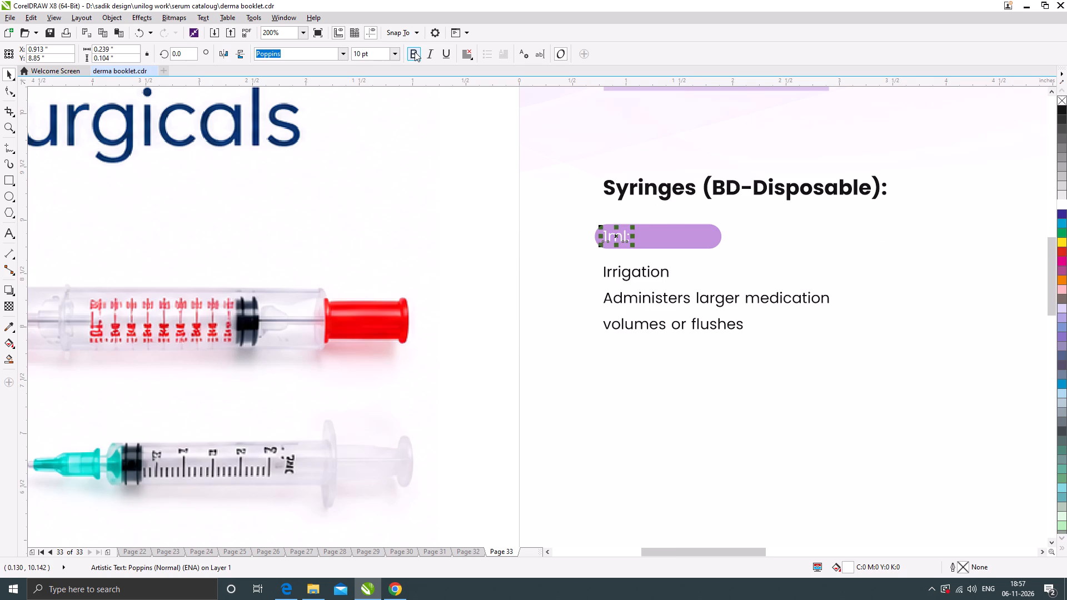
left_click(415, 52)
scroll(643, 241, "up", 2)
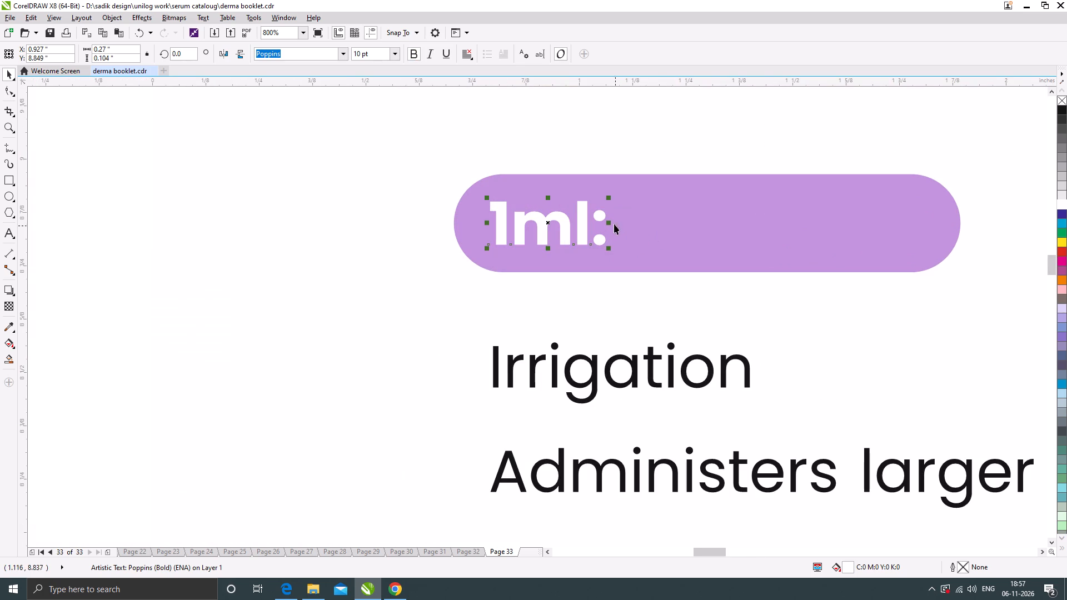
scroll(620, 259, "down", 3)
left_click(493, 248)
Narrow the purple rounded rectangle behind "1ml:" to about 0.742 inches wide, keeping its height.
left_click(671, 246)
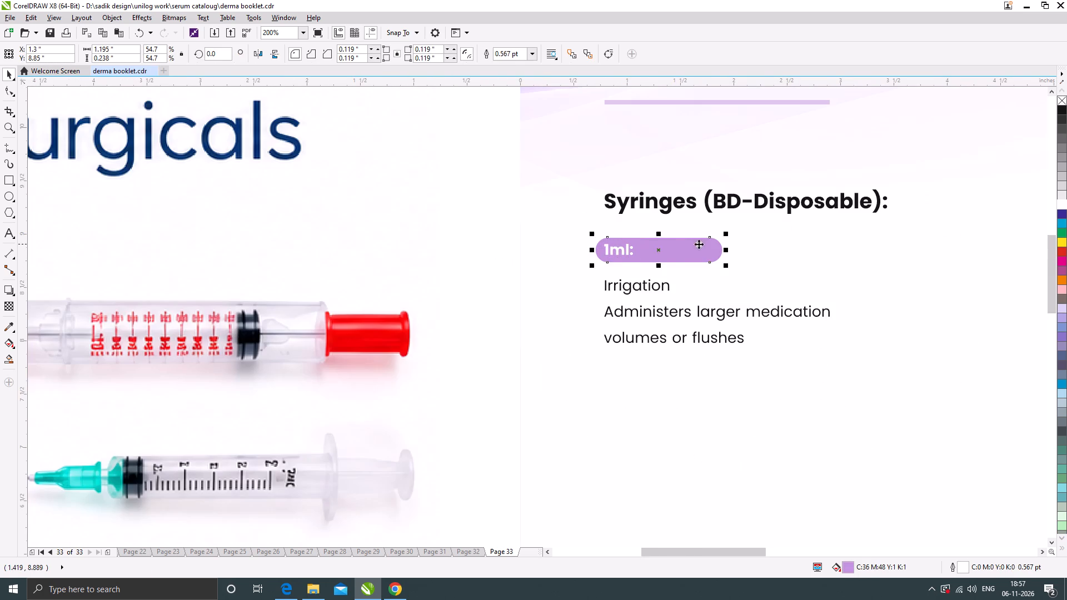
scroll(701, 243, "up", 1)
left_click_drag(747, 254, 648, 268)
scroll(590, 251, "down", 2)
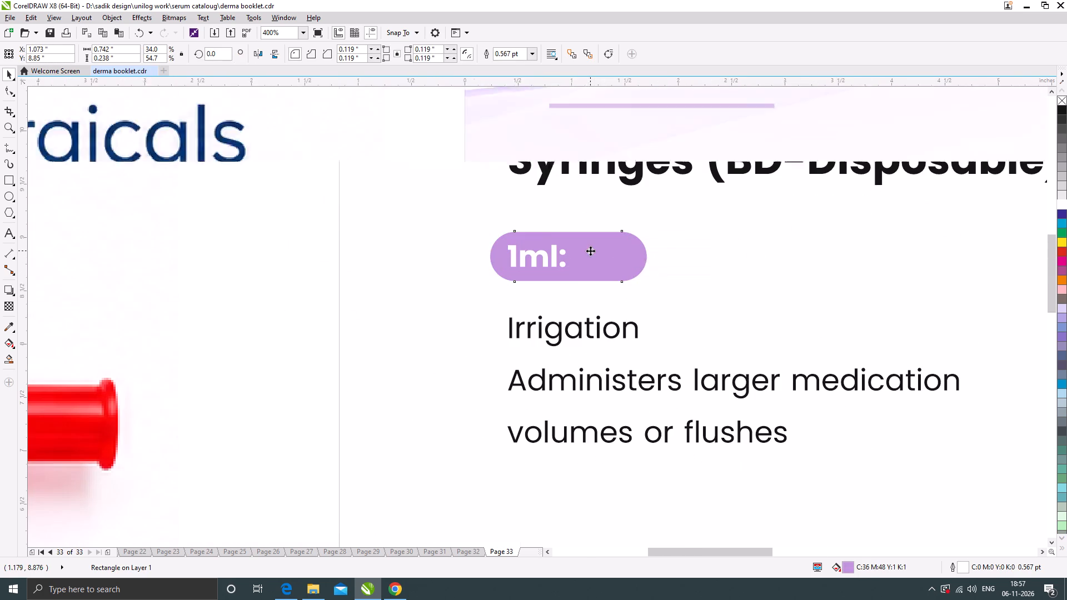
left_click(462, 135)
Set the "1ml:" text to 12 pt and nudge it down to centre it vertically in its purple label.
scroll(579, 248, "up", 2)
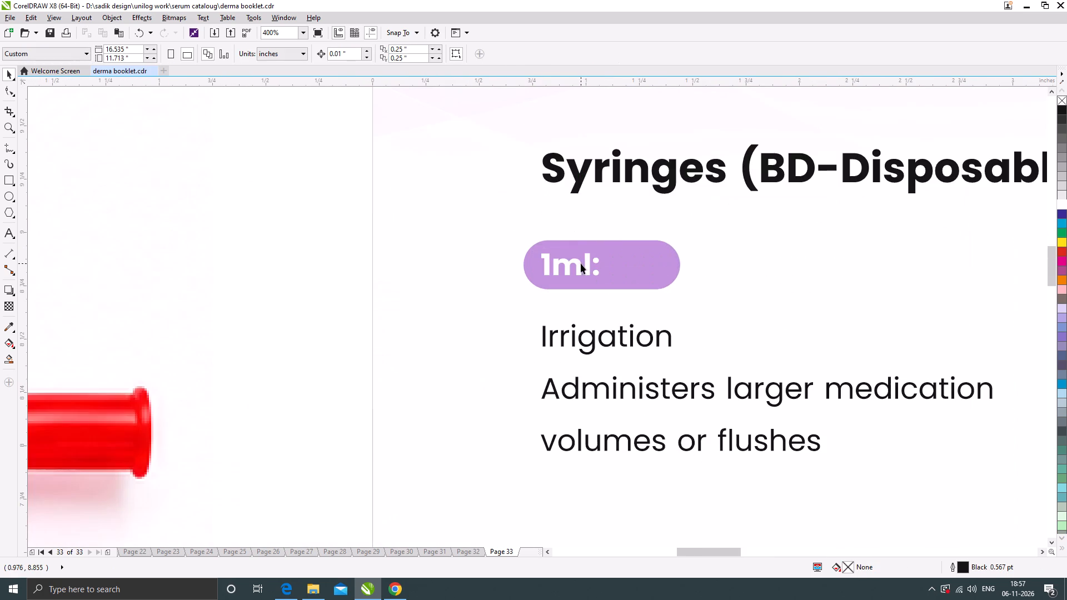
scroll(586, 263, "up", 1)
left_click(590, 261)
left_click_drag(379, 54, 345, 64)
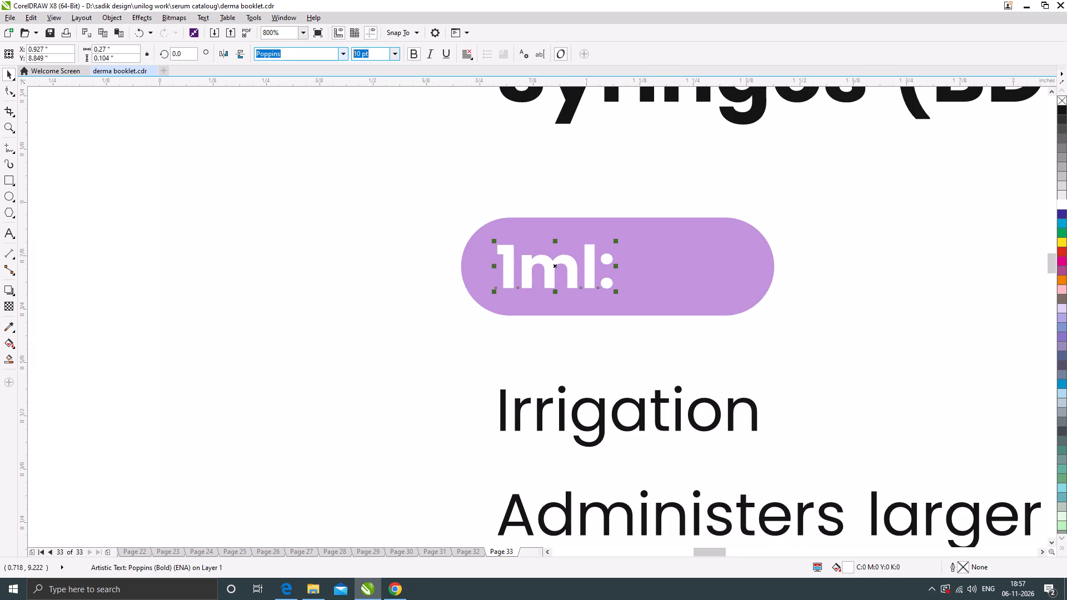
type("12")
key("Return")
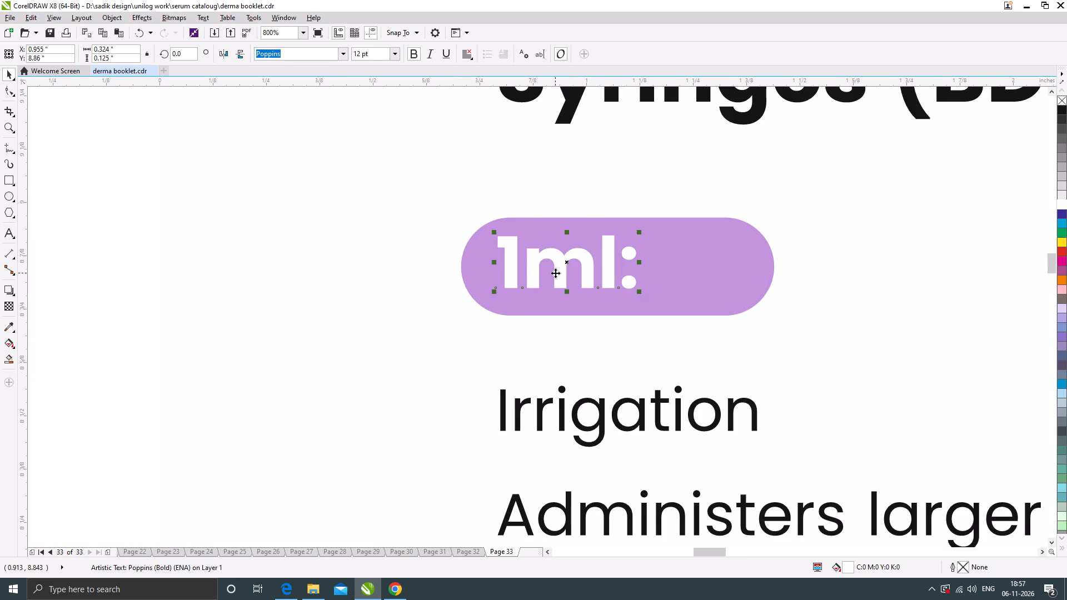
scroll(555, 273, "up", 1)
left_click_drag(566, 252, 566, 262)
scroll(569, 258, "down", 3)
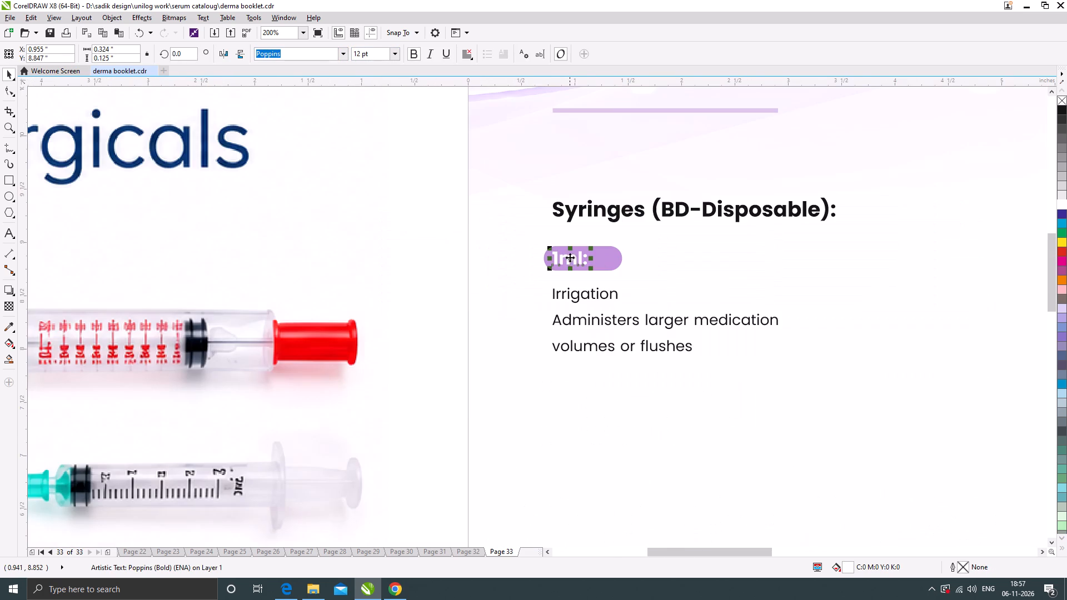
scroll(517, 287, "down", 1)
left_click(436, 133)
Move the three lines from "Irrigation" to "volumes or flushes" slightly up, closer to the 1ml label.
scroll(597, 261, "down", 1)
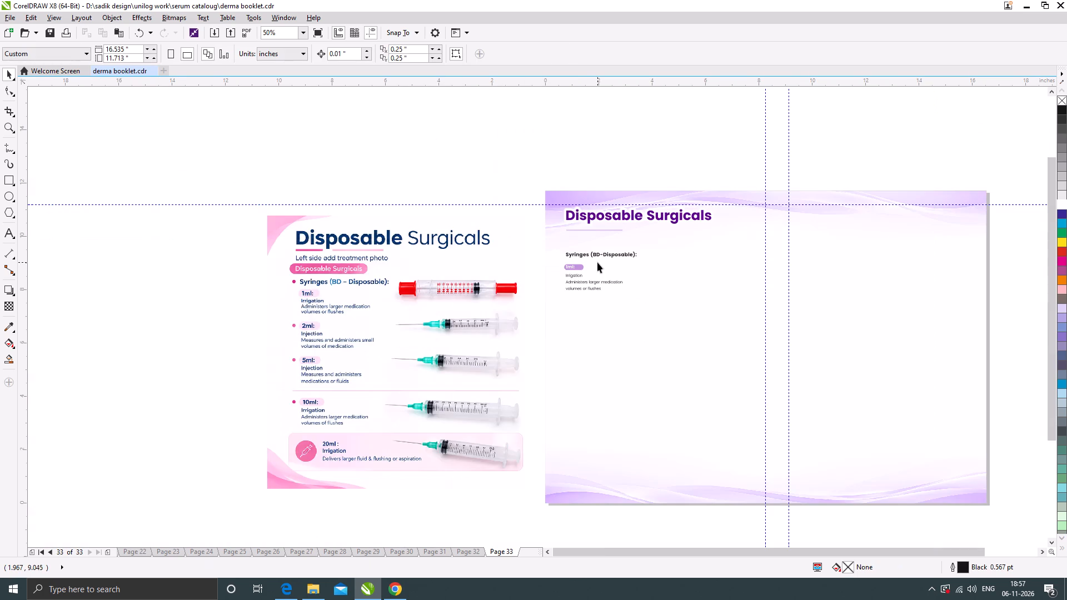
scroll(581, 279, "up", 1)
scroll(599, 287, "down", 1)
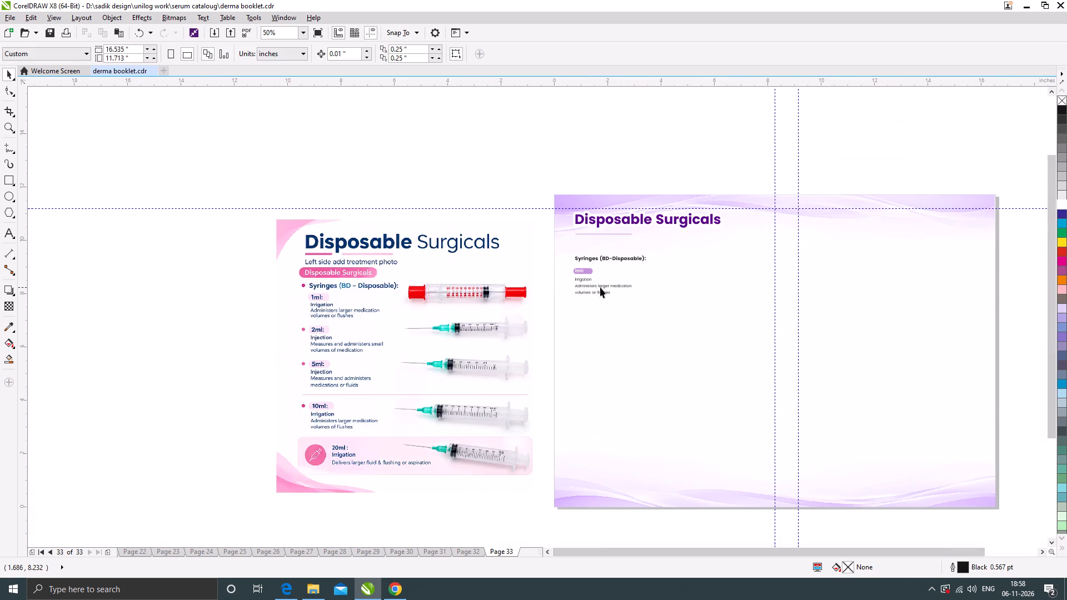
scroll(590, 288, "up", 1)
left_click_drag(500, 261, 615, 302)
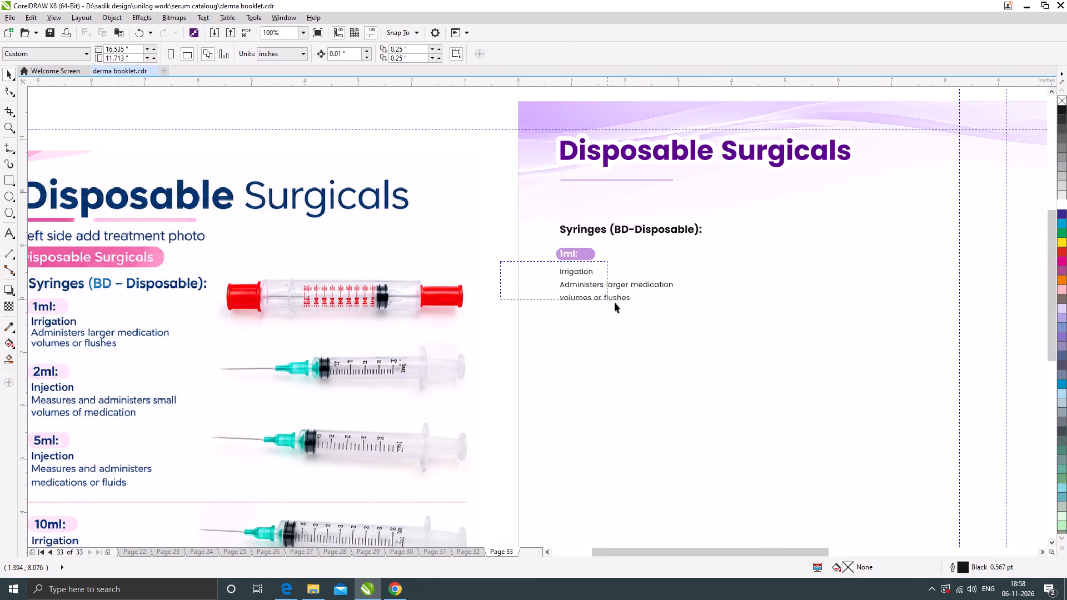
left_click_drag(615, 302, 716, 318)
scroll(581, 274, "up", 2)
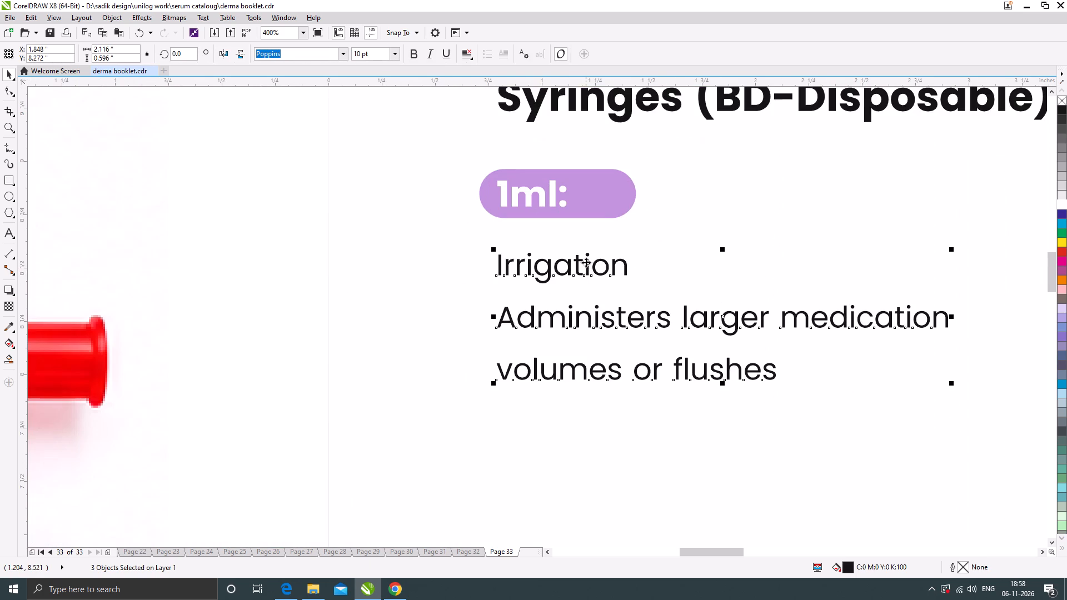
left_click_drag(586, 262, 587, 251)
scroll(566, 246, "down", 1)
Move the 1ml label and its three description lines together about 0.74 inches right, indenting them under the Syringes subheading.
left_click_drag(417, 200, 755, 291)
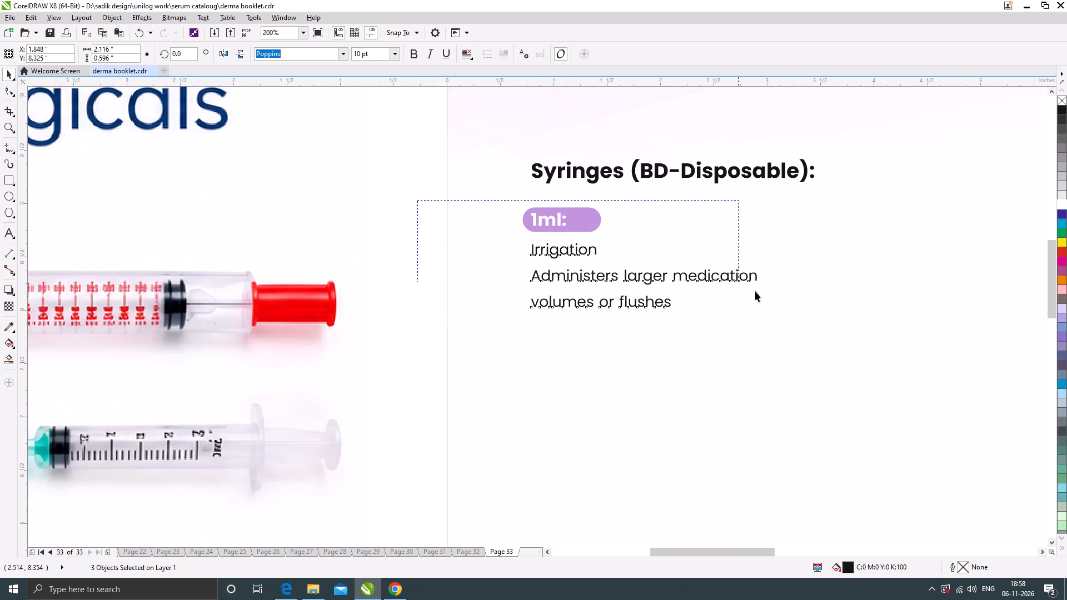
left_click_drag(755, 291, 841, 348)
scroll(577, 242, "down", 2)
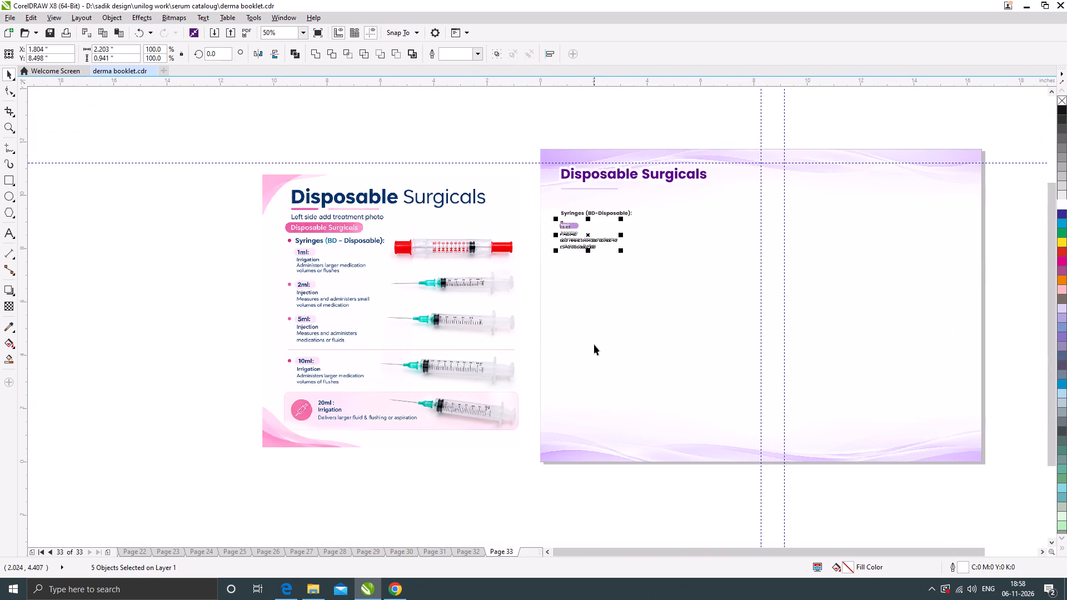
scroll(570, 234, "up", 1)
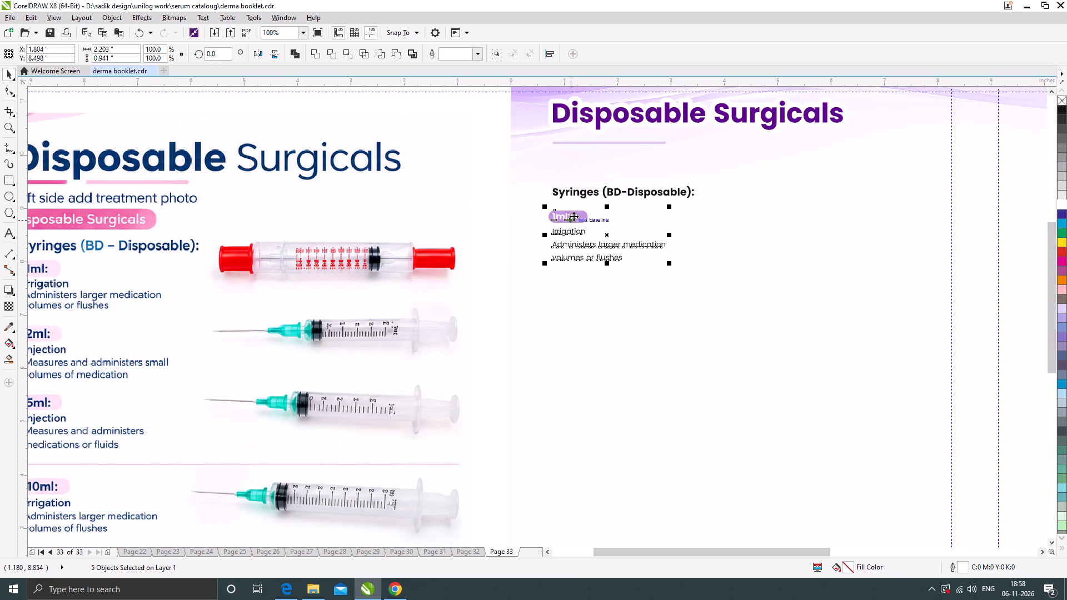
scroll(588, 216, "down", 1)
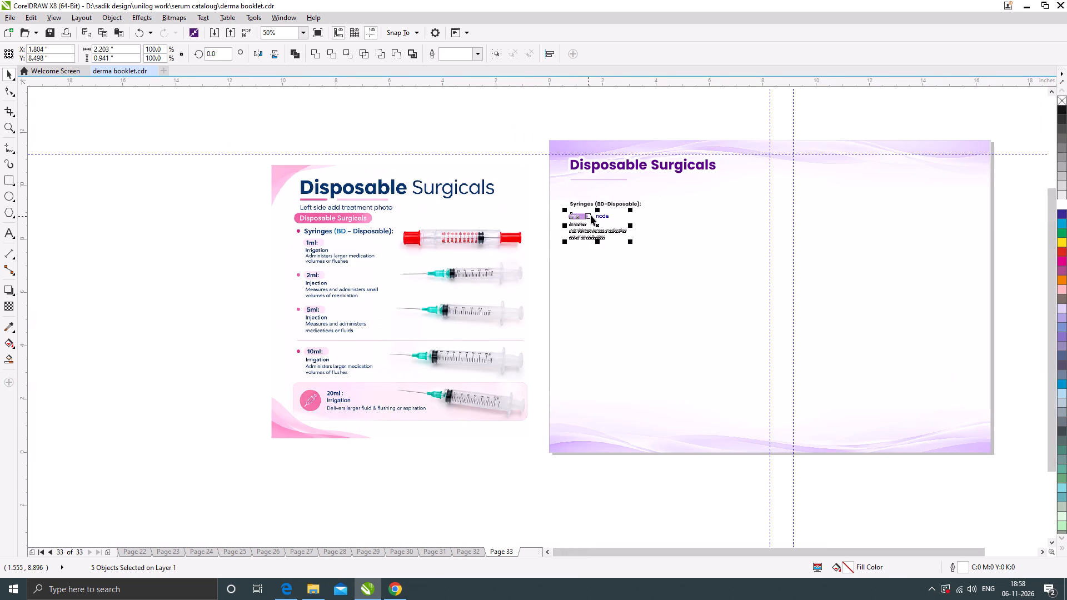
scroll(583, 219, "up", 1)
left_click_drag(582, 213, 611, 214)
left_click_drag(611, 214, 621, 214)
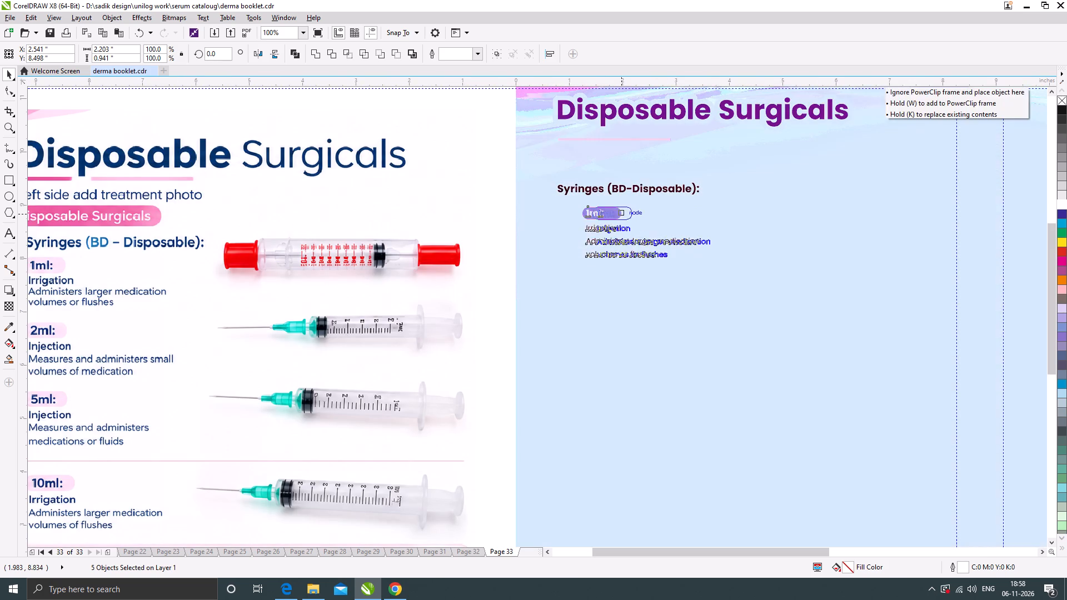
left_click_drag(621, 214, 622, 214)
Duplicate the 1ml block straight down about 1.29 inches and repeat the duplication to make a column of five blocks.
left_click_drag(622, 211, 629, 282)
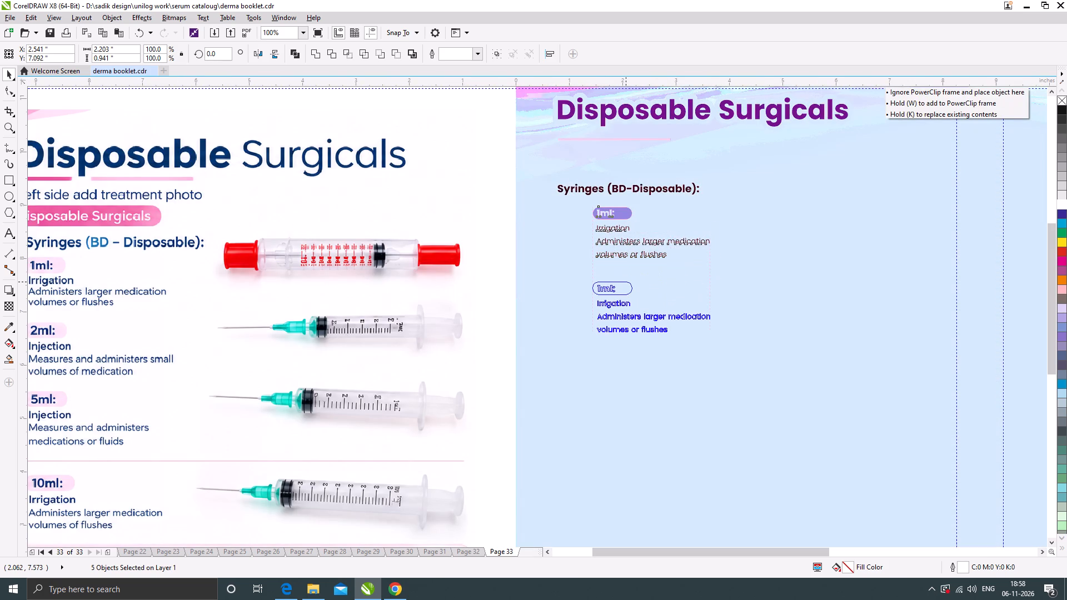
left_click_drag(629, 282, 630, 279)
right_click(630, 279, "shift")
scroll(585, 267, "down", 1)
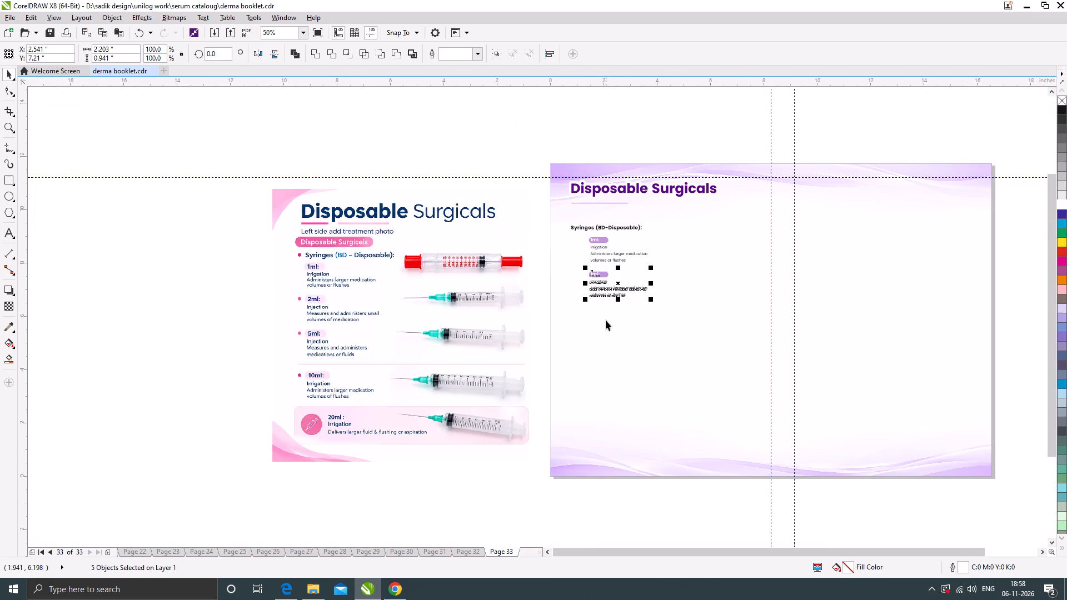
key("ctrl+r")
key("ctrl+r")
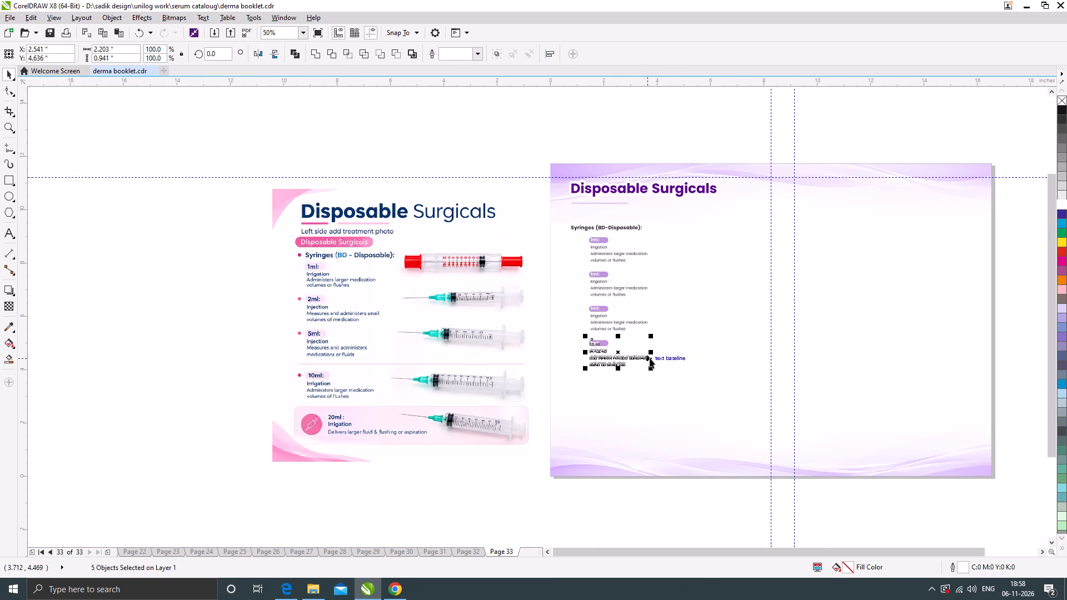
key("ctrl+r")
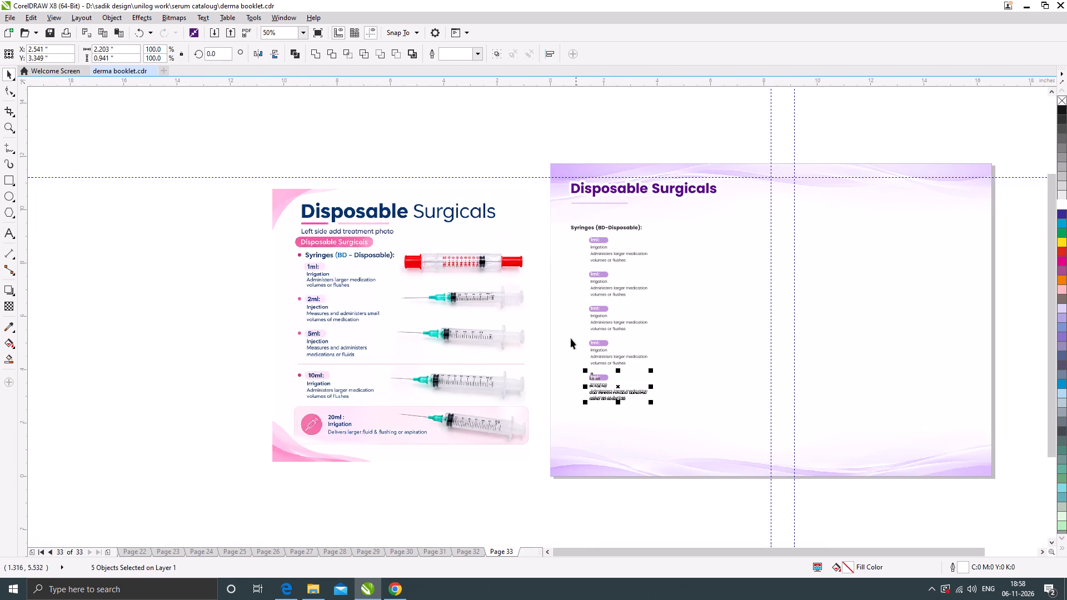
Delete the four lower copies of the 1ml block, keeping only the original under the Syringes subheading.
left_click_drag(691, 501, 578, 234)
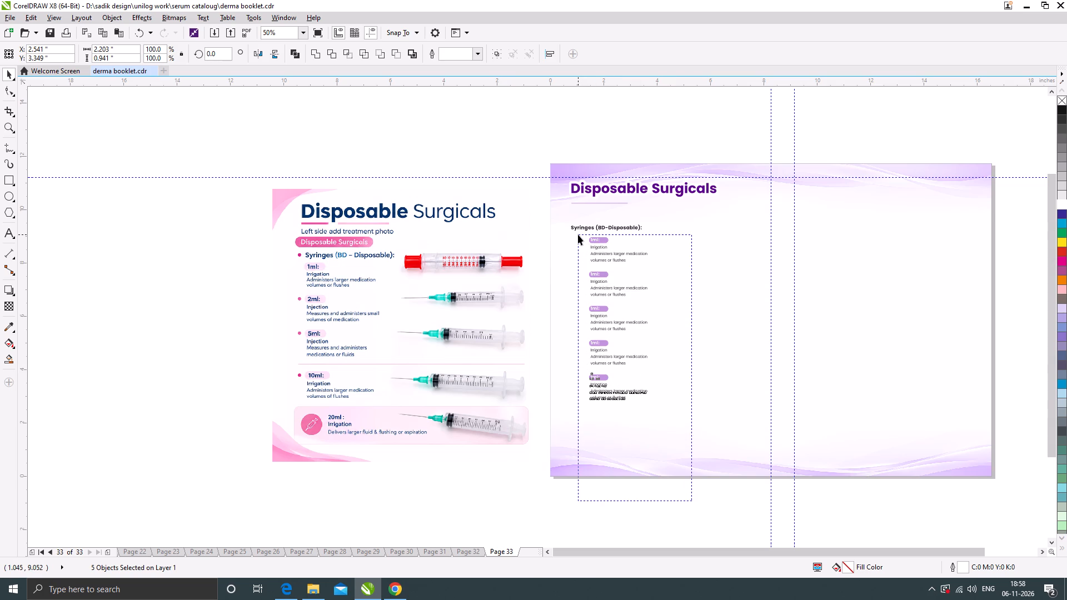
left_click_drag(578, 234, 575, 268)
key("Delete")
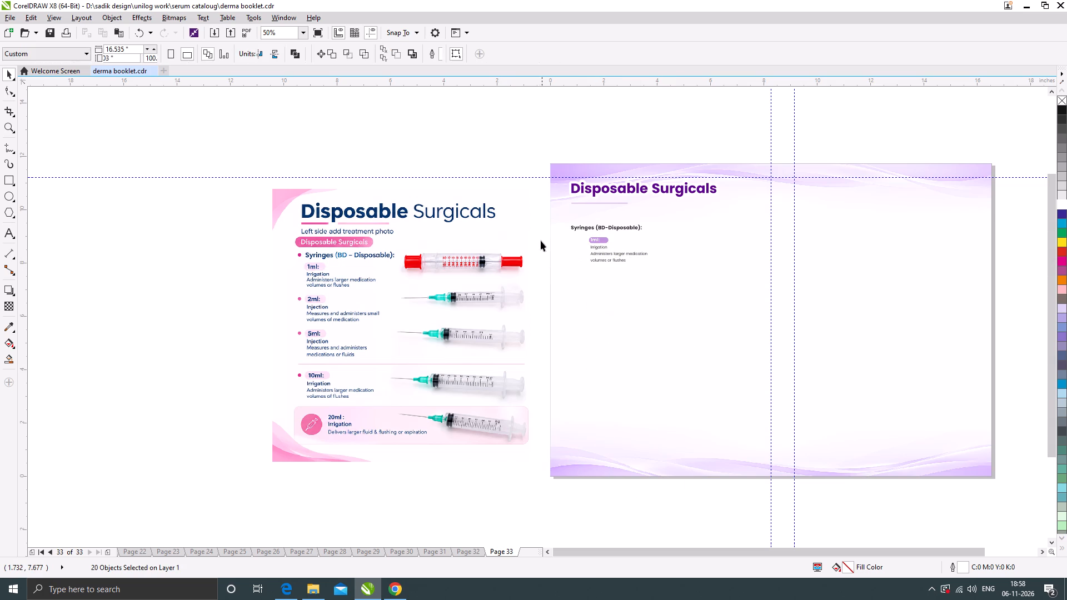
Duplicate the 1ml block straight down about 1.42 inches and repeat the duplication to make a more widely spaced column of five blocks.
left_click_drag(539, 233, 685, 272)
scroll(602, 240, "up", 1)
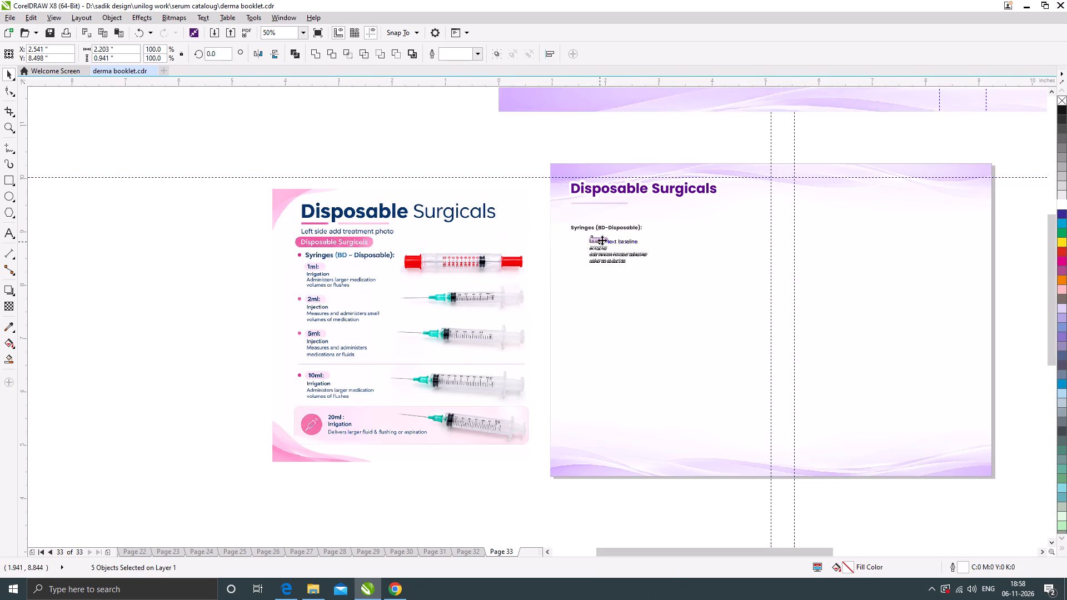
left_click_drag(602, 240, 607, 319)
right_click(607, 319, "shift")
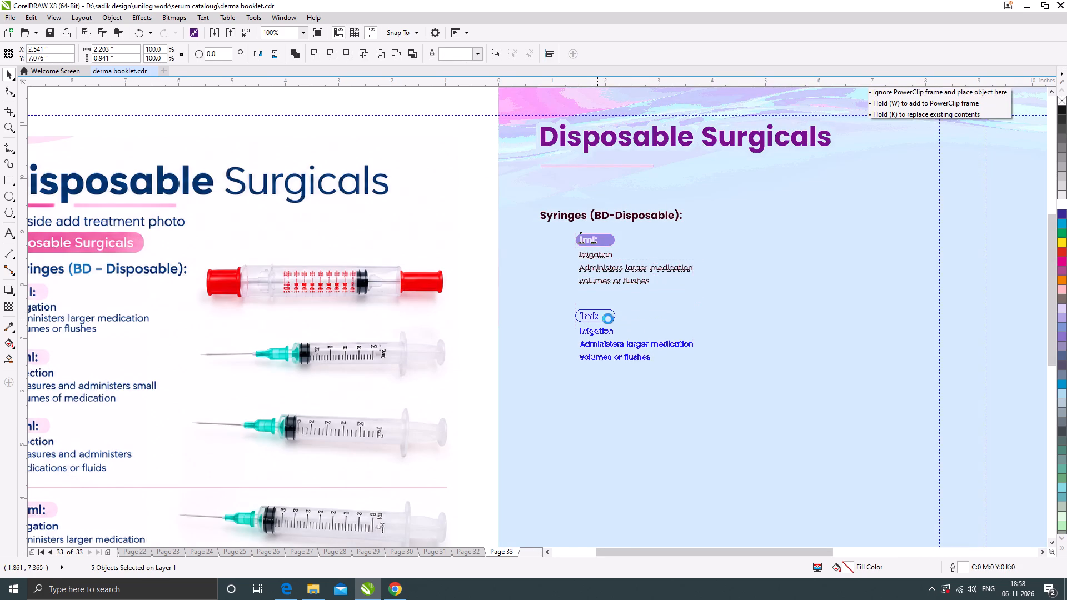
scroll(587, 262, "down", 1)
key("ctrl+r")
key("ctrl+r")
key("ctrl+r")
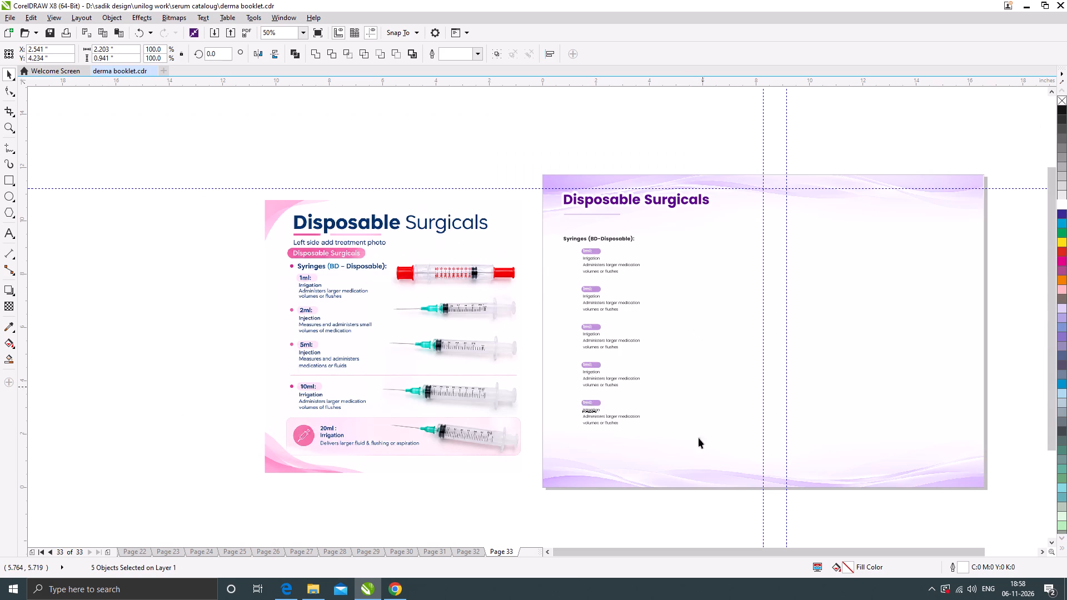
left_click(682, 513)
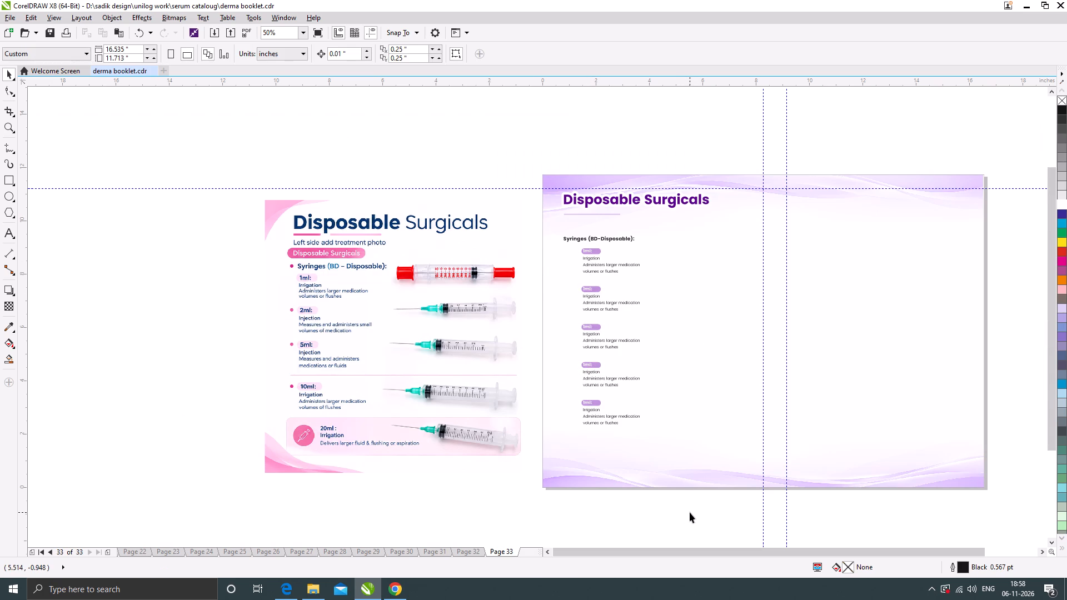
left_click(690, 512)
Switch to Chrome and open the WhatsApp image of the Disposable Surgicals source page containing the syringe descriptions.
scroll(355, 279, "up", 1)
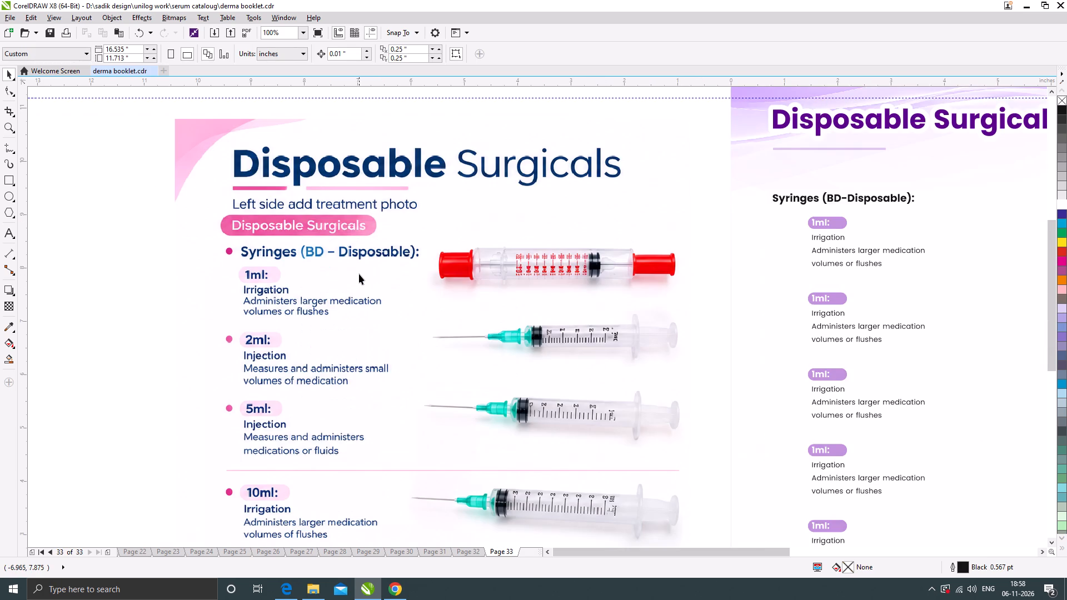
scroll(359, 274, "down", 1)
left_click(396, 591)
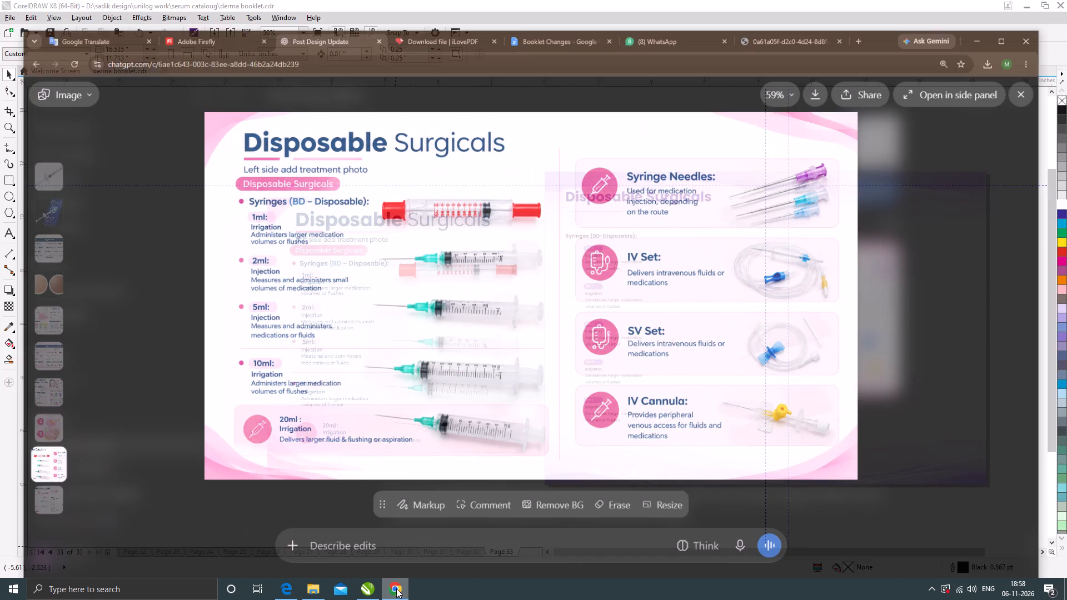
left_click(785, 10)
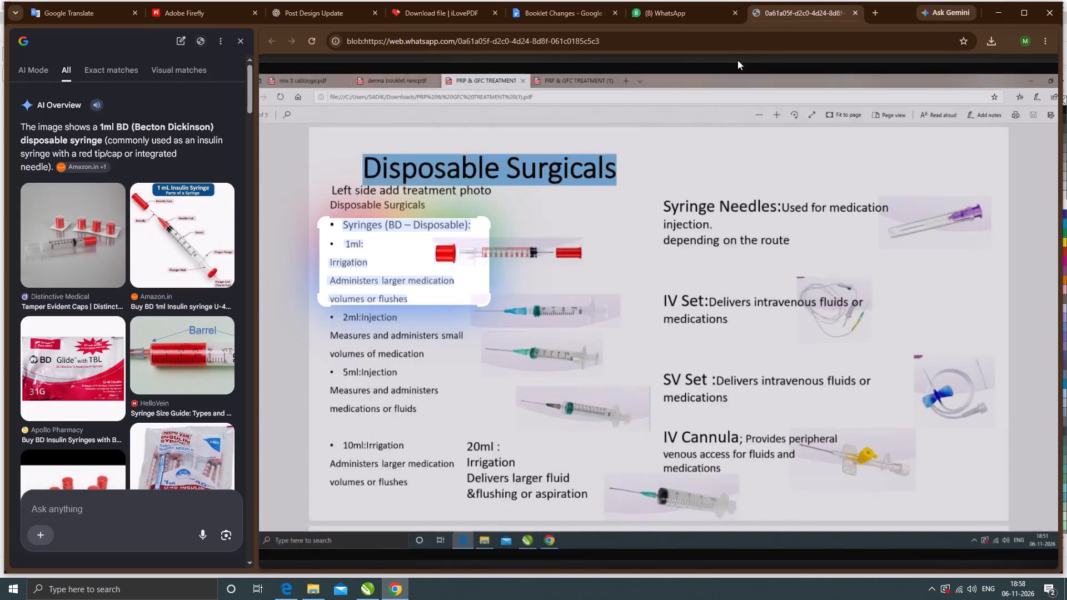
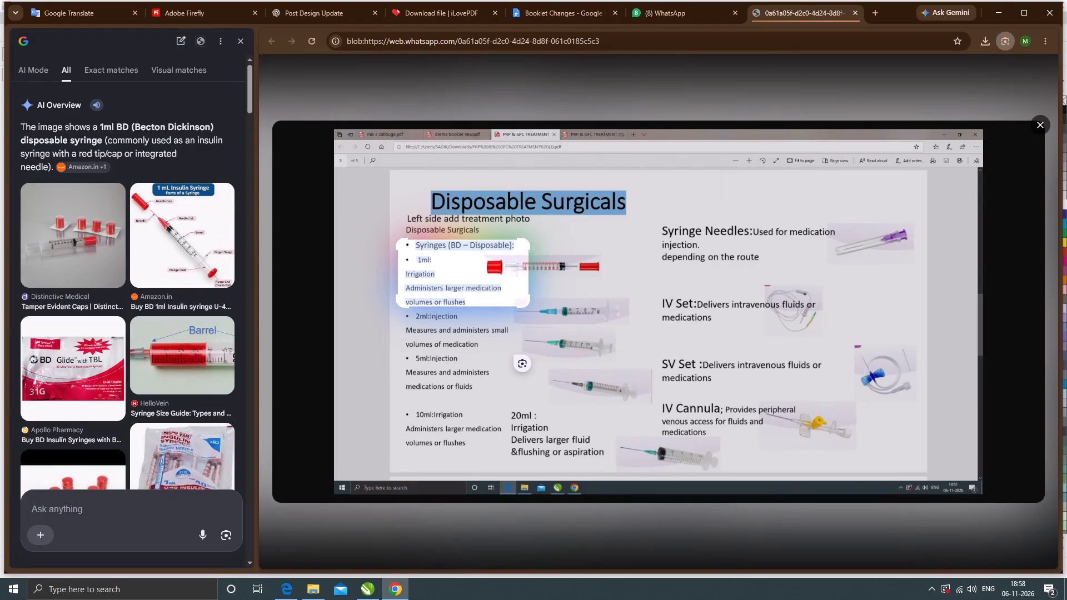
Bring the source image's "2ml:Injection" text into a duplicated text line beside the second block, breaking the line after "2ml:".
left_click_drag(515, 351, 396, 312)
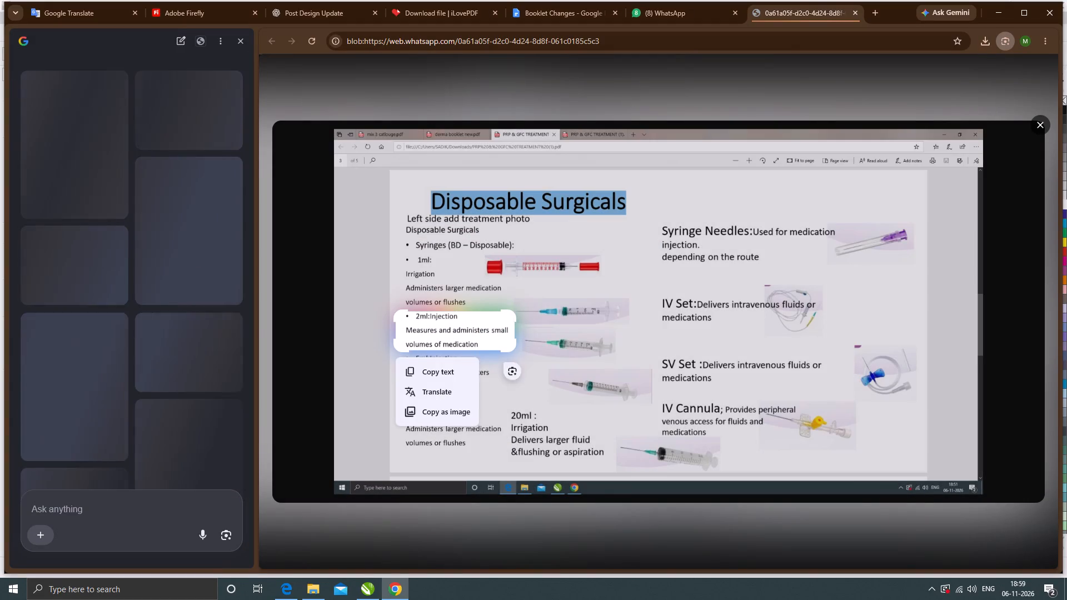
left_click(444, 372)
left_click(999, 6)
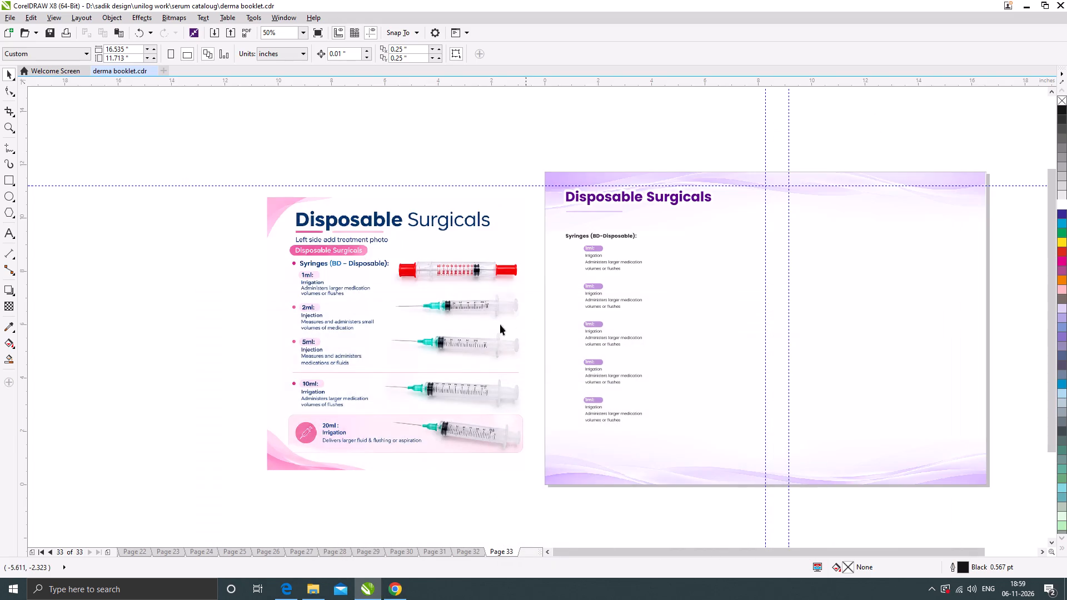
scroll(526, 294, "up", 1)
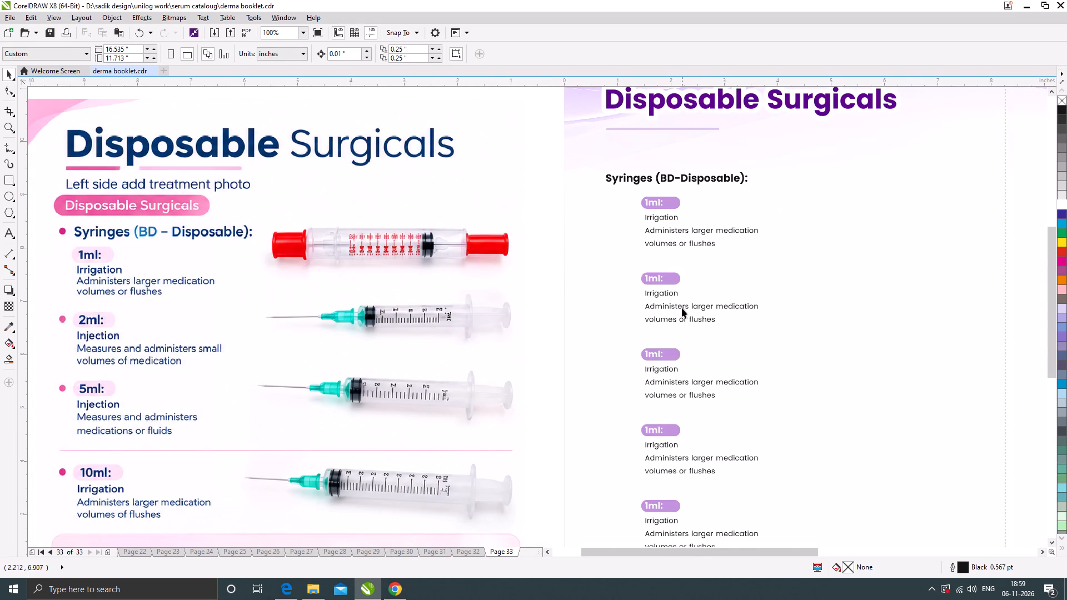
left_click_drag(682, 308, 834, 282)
right_click(834, 282)
double_click(834, 282)
key("ctrl+a")
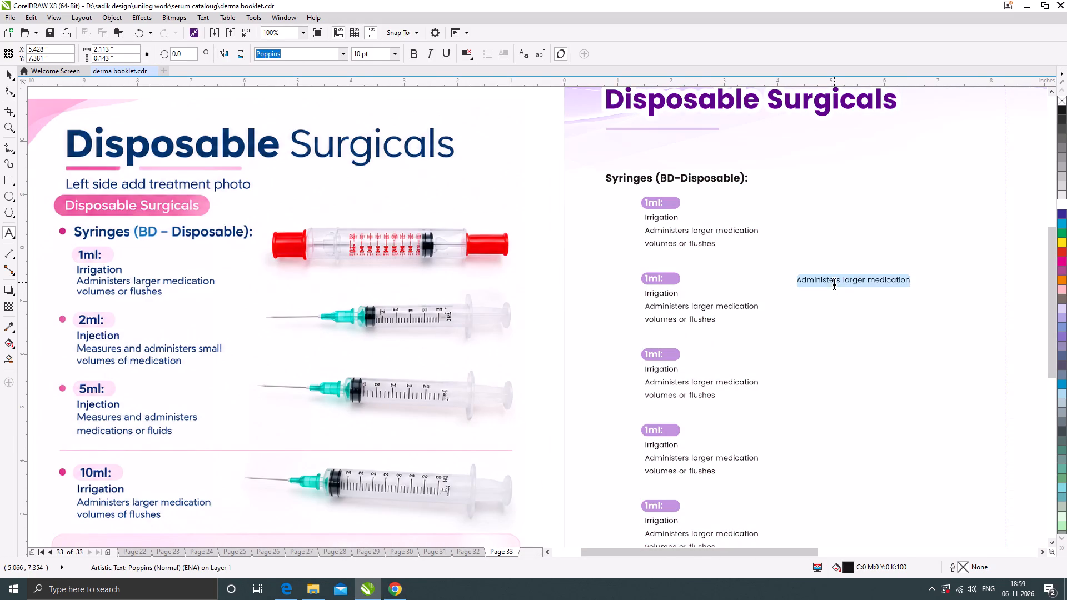
key("ctrl+v")
scroll(818, 283, "up", 1)
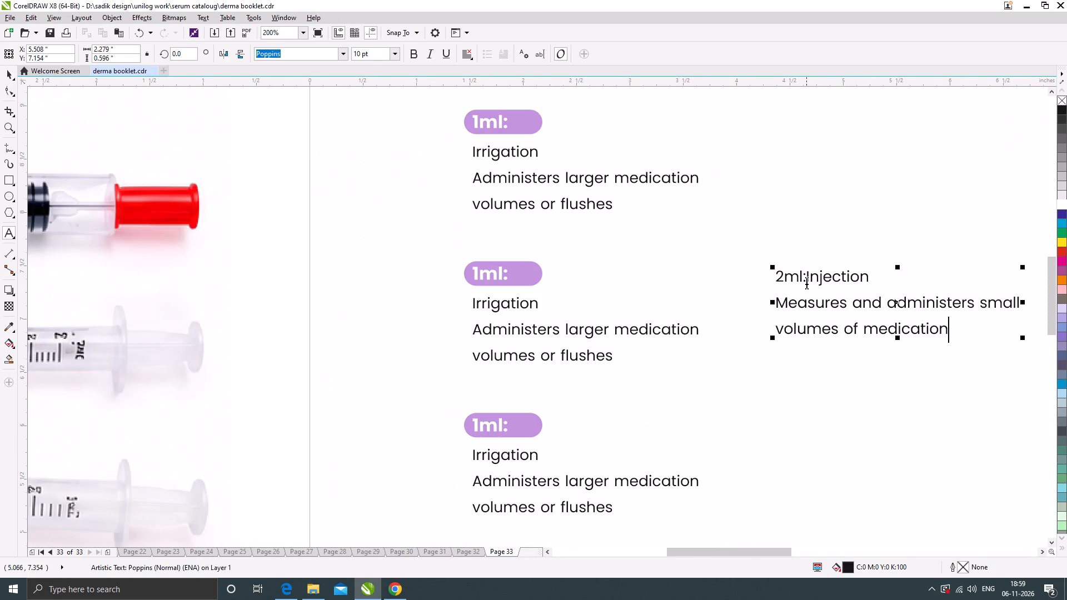
left_click(807, 281)
key("Return")
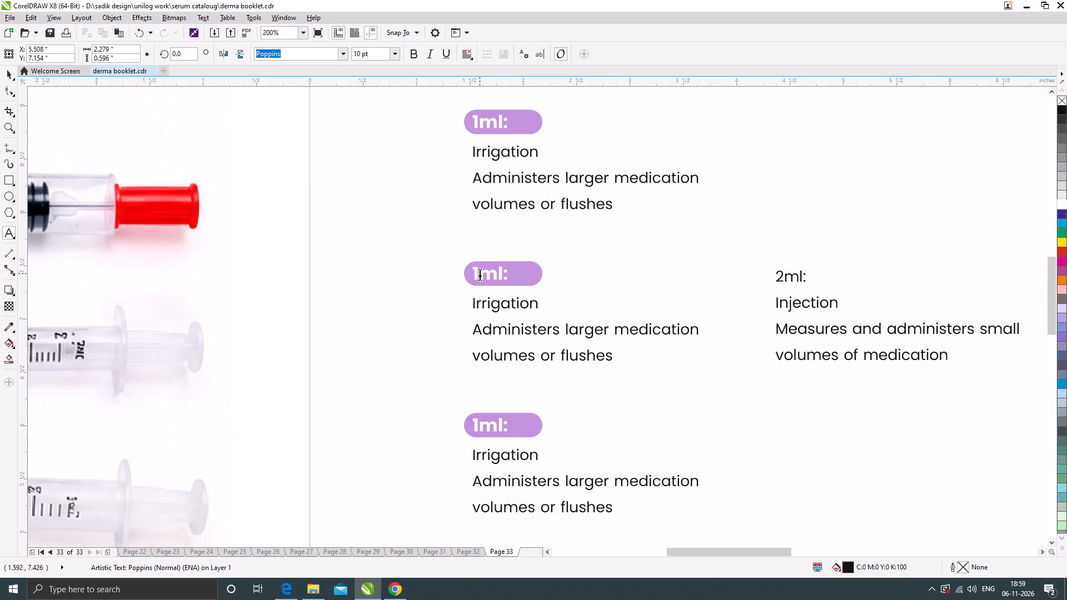
Relabel the second block "2ml:" and move in "Measures and administers small volumes of medication" to replace its description line.
left_click_drag(480, 273, 474, 273)
key("2")
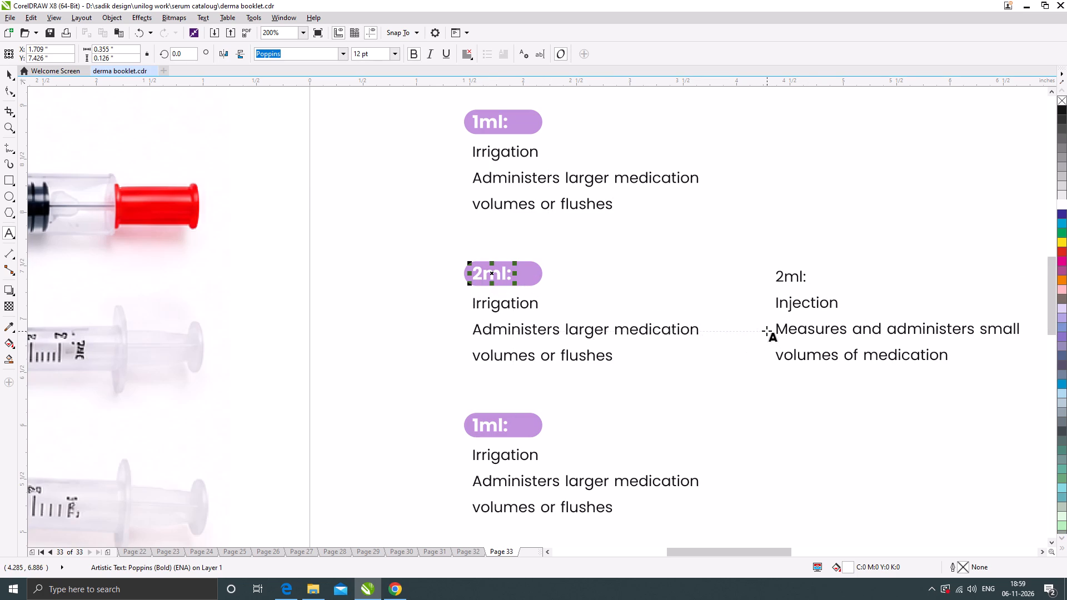
left_click_drag(779, 326, 955, 358)
key("ctrl+x")
left_click(545, 331)
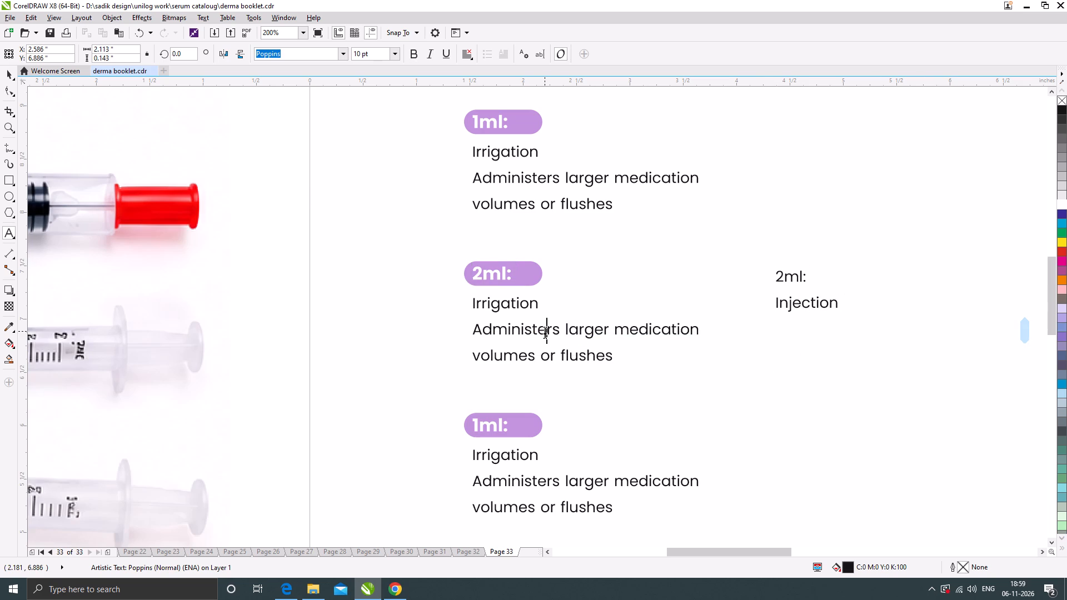
key("ctrl+a")
key("ctrl+v")
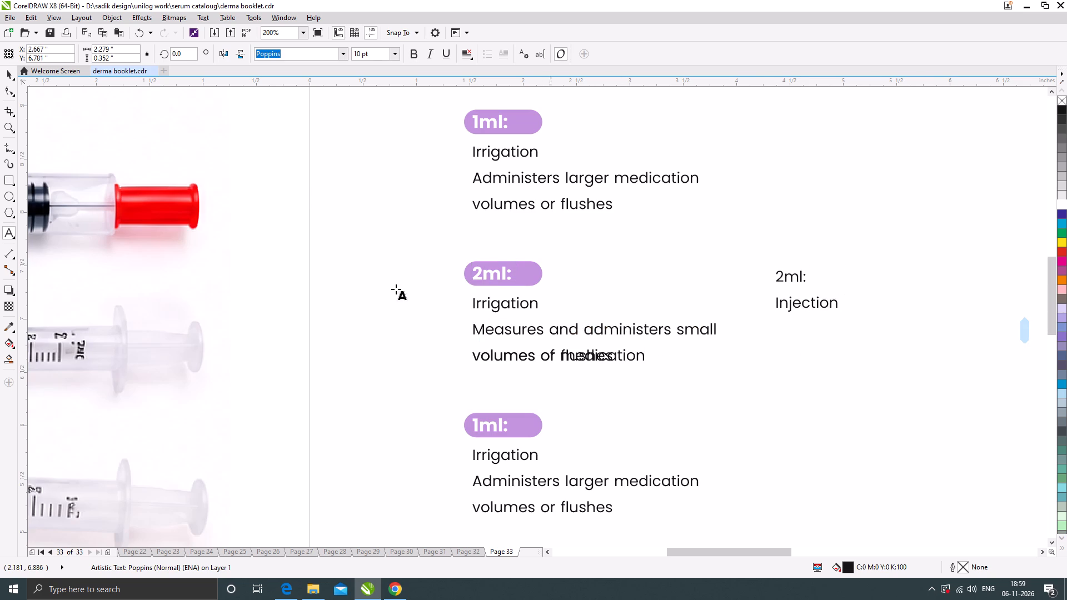
Delete the leftover "volumes or flushes" line from the 2ml block and align the "Measures and administers small volumes of medication" text under "Irrigation".
left_click(4, 73)
left_click(295, 351)
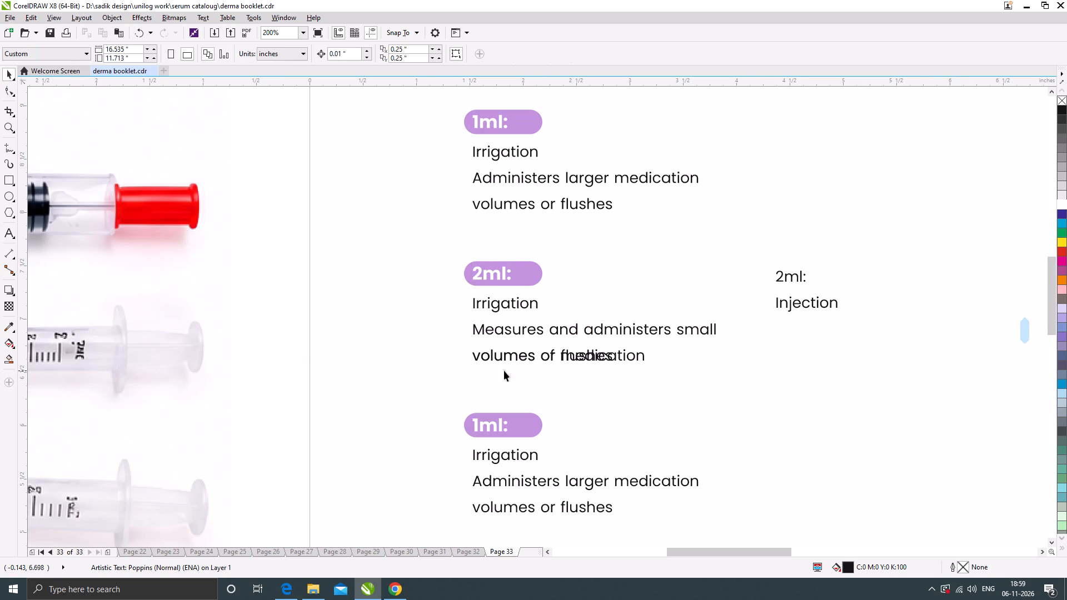
left_click_drag(554, 331, 572, 321)
key("ctrl+z")
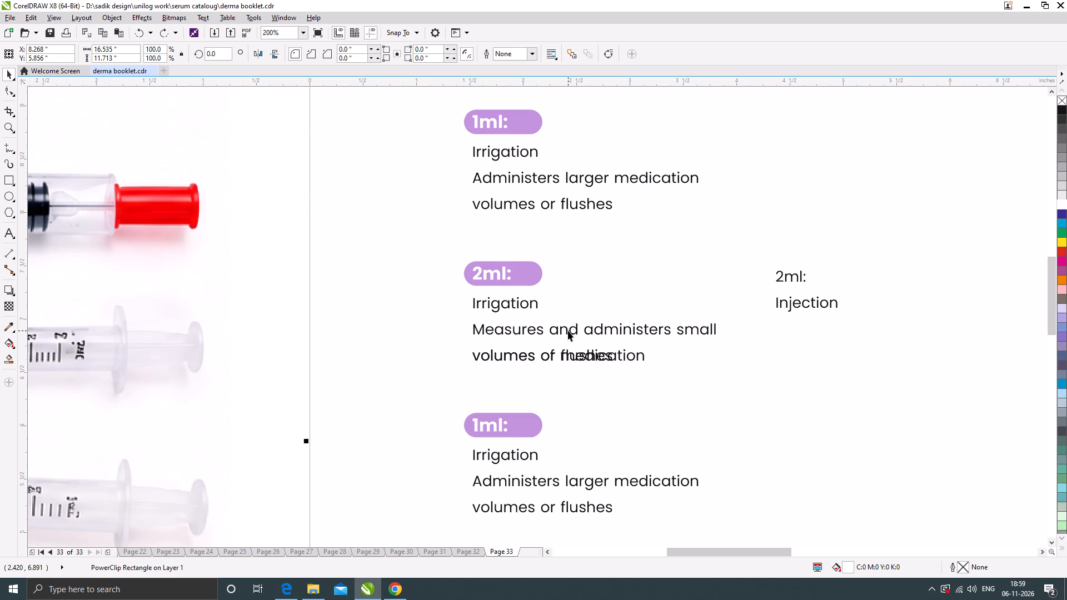
left_click_drag(566, 331, 606, 307)
left_click(546, 357)
left_click(550, 357)
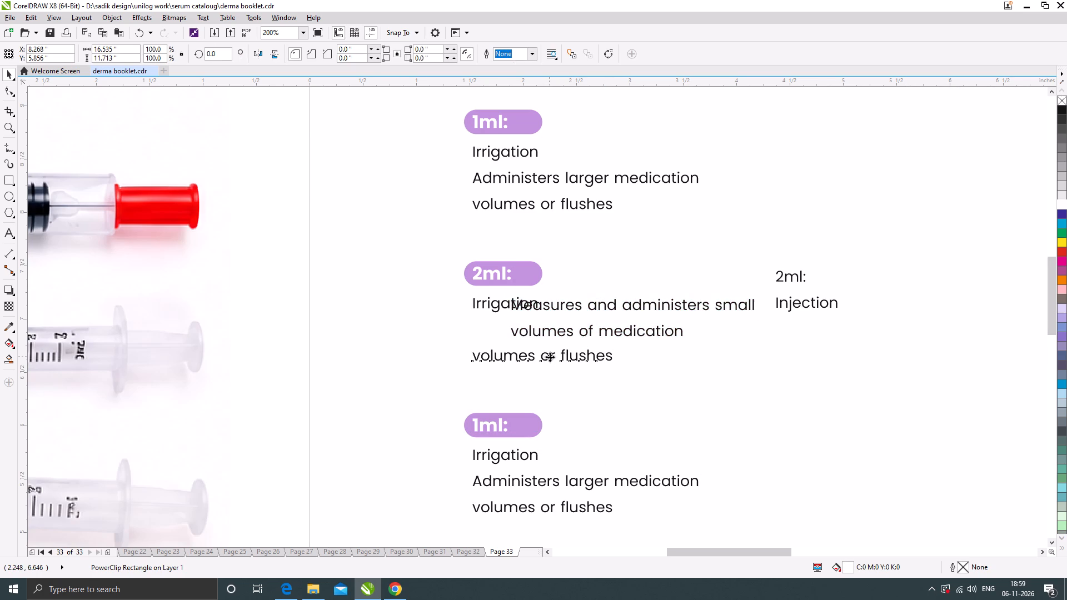
key("Delete")
left_click_drag(580, 332, 555, 358)
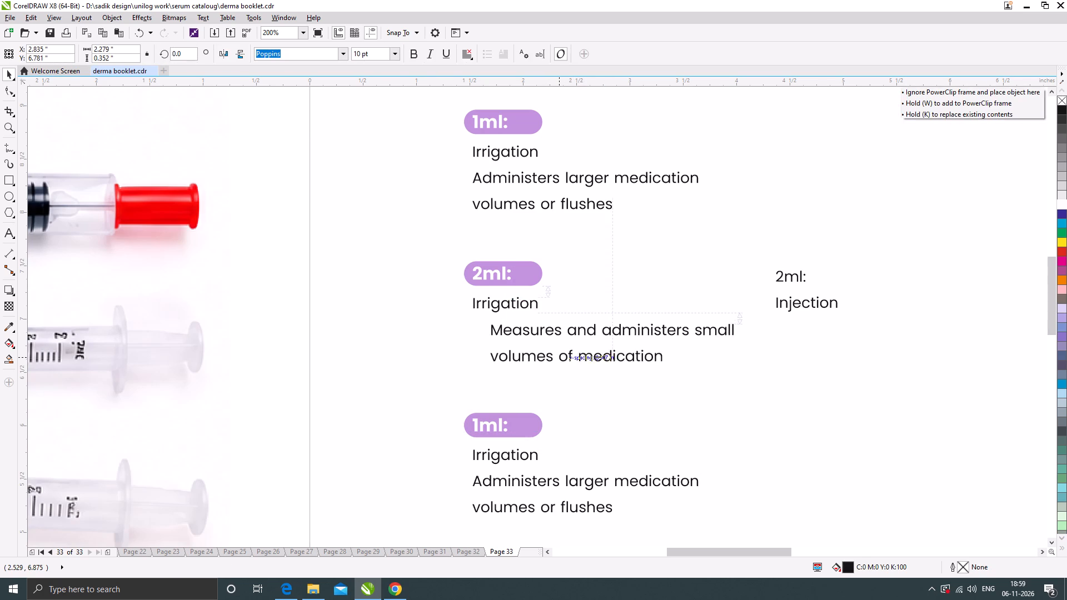
left_click_drag(555, 358, 544, 358)
Delete the spare "2ml: Injection" text beside the second block.
left_click(776, 279)
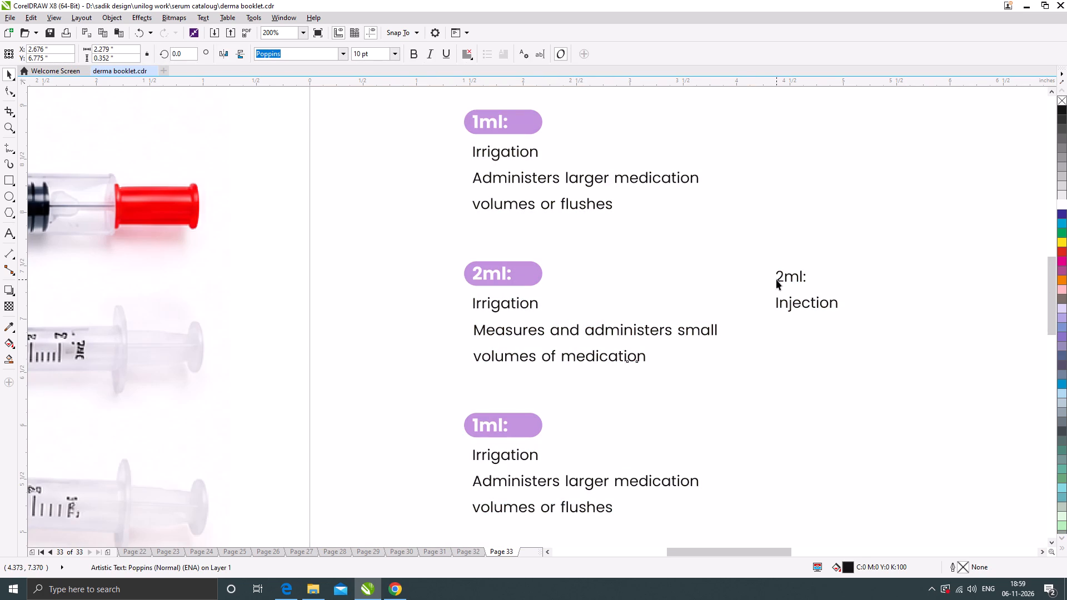
key("Delete")
Switch to Chrome, copy the "5ml:Injection Measures and administers medications or fluids" text from the source image, and return to CorelDRAW.
scroll(553, 254, "down", 1)
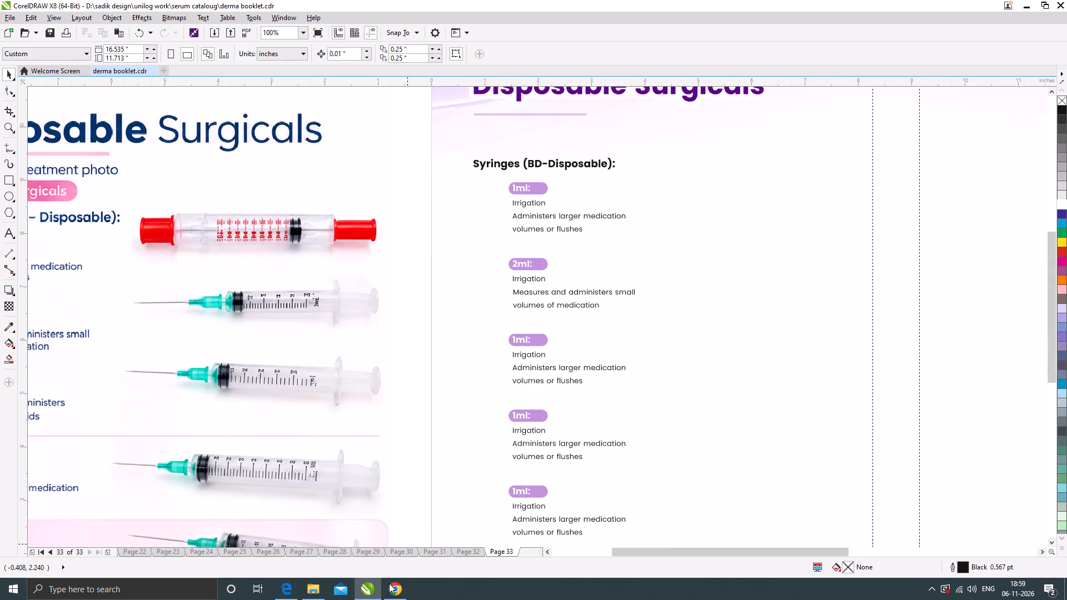
left_click(392, 592)
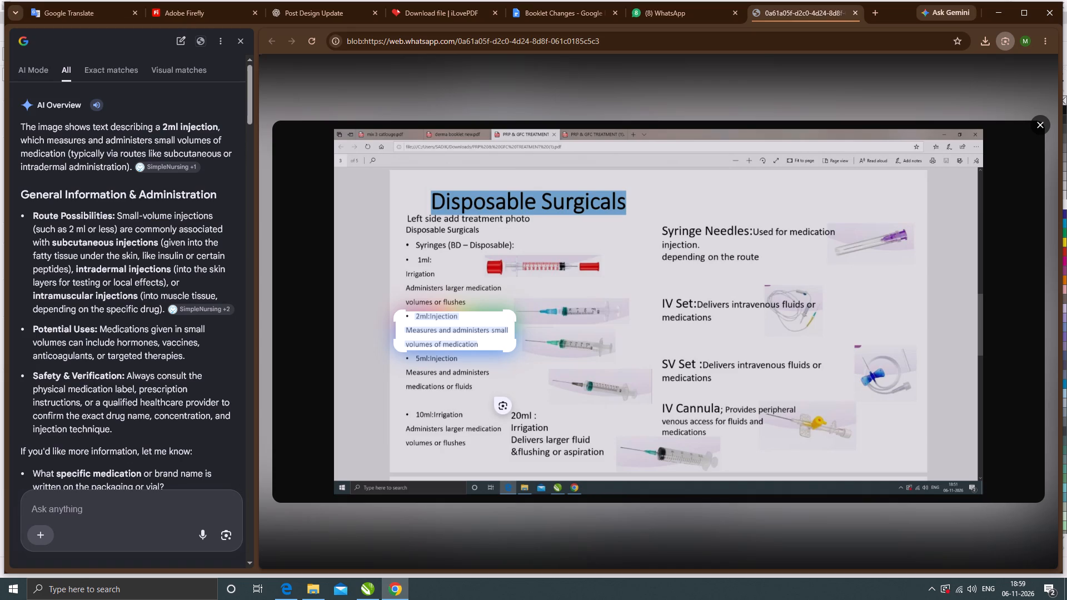
left_click_drag(499, 393, 394, 352)
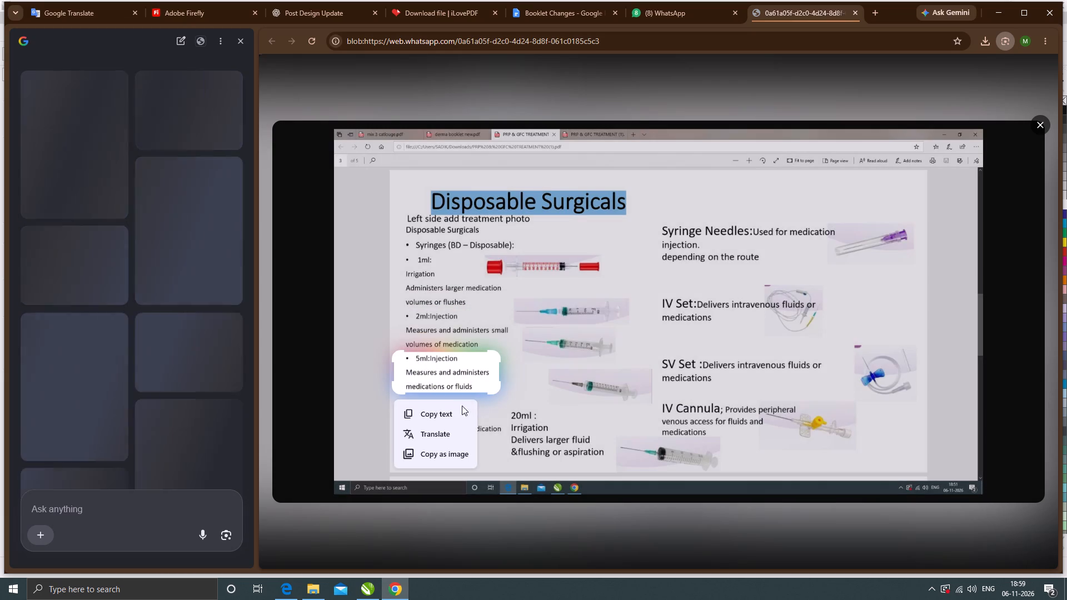
left_click(445, 414)
left_click(1000, 11)
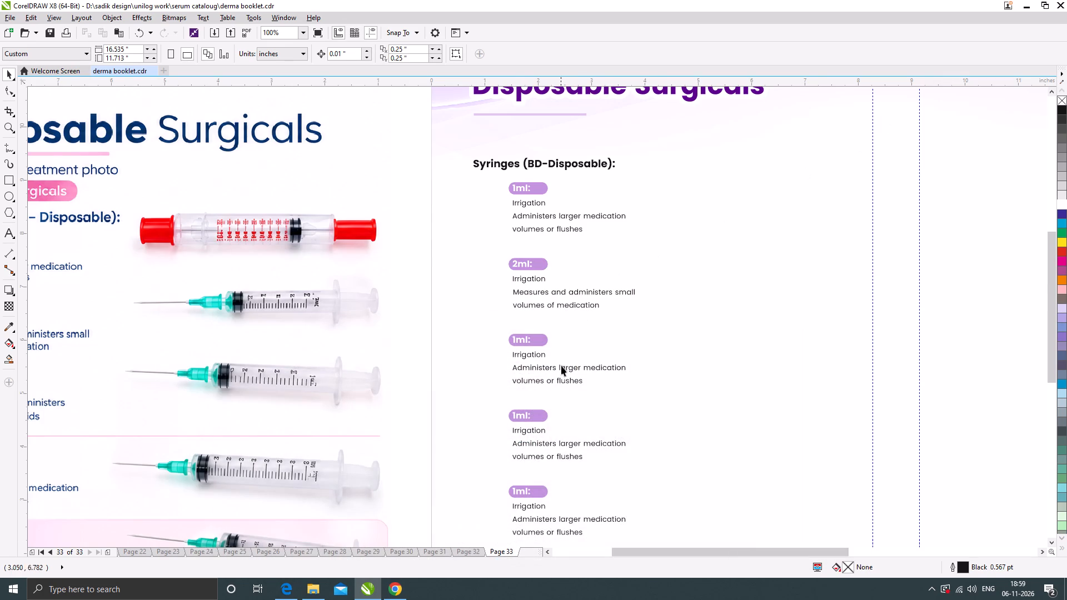
Relabel the third syringe block's purple heading as "5ml:".
scroll(520, 418, "up", 1)
scroll(518, 360, "down", 1)
scroll(525, 298, "up", 1)
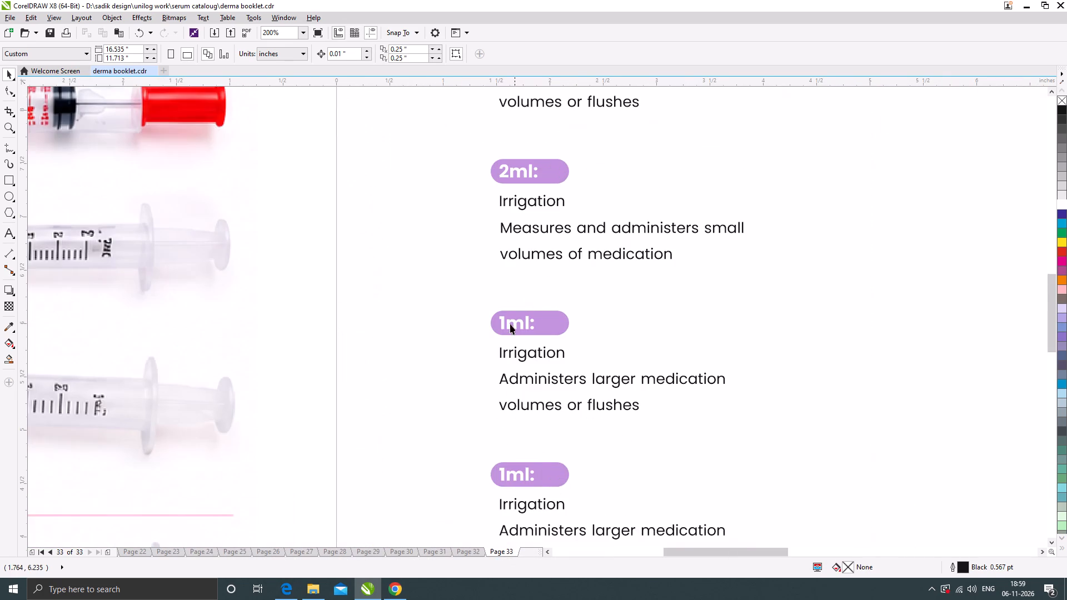
scroll(503, 325, "up", 1)
double_click(502, 318)
key("BackSpace")
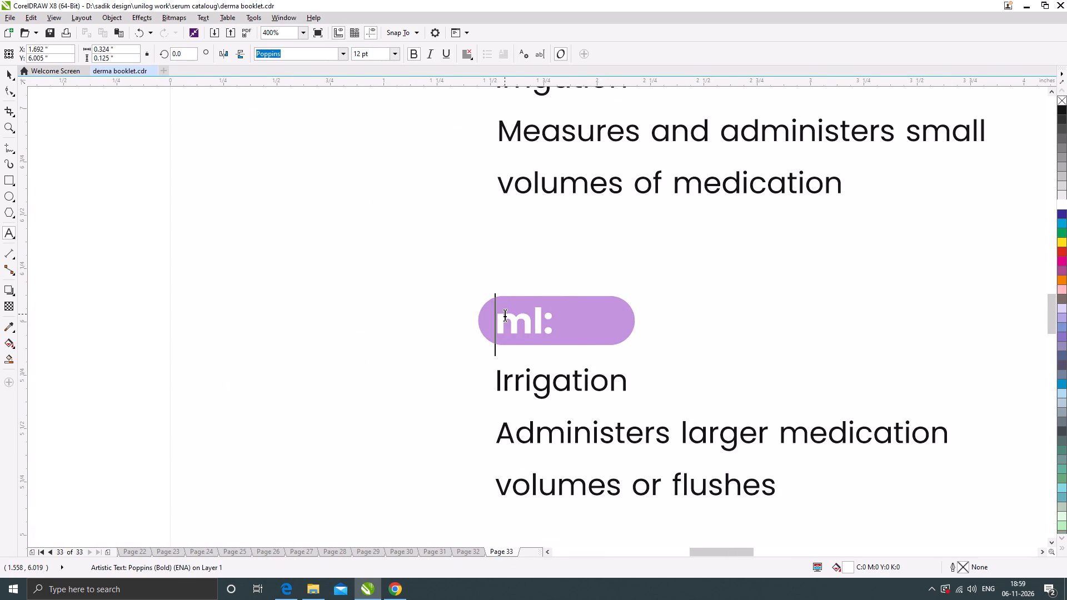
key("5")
left_click(8, 73)
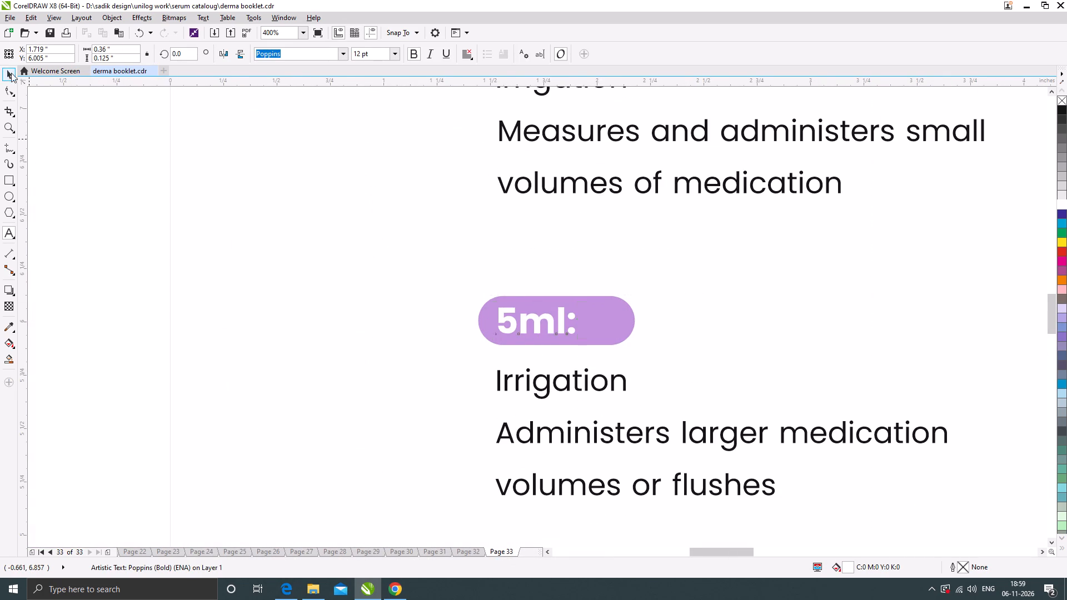
Duplicate the 5ml block's "Administers larger medication" line into the empty space beside the block and open the copy for text editing.
scroll(413, 273, "down", 1)
left_click(555, 357)
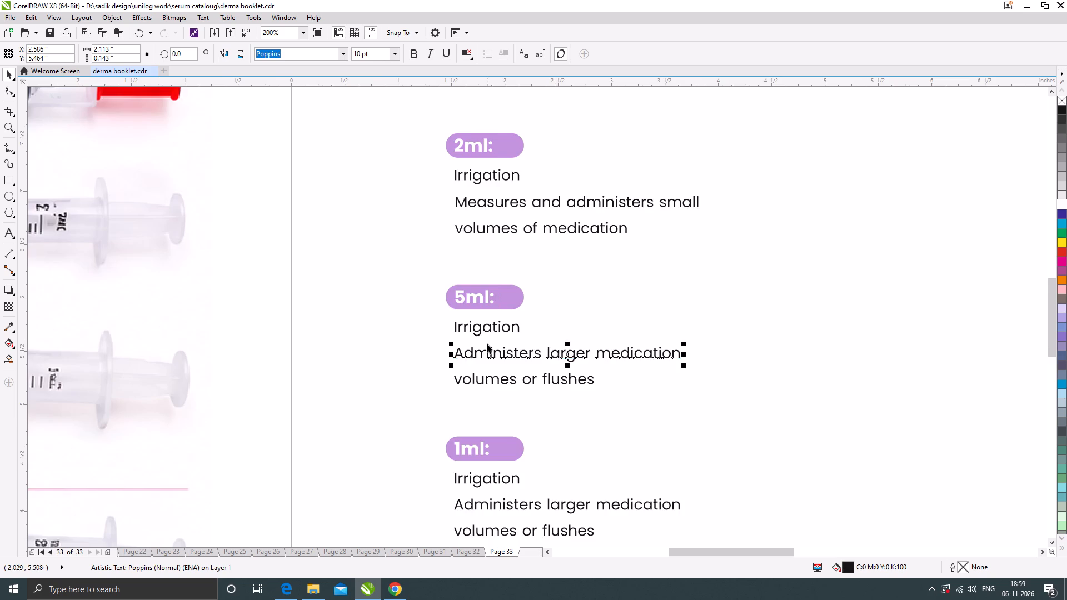
scroll(487, 343, "down", 1)
left_click_drag(513, 350, 656, 316)
right_click(656, 316)
double_click(656, 316)
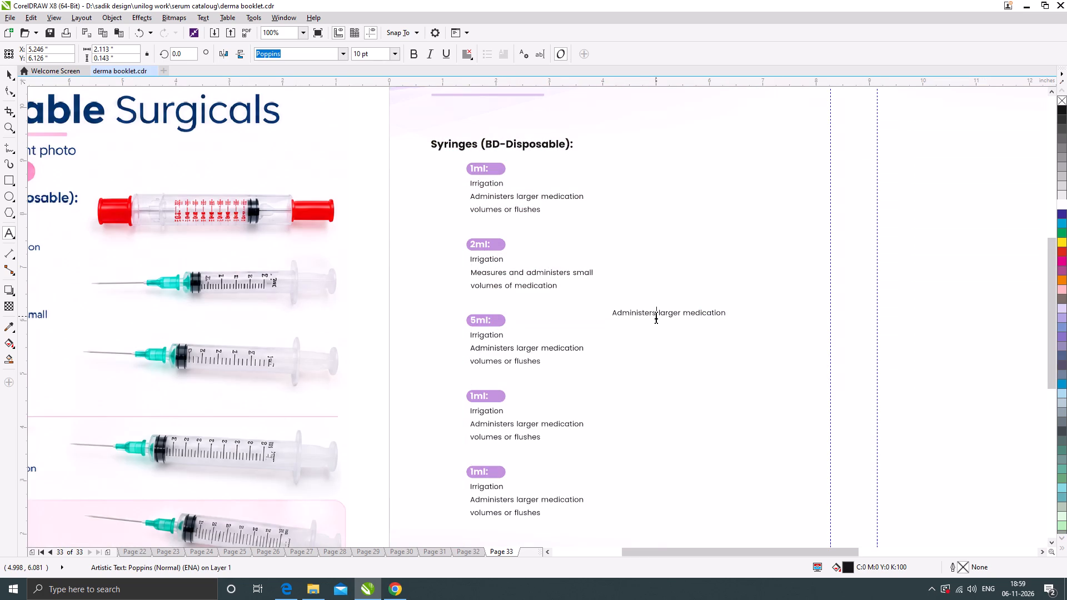
Replace the duplicated text line beside the 5ml block with the copied "5ml:Injection" description.
key("ctrl+a")
key("ctrl+v")
scroll(639, 322, "up", 1)
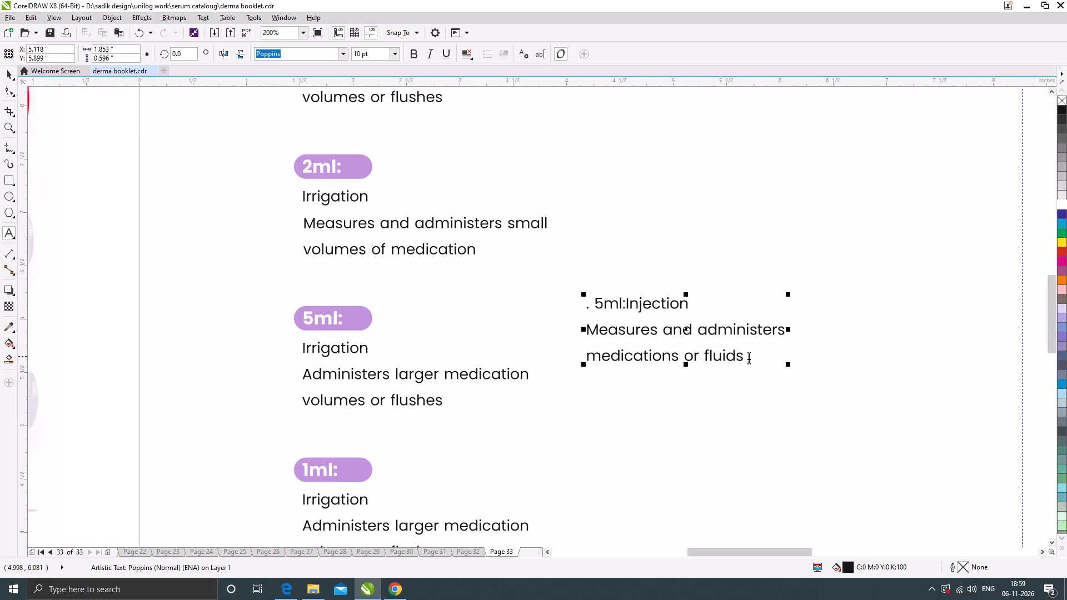
Move "Injection" out of the pasted 5ml text to replace "Irrigation" in the 5ml block.
left_click_drag(749, 357, 586, 332)
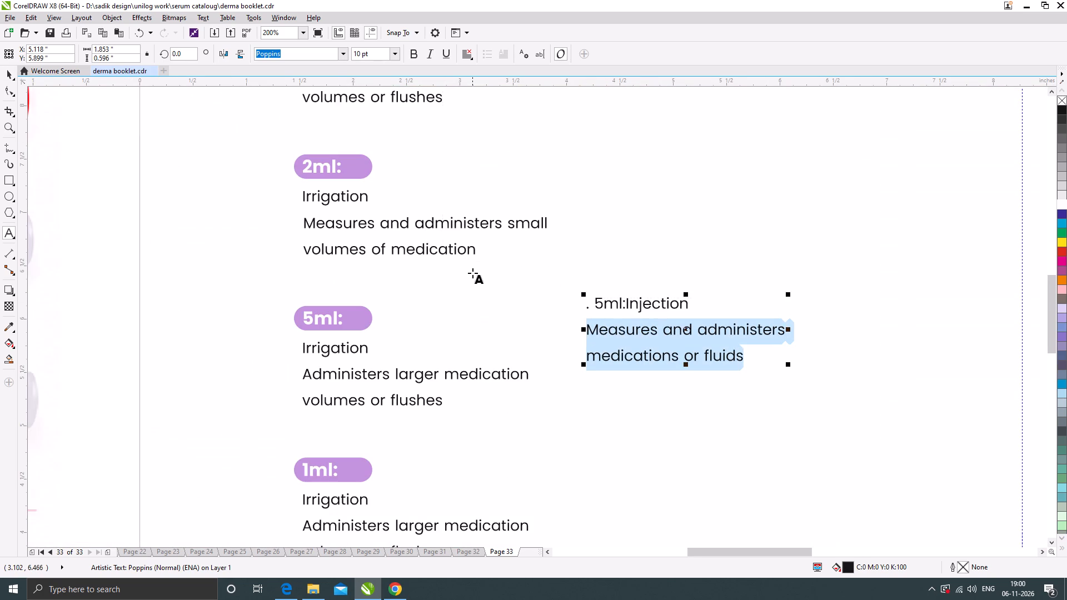
scroll(474, 278, "down", 1)
scroll(402, 147, "up", 1)
scroll(440, 181, "down", 1)
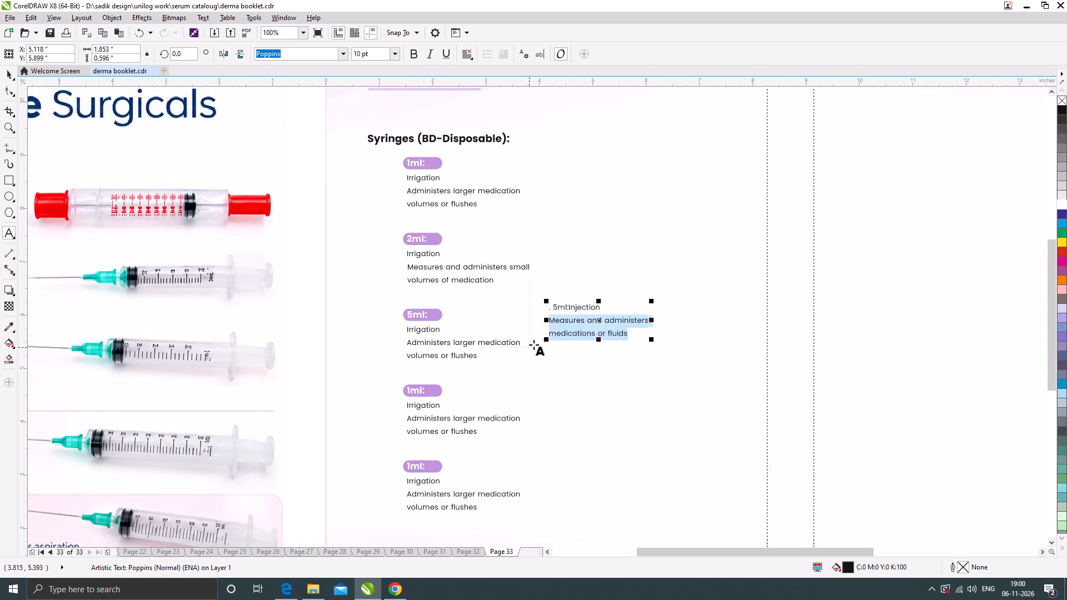
scroll(544, 336, "up", 1)
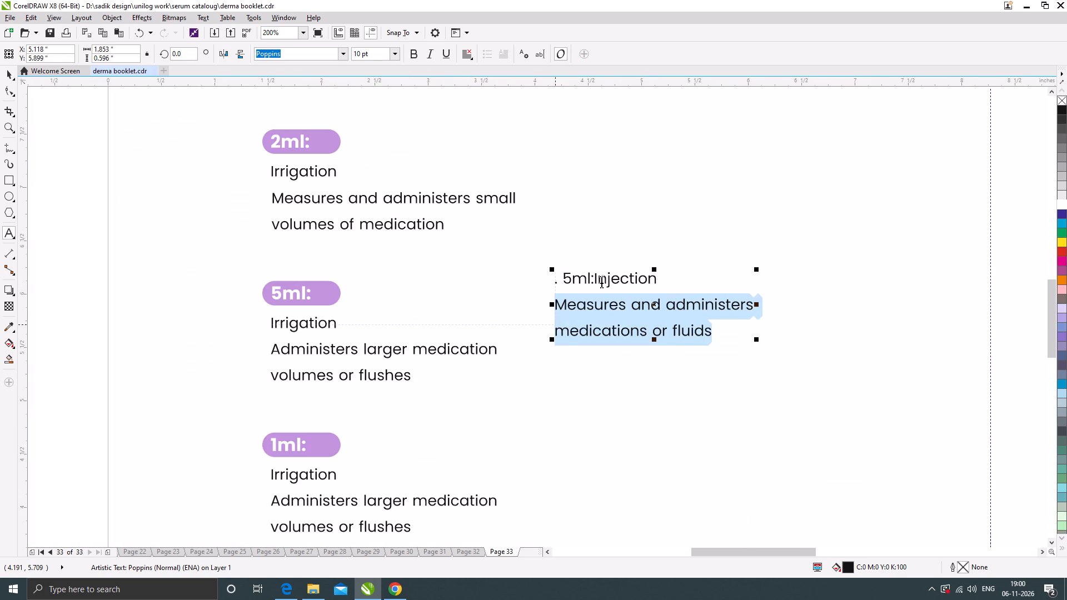
left_click(601, 281)
left_click_drag(596, 281, 624, 281)
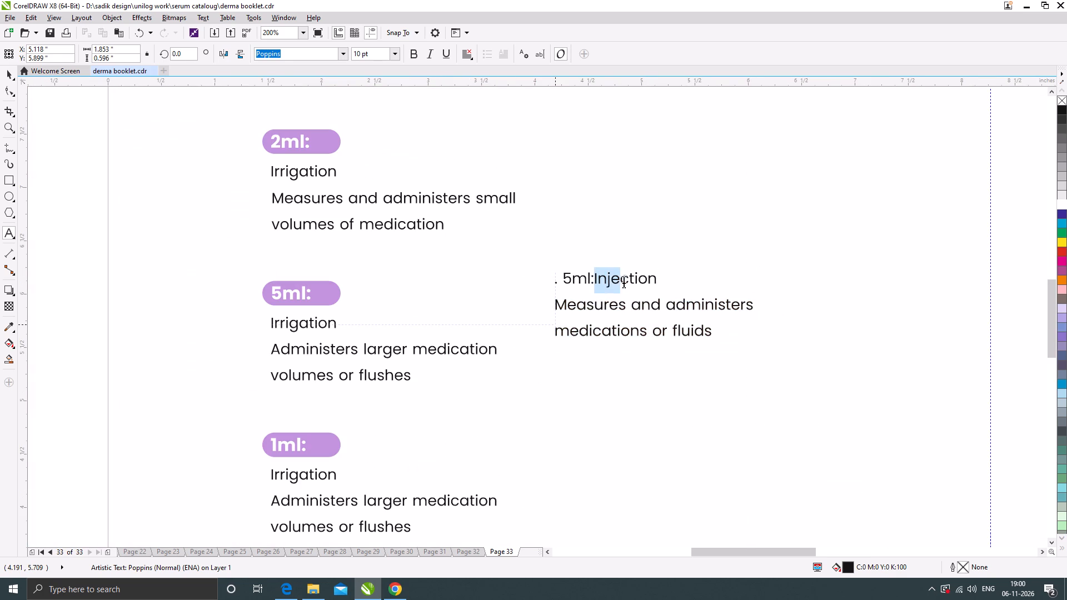
left_click_drag(624, 281, 656, 281)
key("ctrl+x")
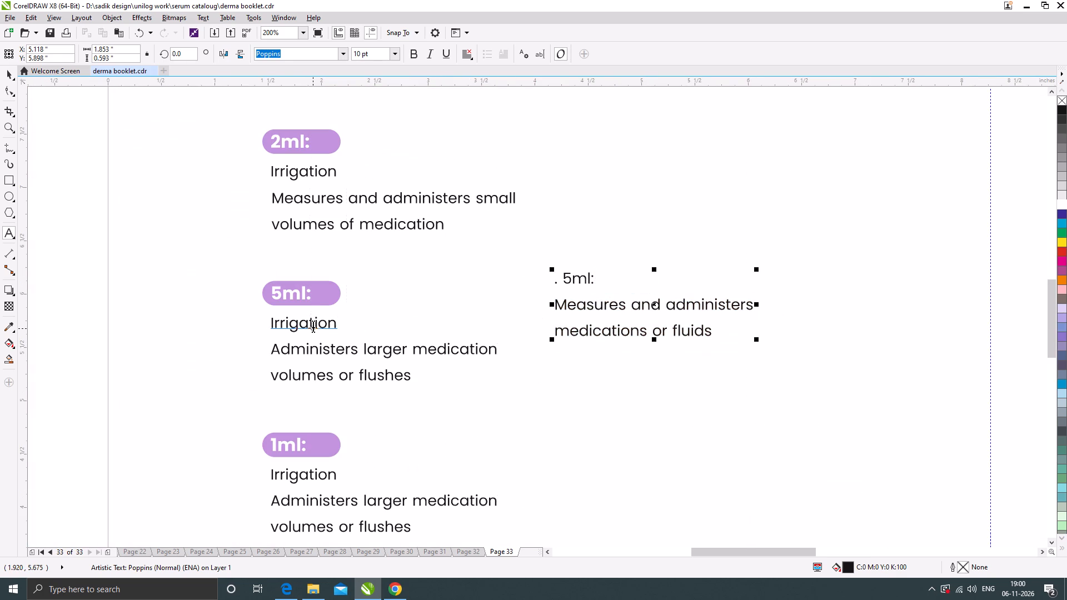
left_click(313, 324)
key("ctrl+a")
key("ctrl+v")
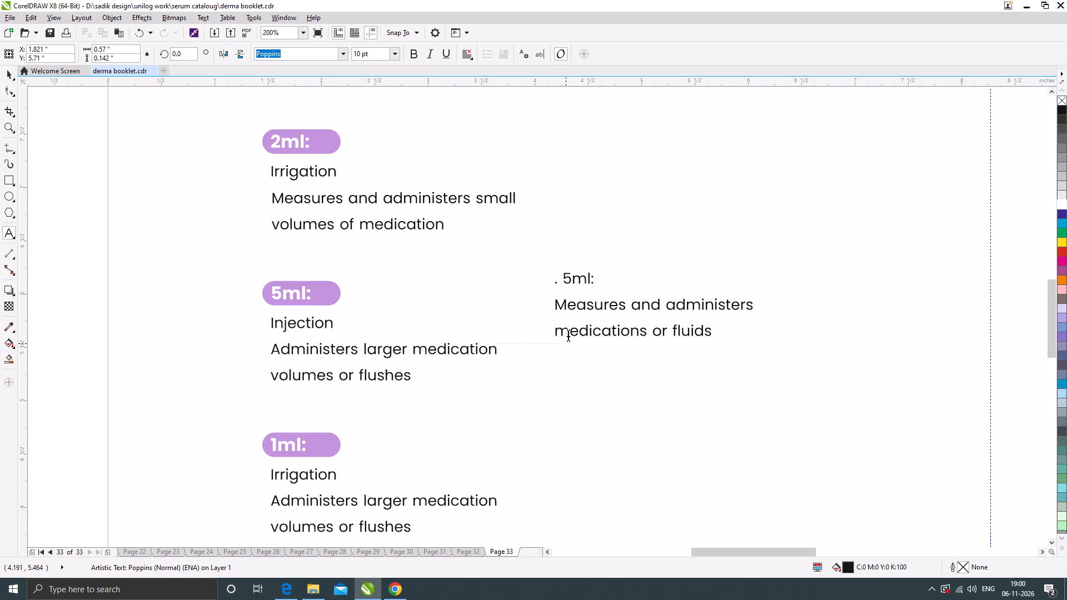
Cut "Measures and administers medications or fluids" from the pasted 5ml text.
left_click_drag(557, 306, 716, 330)
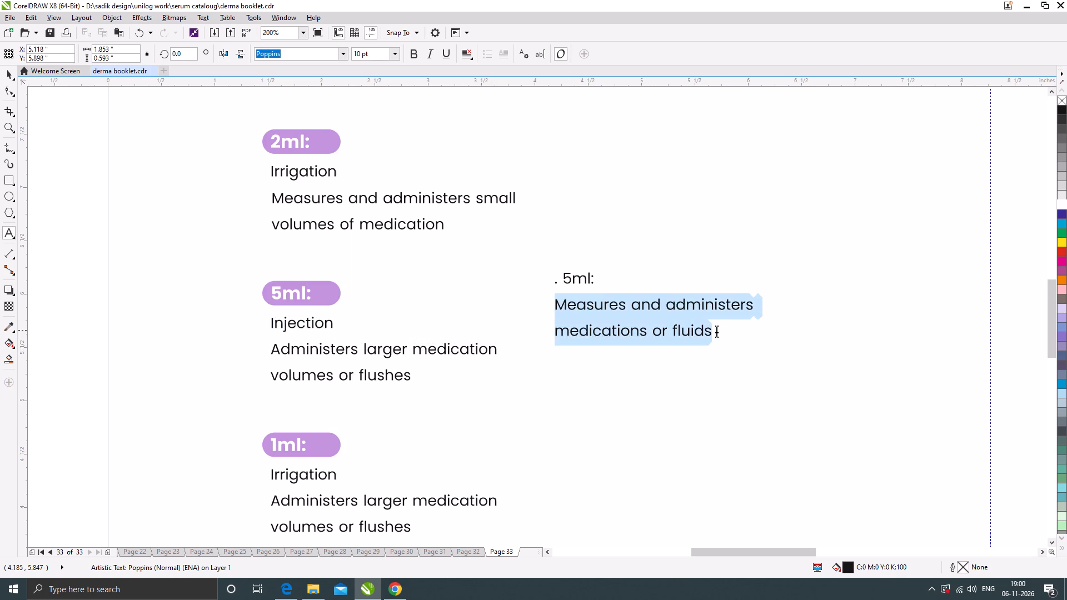
key("ctrl+x")
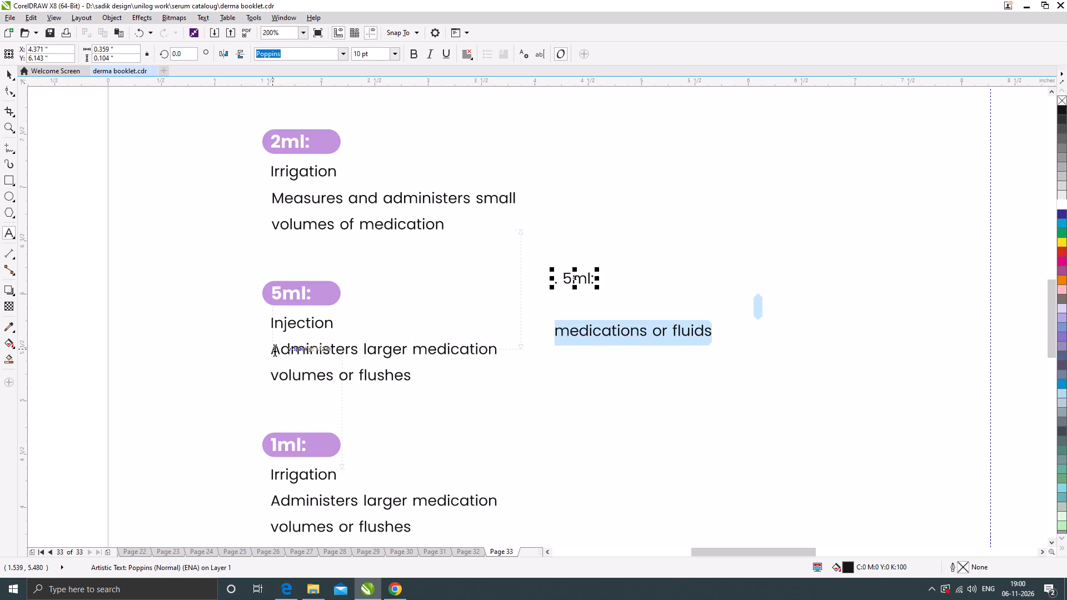
Replace the two-line description in the 5ml block with the cut text "Measures and administers medications or fluids".
left_click_drag(275, 349, 511, 349)
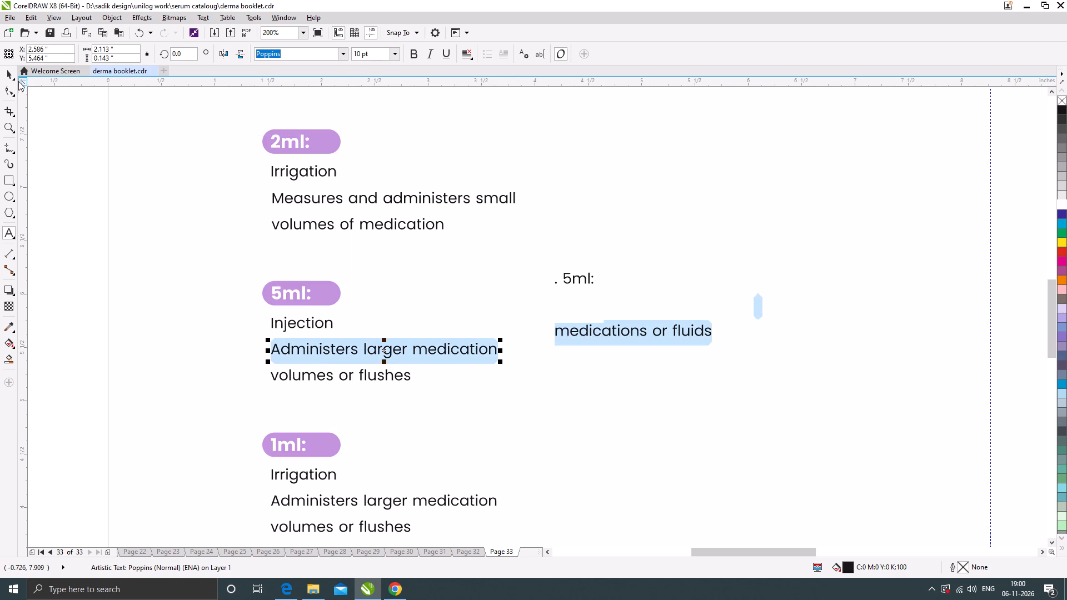
left_click(12, 78)
left_click(374, 376)
key("Delete")
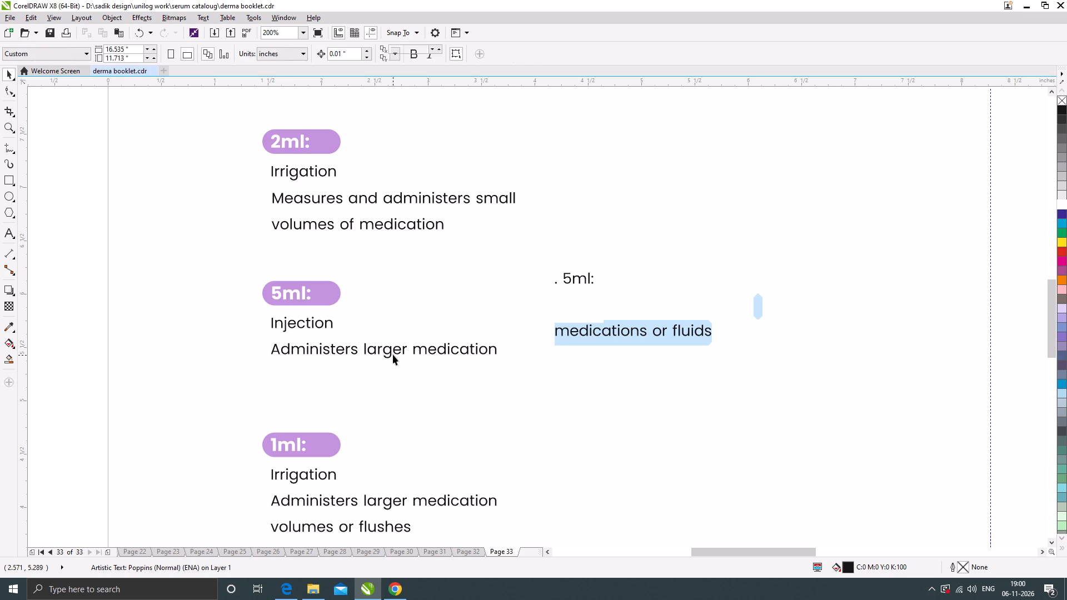
double_click(394, 352)
key("ctrl+a")
key("ctrl+v")
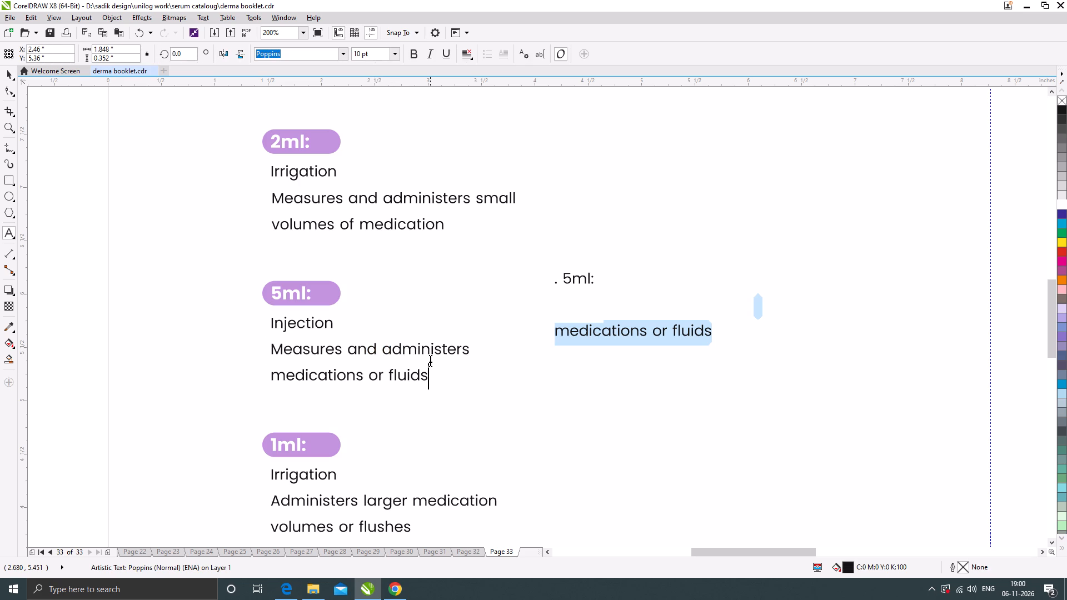
left_click(9, 73)
Delete the leftover ". 5ml:" text object beside the 5ml block.
left_click(582, 279)
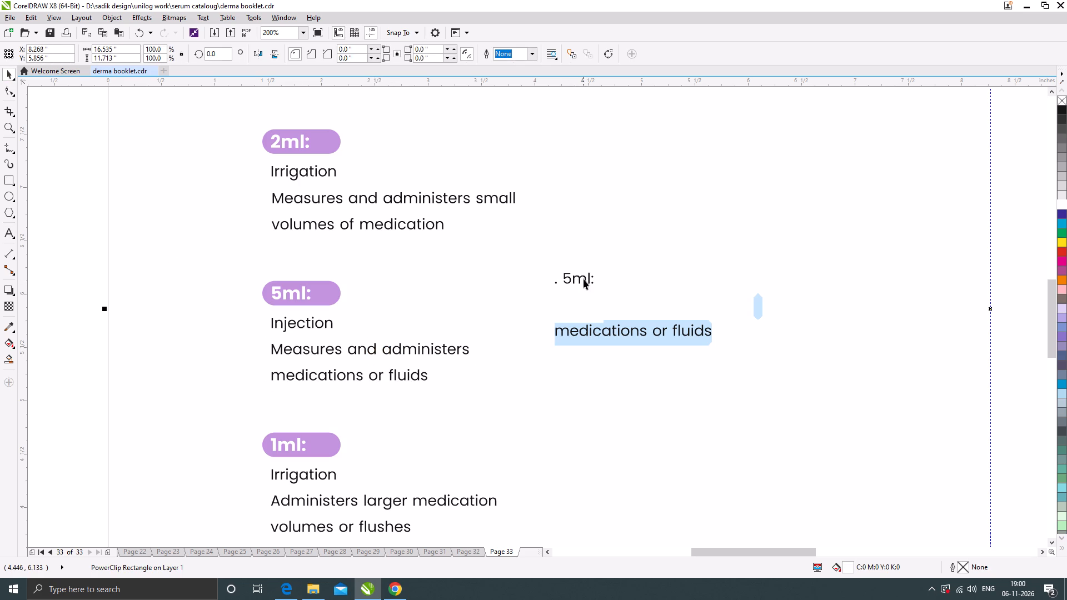
left_click(587, 276)
key("Delete")
Lock the background PowerClip rectangle behind the syringe text blocks.
left_click(614, 329)
scroll(605, 312, "down", 1)
right_click(639, 245)
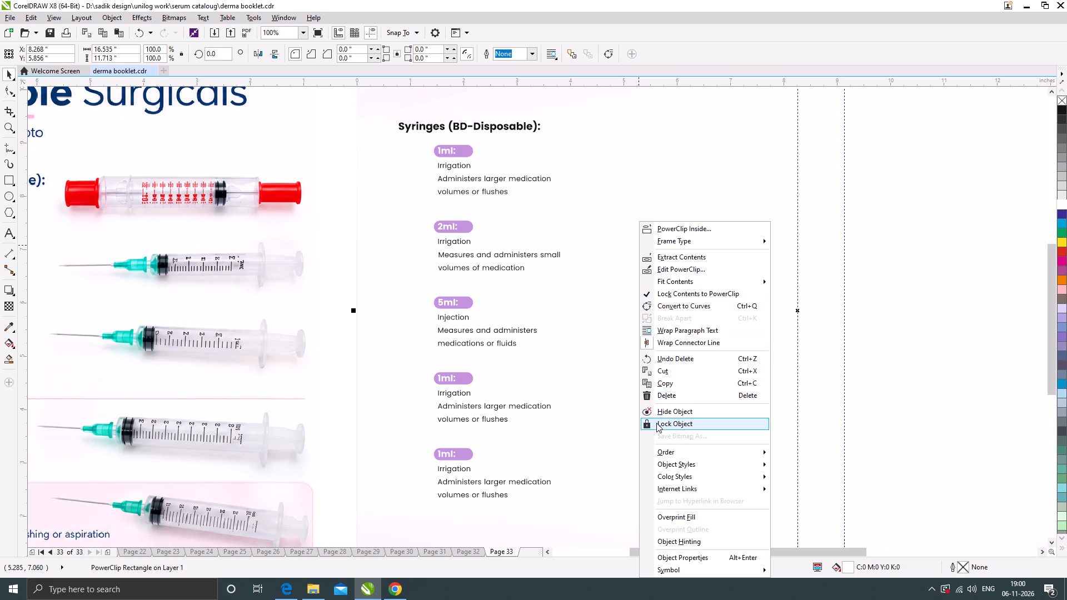
left_click(656, 423)
Check the reference image in Chrome, and replace "Irrigation" in the 2ml block with "Injection" copied from the 5ml block.
left_click(396, 589)
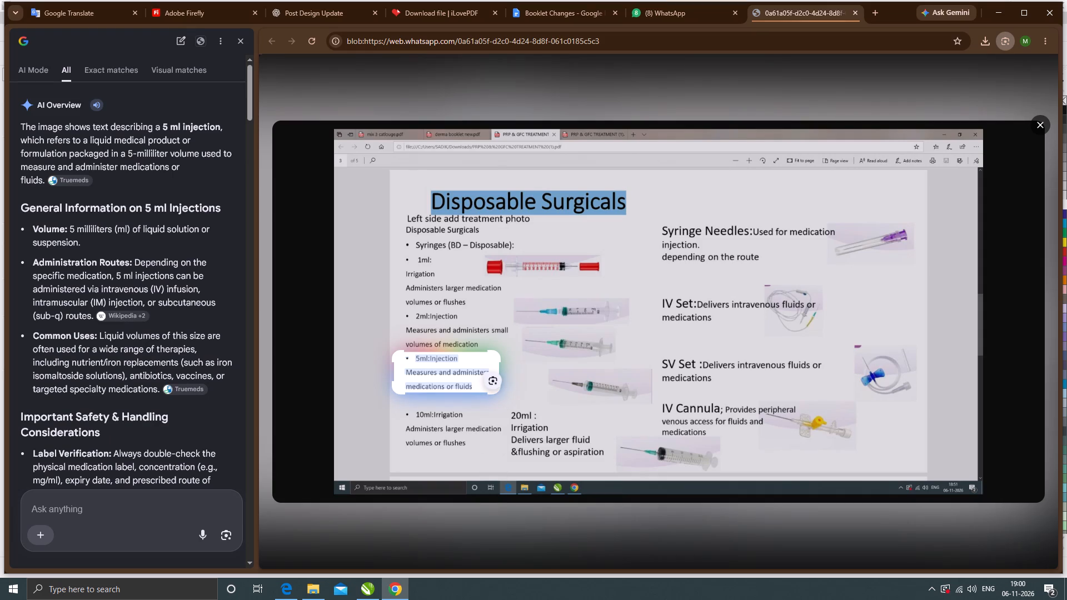
left_click(999, 9)
scroll(464, 333, "up", 1)
double_click(458, 302)
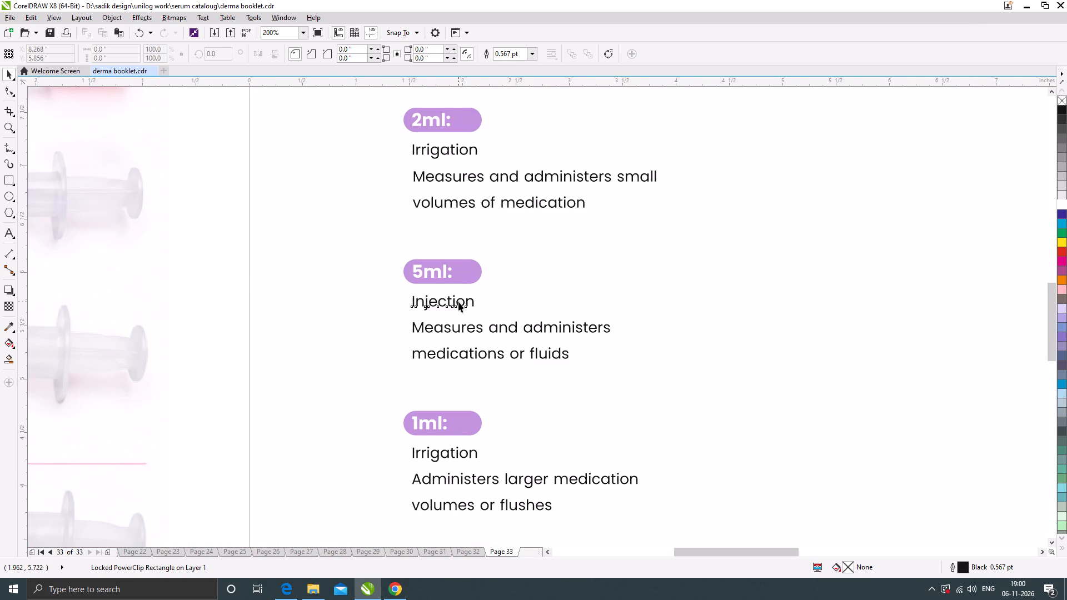
key("ctrl+a")
key("ctrl+c")
scroll(452, 322, "down", 1)
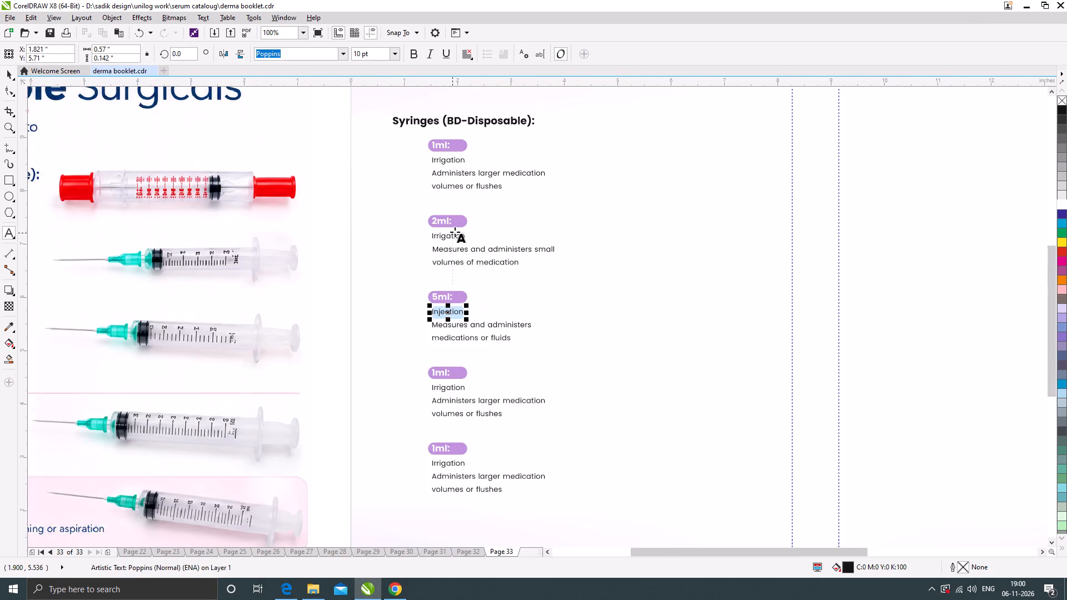
scroll(453, 230, "up", 2)
left_click(449, 243)
key("ctrl+a")
key("ctrl+v")
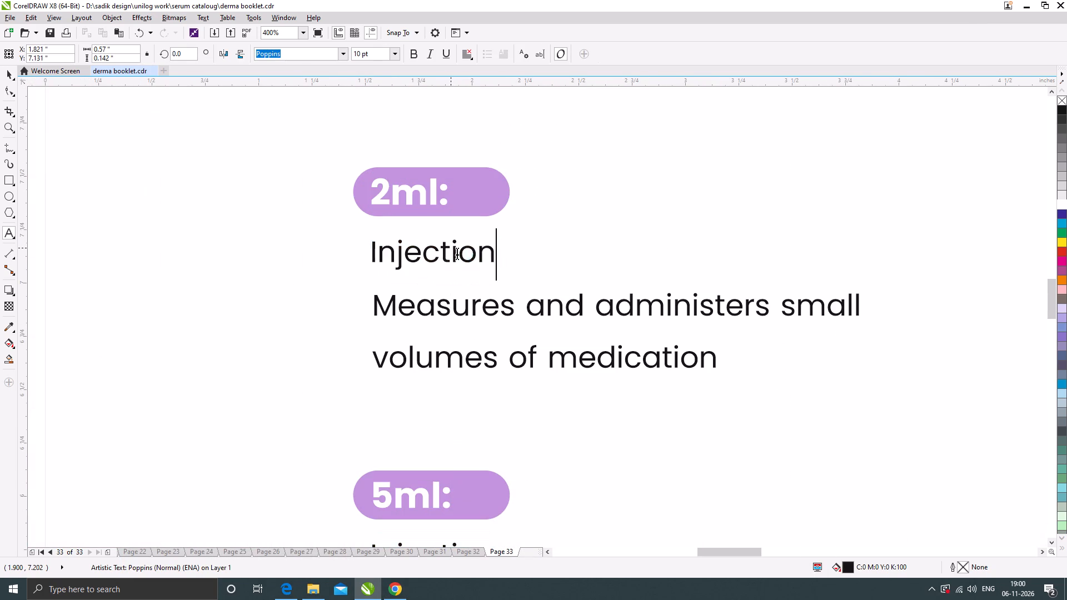
left_click(6, 69)
Switch to Chrome to consult the reference image for the next syringe block's text.
scroll(397, 256, "down", 1)
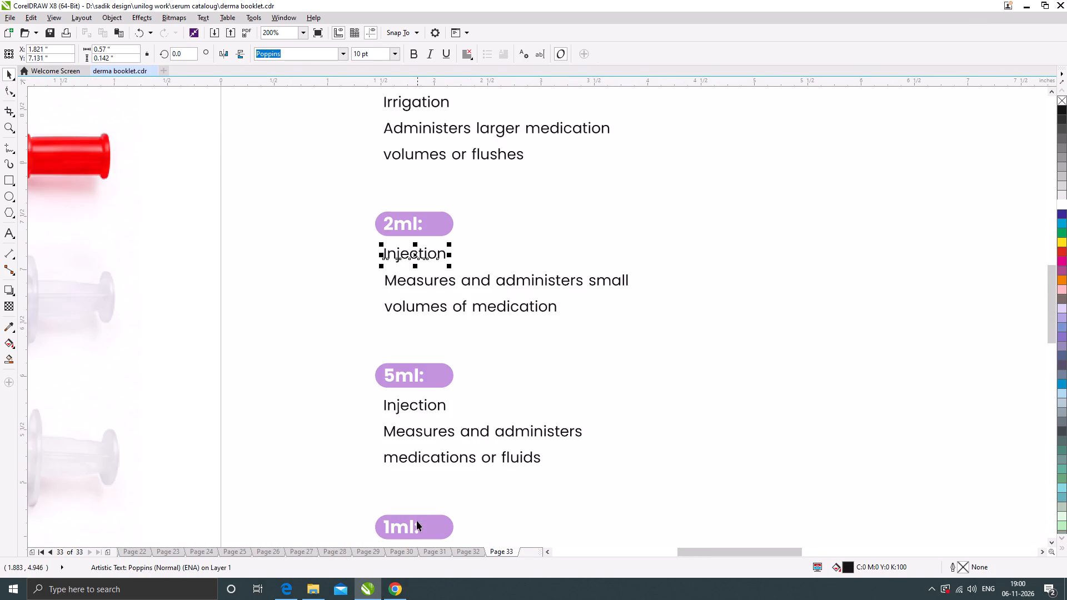
left_click(398, 599)
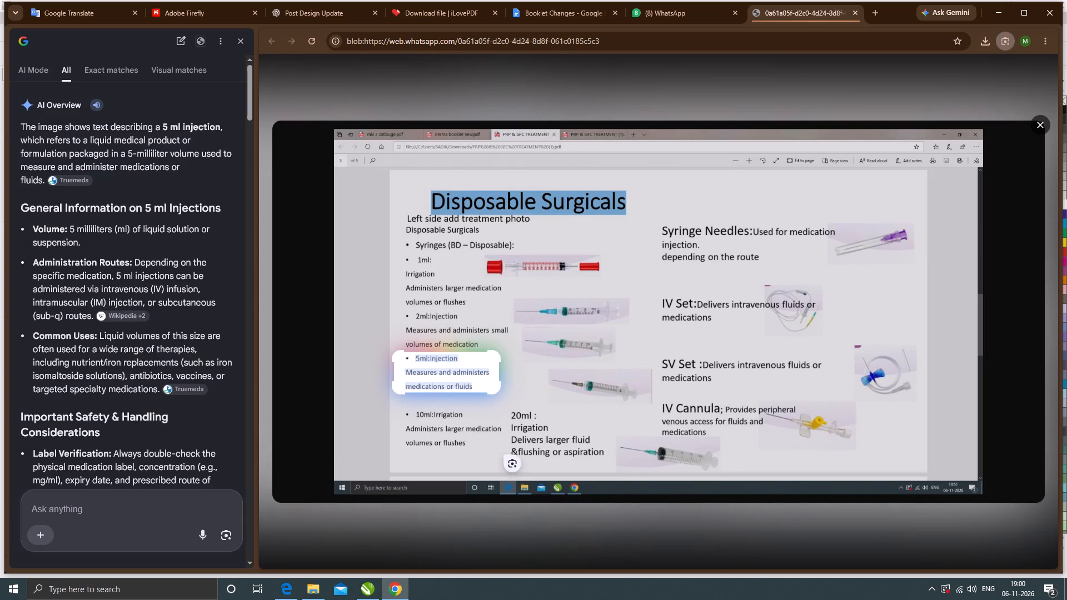
Copy the "10ml:Irrigation" text from the source image and paste it over a duplicated description line beside the 5ml block.
left_click_drag(506, 453, 393, 408)
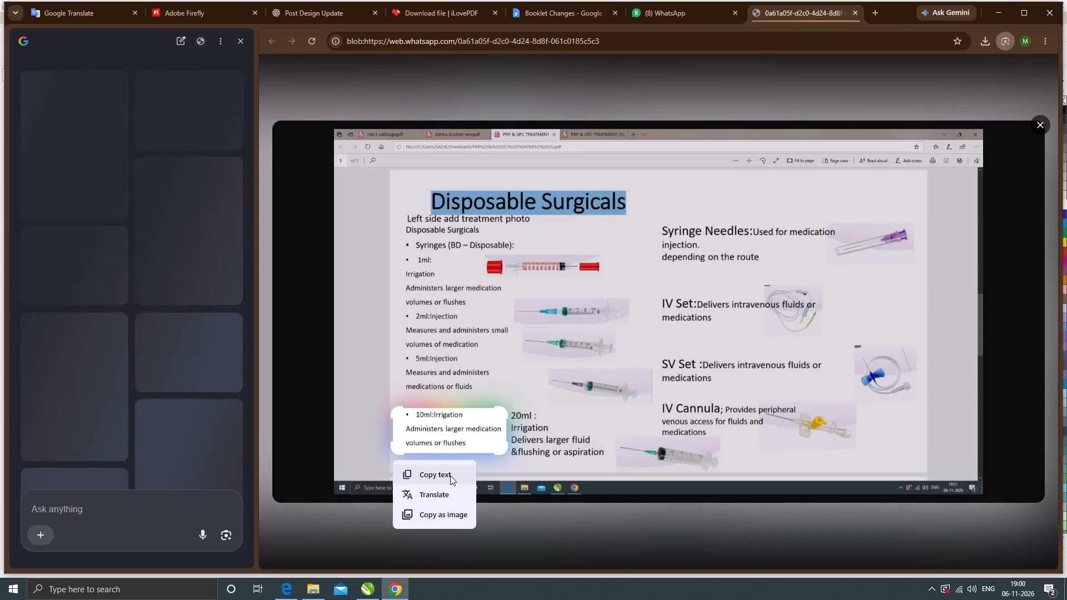
left_click(450, 476)
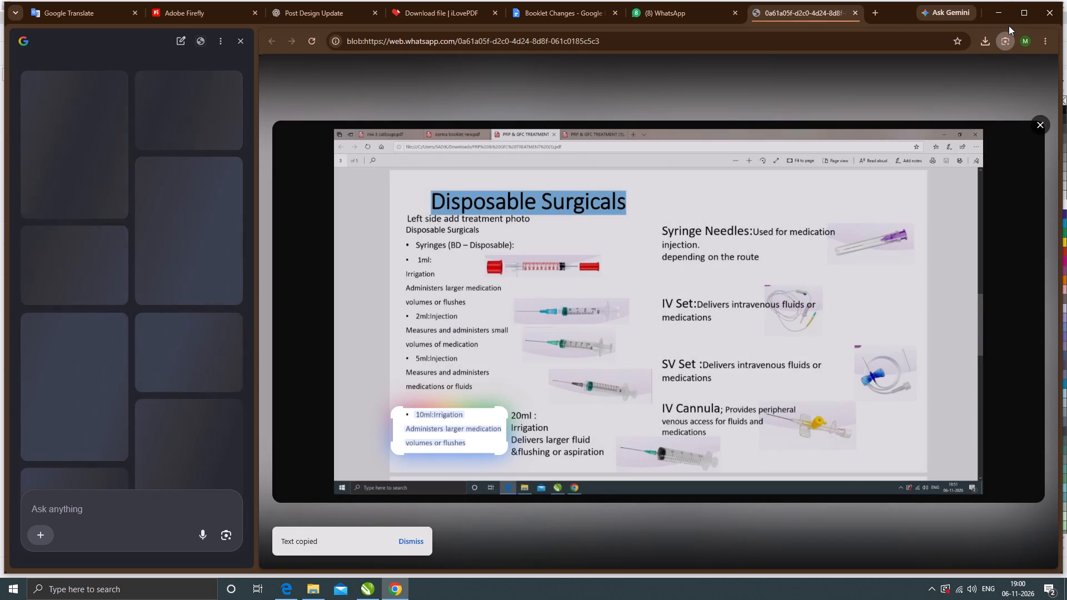
left_click(1001, 14)
scroll(496, 271, "down", 1)
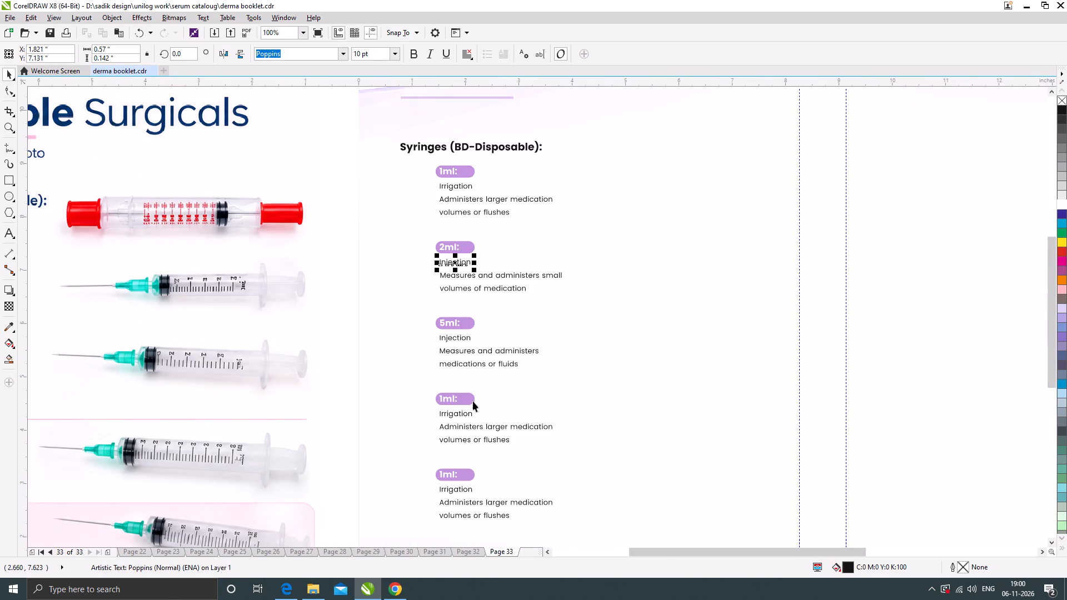
left_click_drag(527, 426, 659, 363)
right_click(659, 363)
double_click(659, 362)
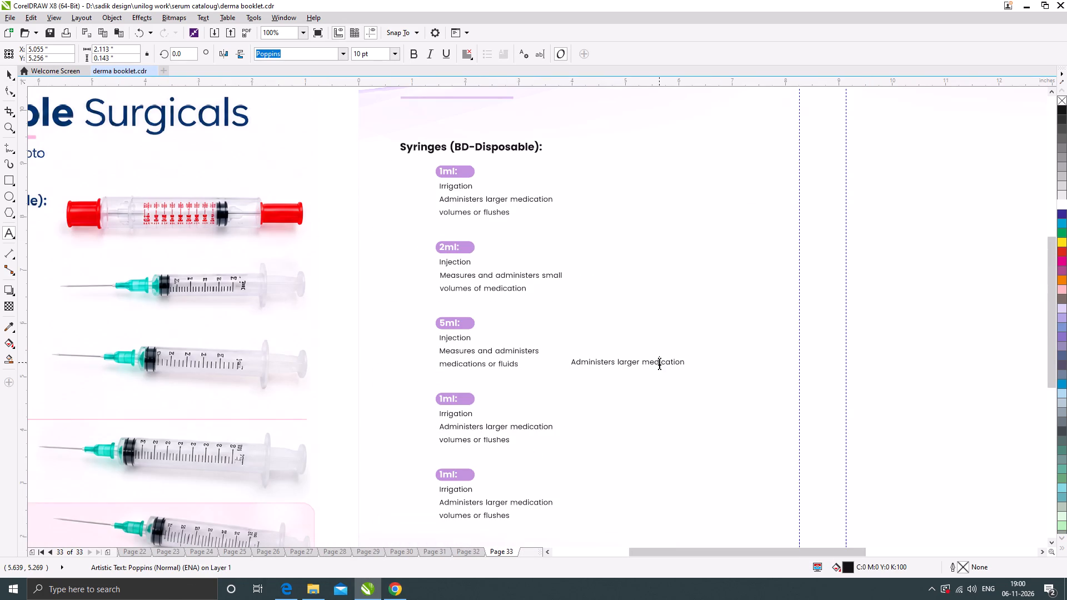
key("ctrl+a")
key("ctrl+v")
scroll(448, 409, "up", 1)
Relabel the fourth block "10ml:" and select "Irrigation" in the pasted 10ml text.
left_click(438, 389)
key("0")
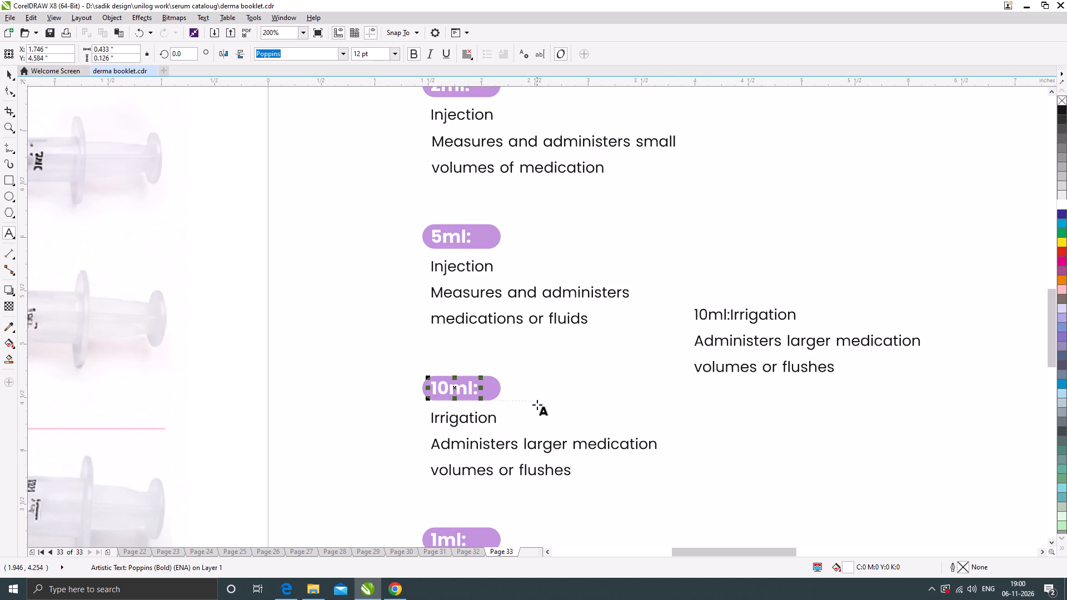
left_click_drag(732, 309, 810, 309)
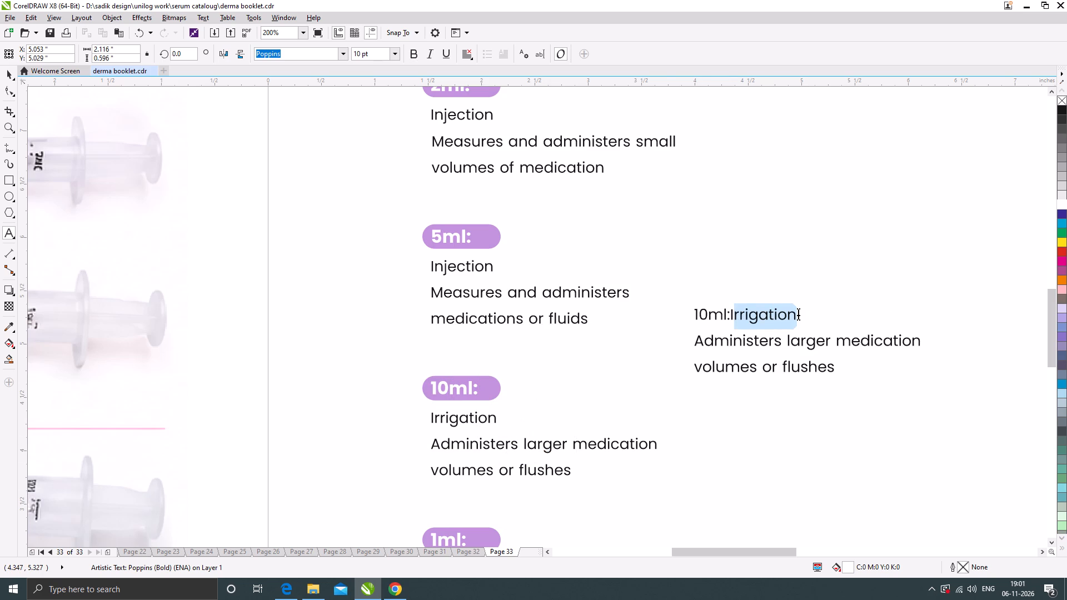
Cut "Irrigation" out of the pasted 10ml text and paste it over the usage line in the 10ml block.
left_click(797, 313)
left_click_drag(797, 312, 733, 313)
left_click(729, 313)
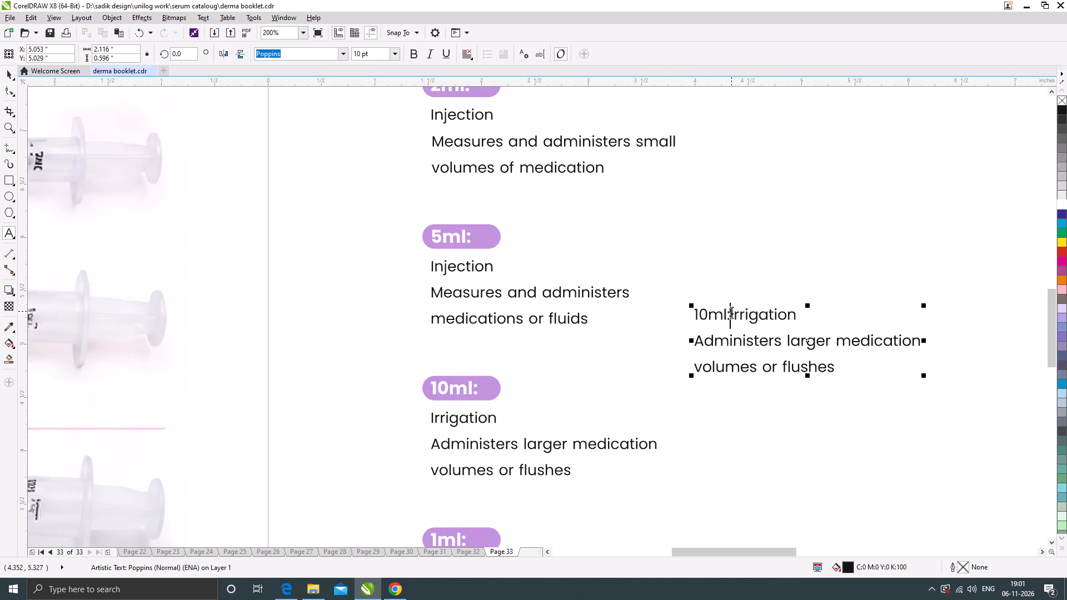
left_click_drag(731, 311, 795, 310)
key("ctrl+x")
left_click(485, 418)
key("ctrl+a")
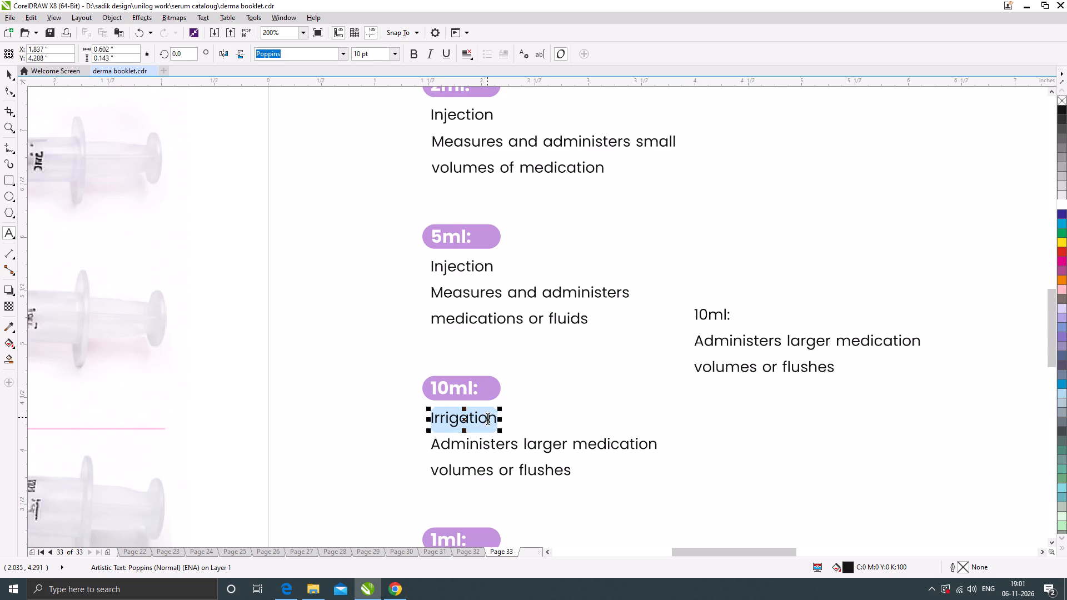
key("ctrl+v")
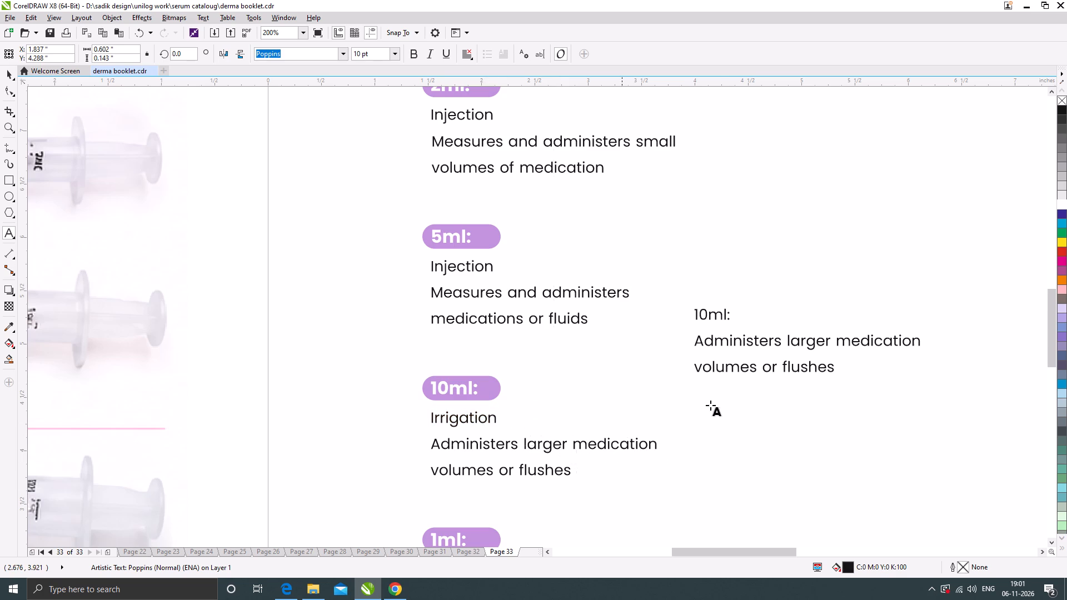
Delete the leftover pasted 10ml text object beside the syringe blocks.
left_click_drag(698, 339, 750, 344)
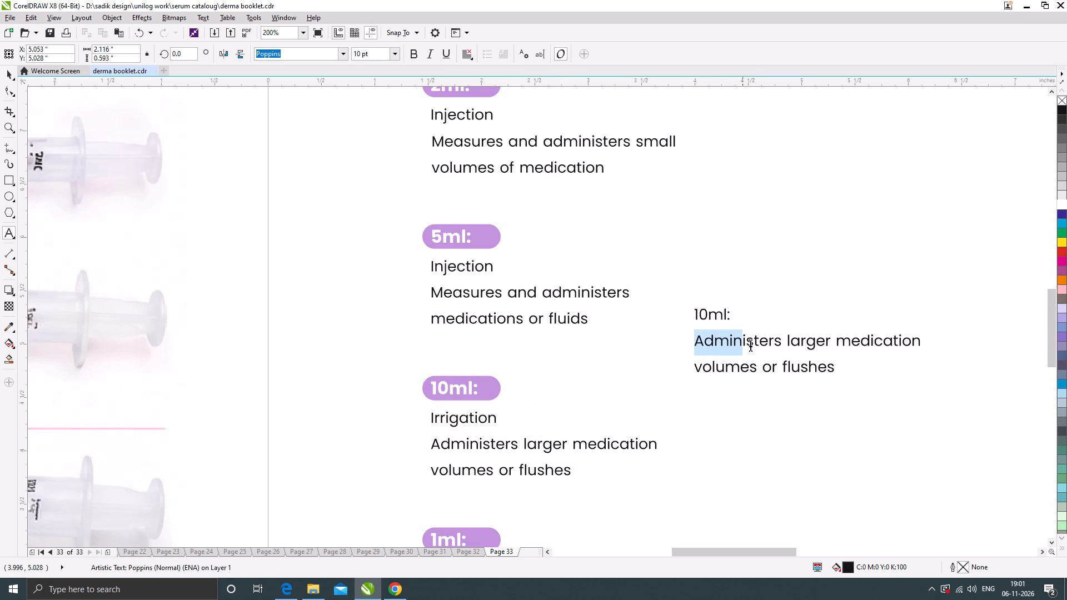
left_click_drag(750, 344, 853, 358)
left_click(7, 71)
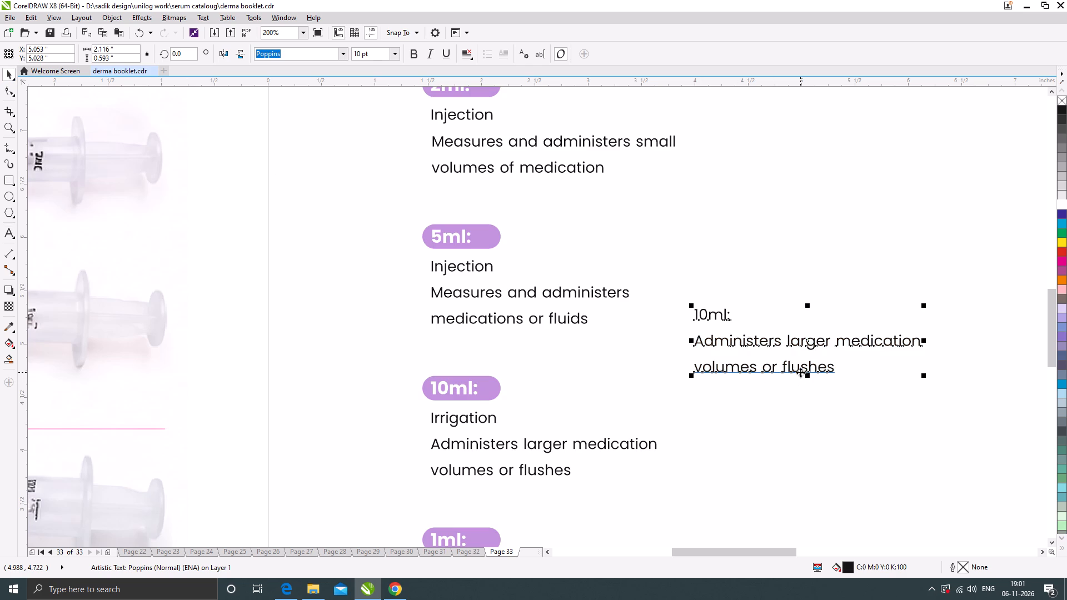
key("Delete")
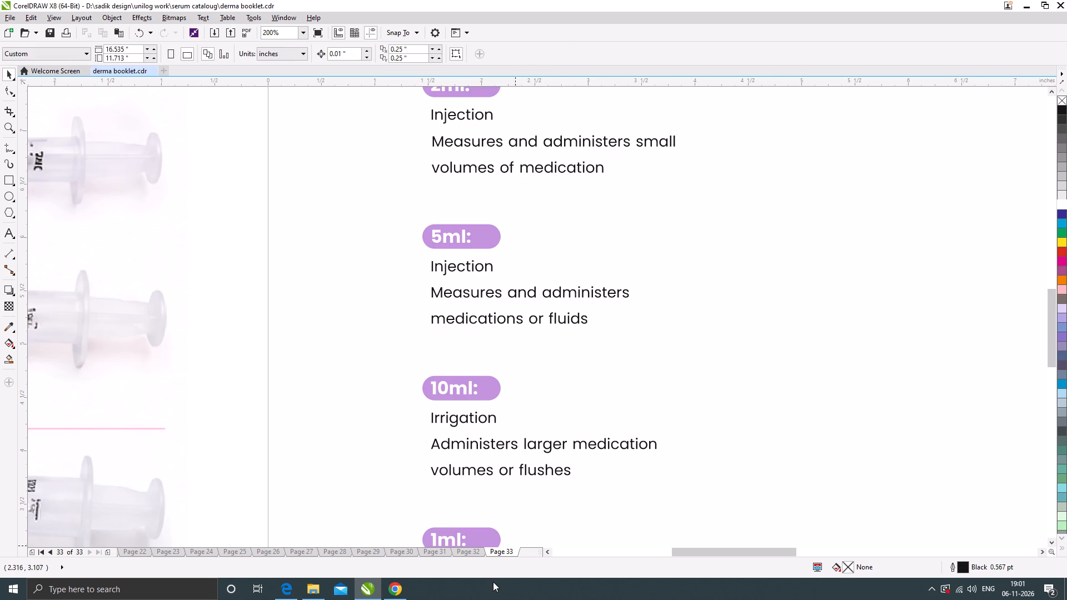
Copy the "20ml: Irrigation" text from the reference image in Chrome and paste it over a duplicated "volumes or flushes" line beside the 10ml block.
left_click(398, 591)
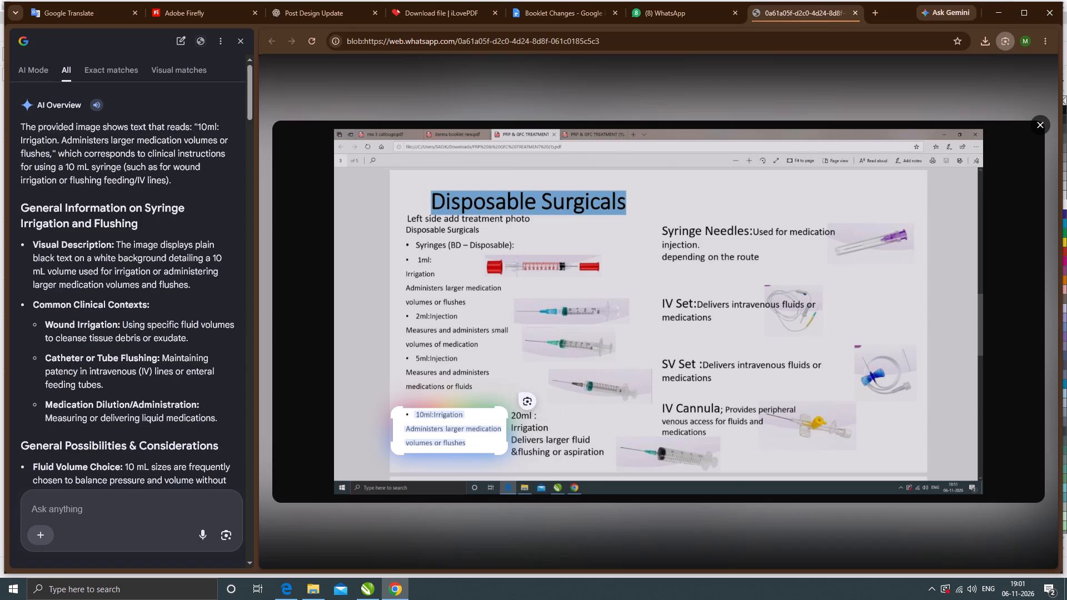
left_click_drag(608, 462, 507, 406)
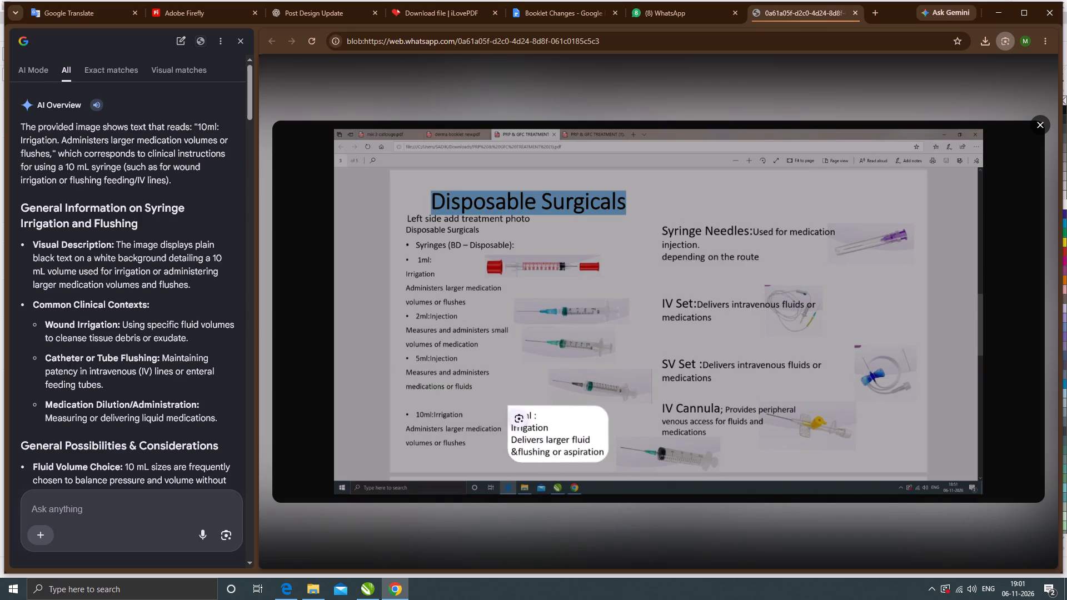
left_click_drag(507, 406, 503, 406)
left_click(548, 484)
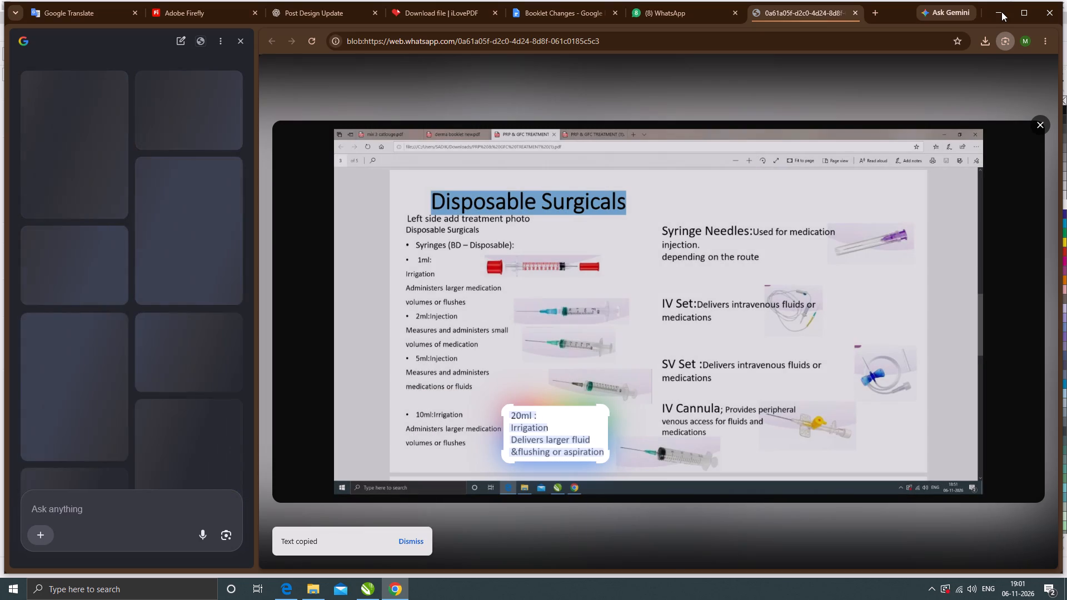
left_click(999, 11)
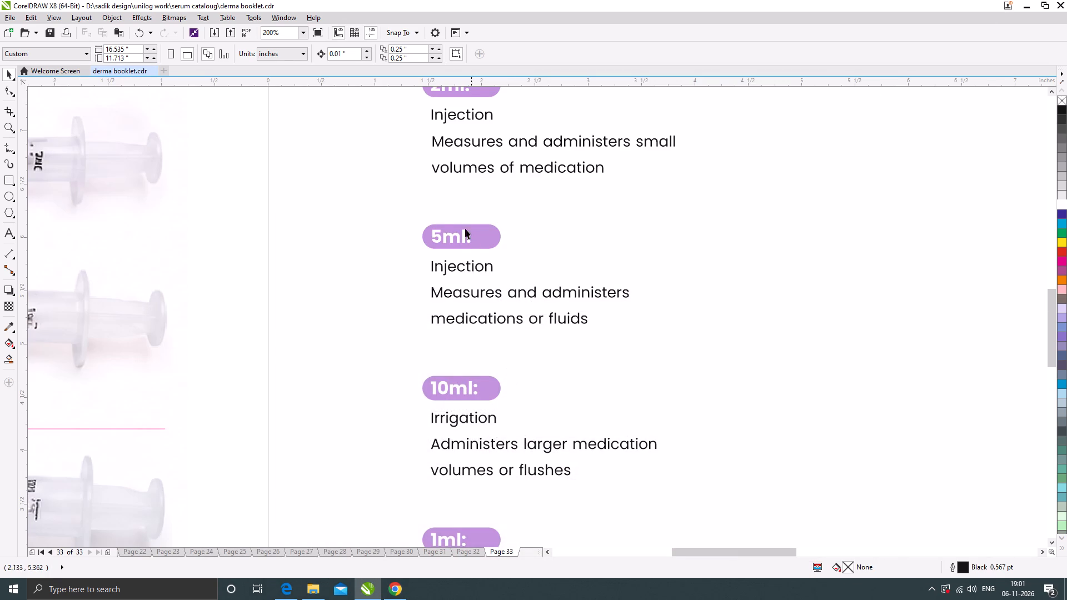
scroll(463, 224, "down", 1)
left_click_drag(493, 348, 647, 348)
right_click(647, 348)
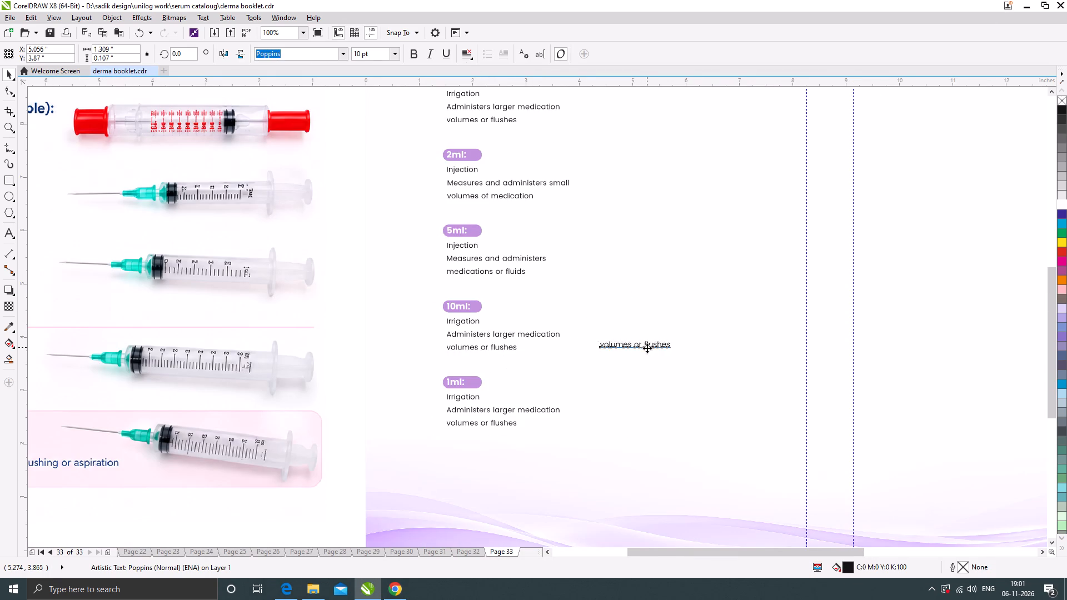
double_click(647, 346)
key("ctrl+a")
key("ctrl+v")
Relabel the fifth syringe block, below the 10ml block, as "20ml:".
scroll(581, 374, "up", 1)
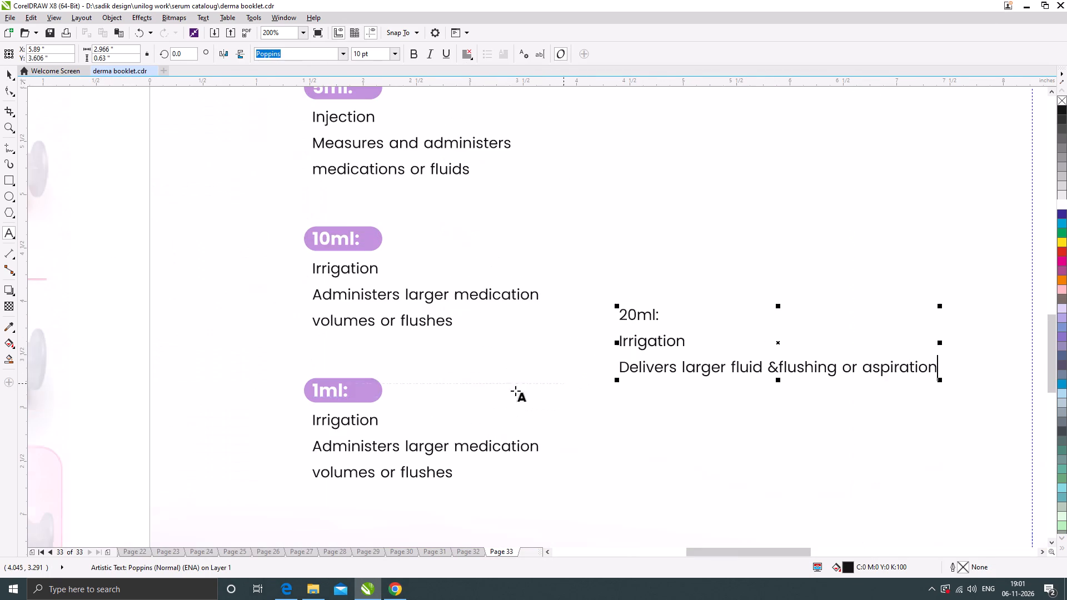
left_click_drag(318, 389, 312, 389)
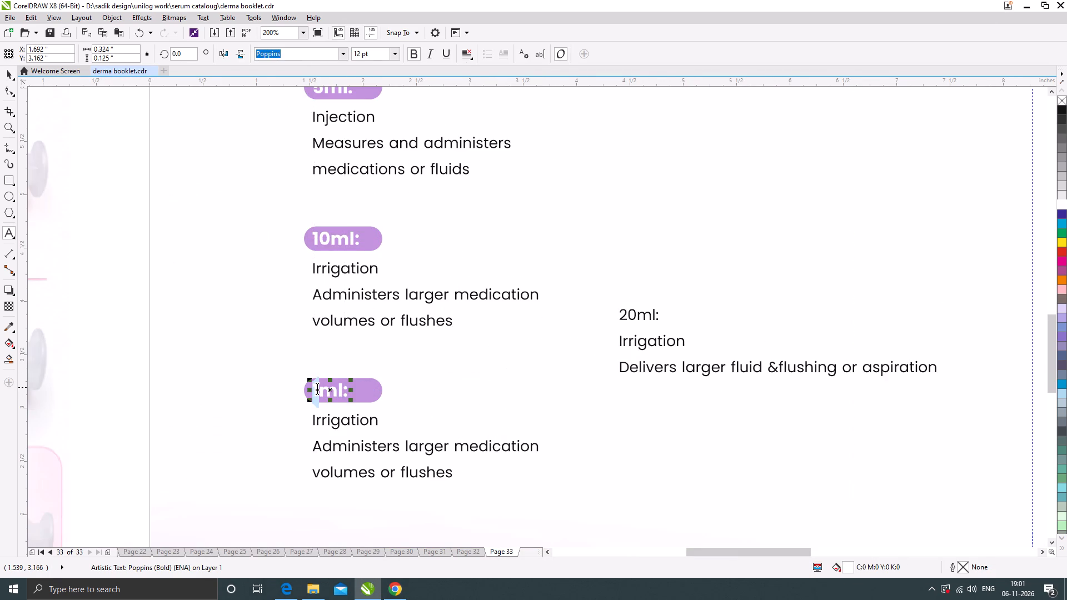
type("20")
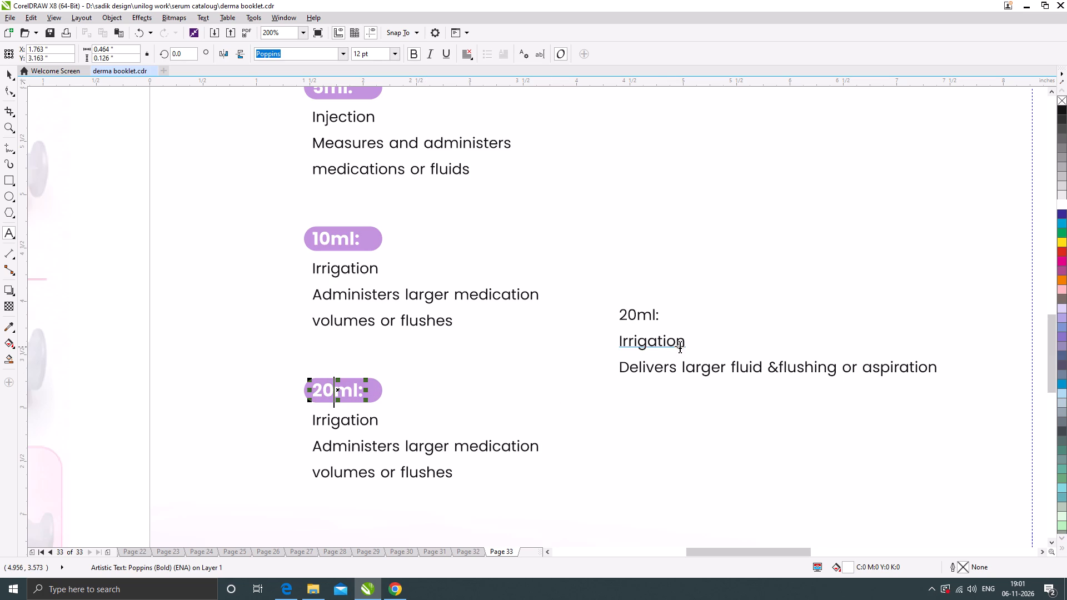
Replace the 20ml block's two description lines with "Delivers larger fluid &flushing or aspiration" cut from the pasted text.
left_click_drag(621, 368, 696, 368)
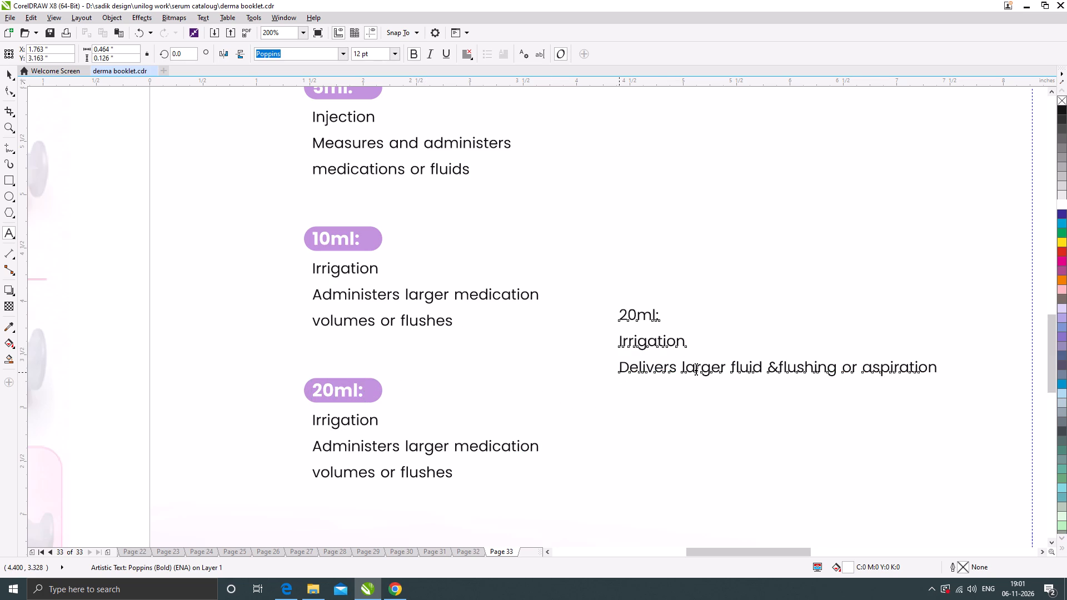
left_click_drag(696, 368, 943, 363)
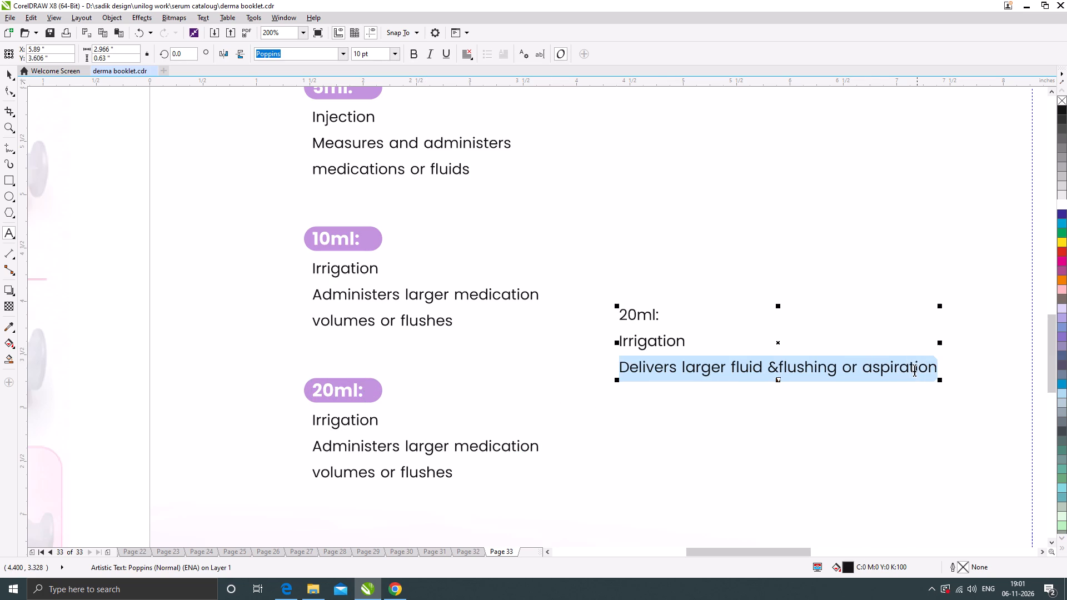
key("ctrl+x")
left_click(383, 474)
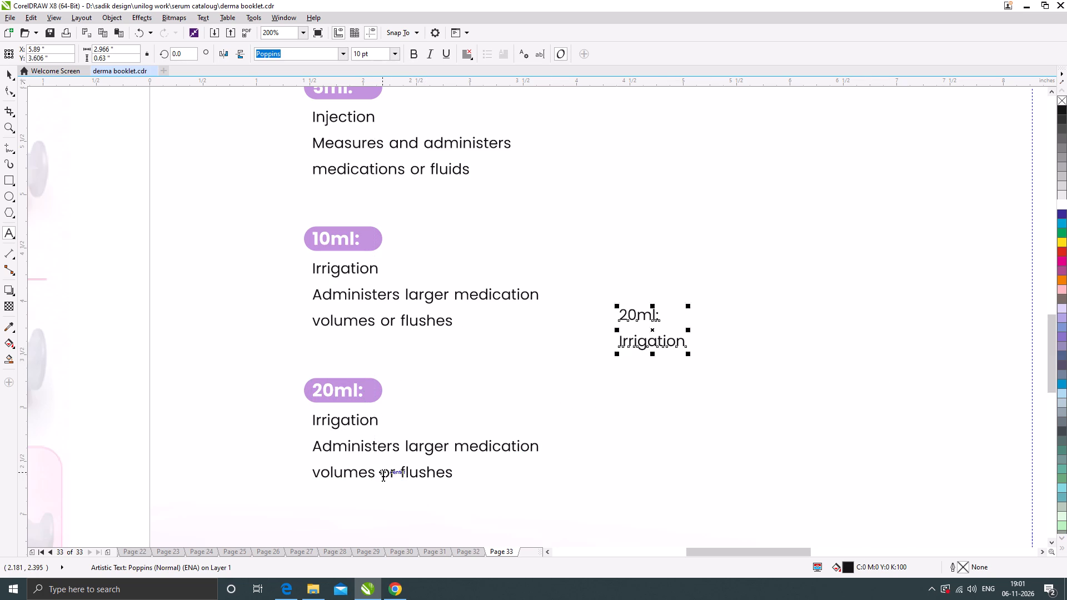
key("ctrl+a")
key("Delete")
left_click(376, 447)
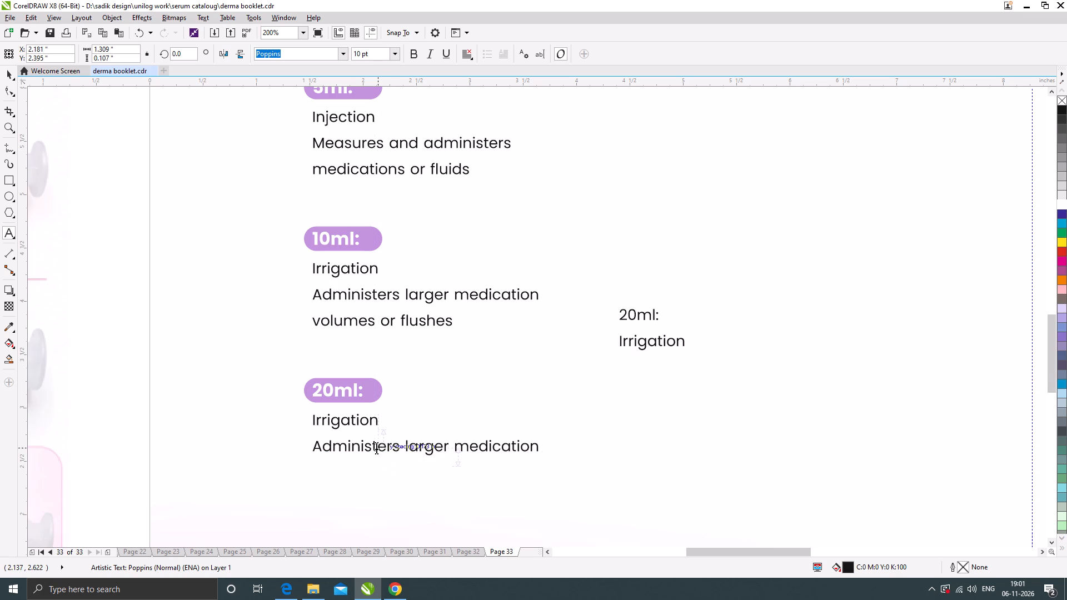
key("ctrl+a")
key("ctrl+v")
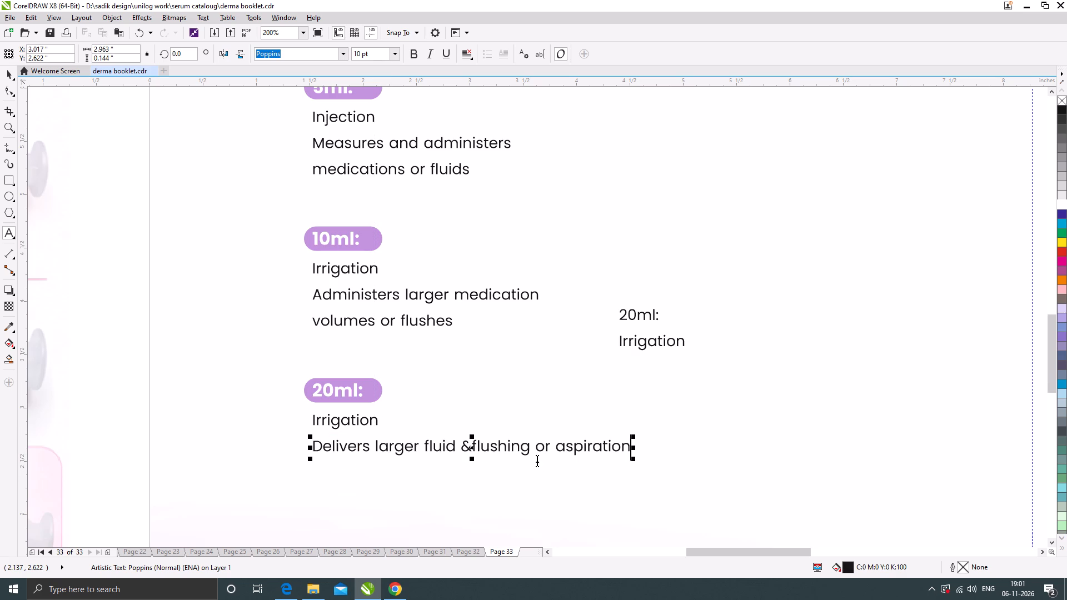
Add a space after the ampersand in the 20ml description and break the line before "aspiration".
left_click(473, 446)
scroll(474, 446, "up", 1)
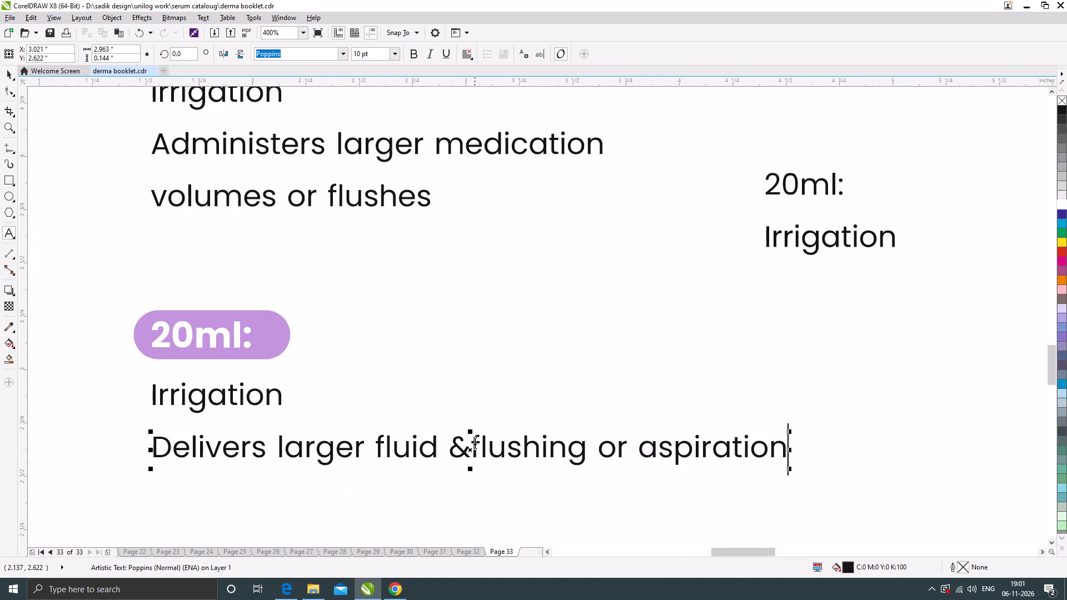
left_click(475, 442)
key("space")
left_click(654, 451)
scroll(563, 414, "down", 1)
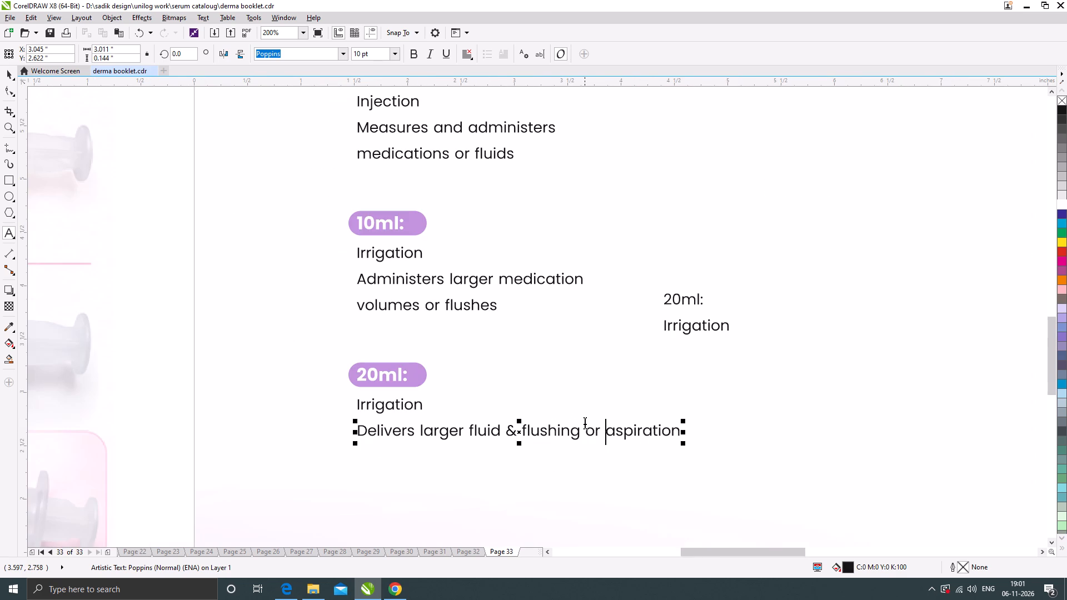
key("Return")
left_click(6, 74)
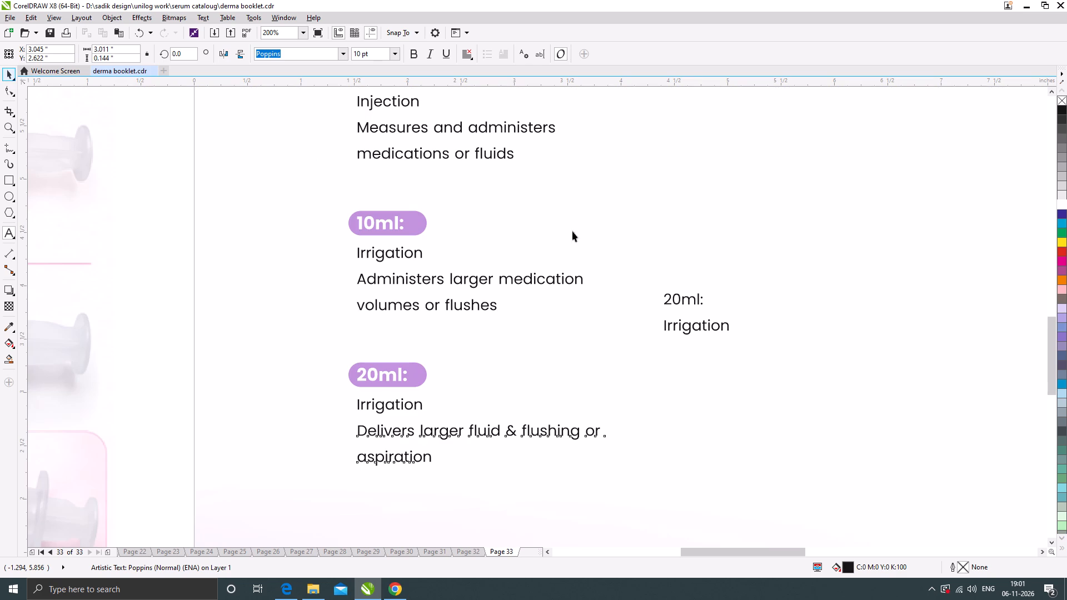
Delete the leftover "20ml: Irrigation" text beside the blocks.
left_click(701, 301)
left_click(697, 301)
scroll(679, 305, "down", 1)
key("Delete")
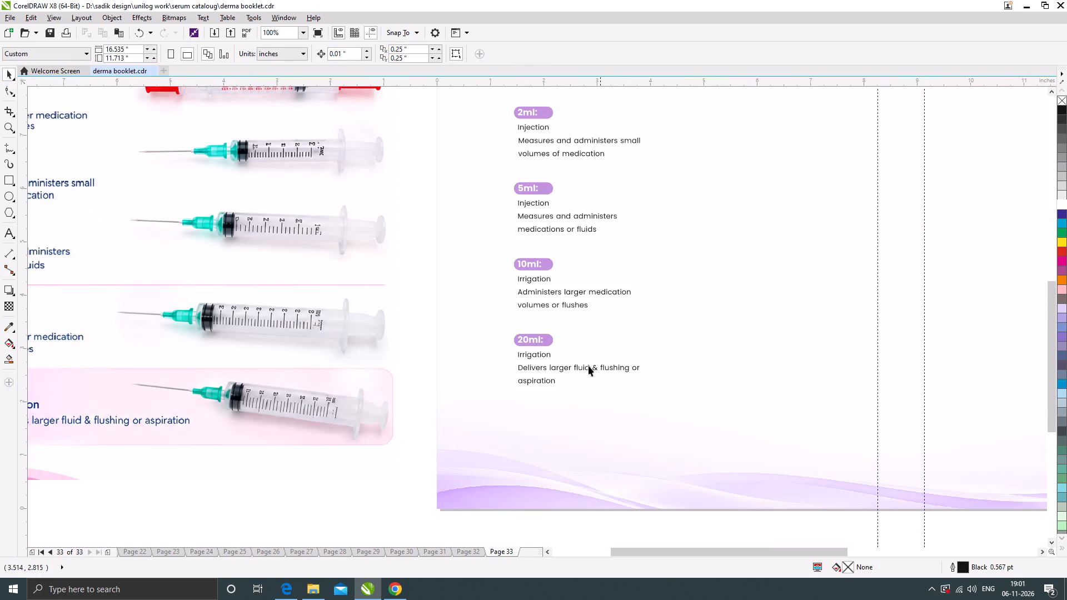
Move the whole 20ml block down slightly, by about 0.06 in, to widen the gap below the 10ml block.
scroll(503, 353, "down", 1)
left_click(594, 475)
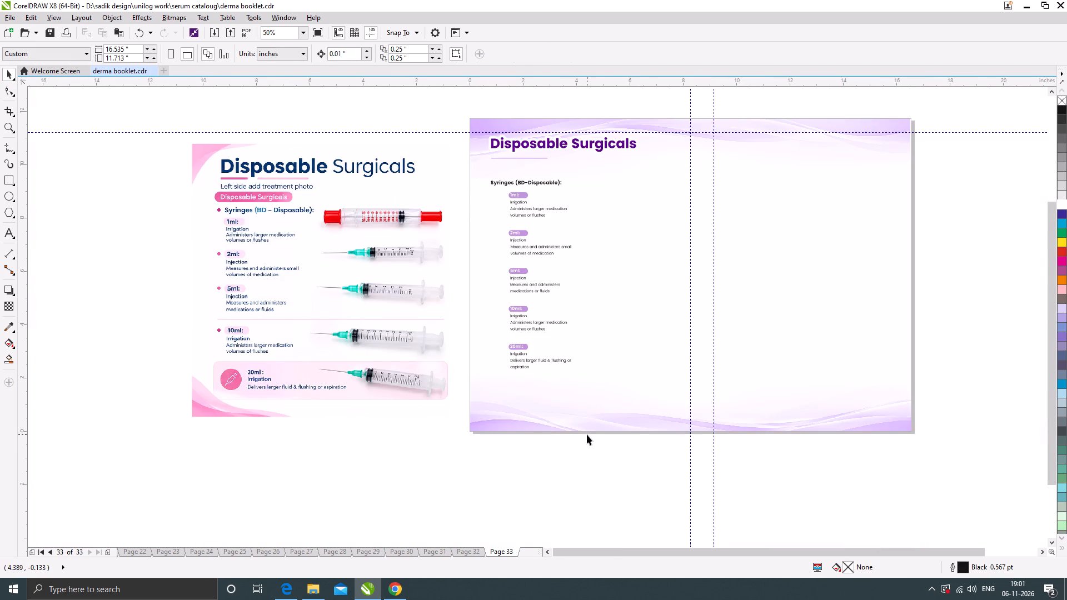
left_click_drag(627, 467, 479, 333)
scroll(525, 347, "up", 2)
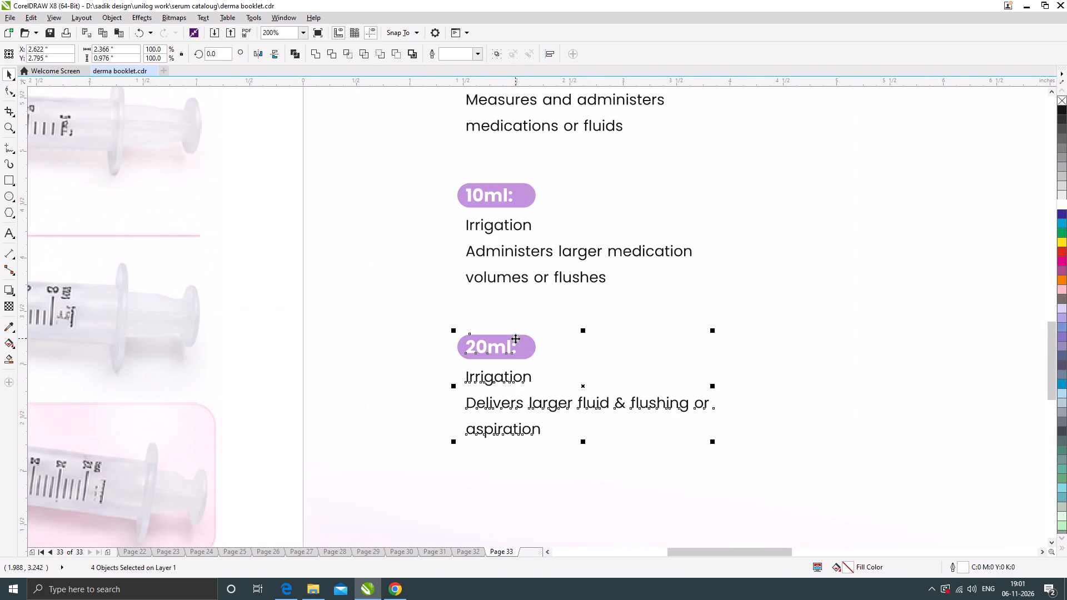
left_click_drag(515, 338, 515, 345)
scroll(517, 348, "down", 1)
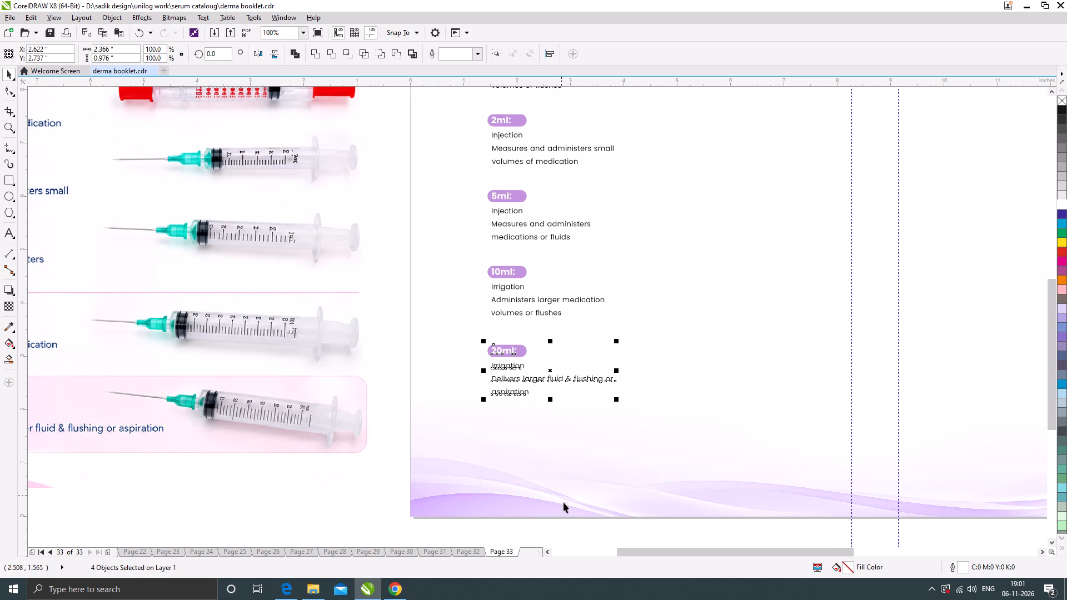
scroll(514, 374, "down", 1)
left_click(582, 508)
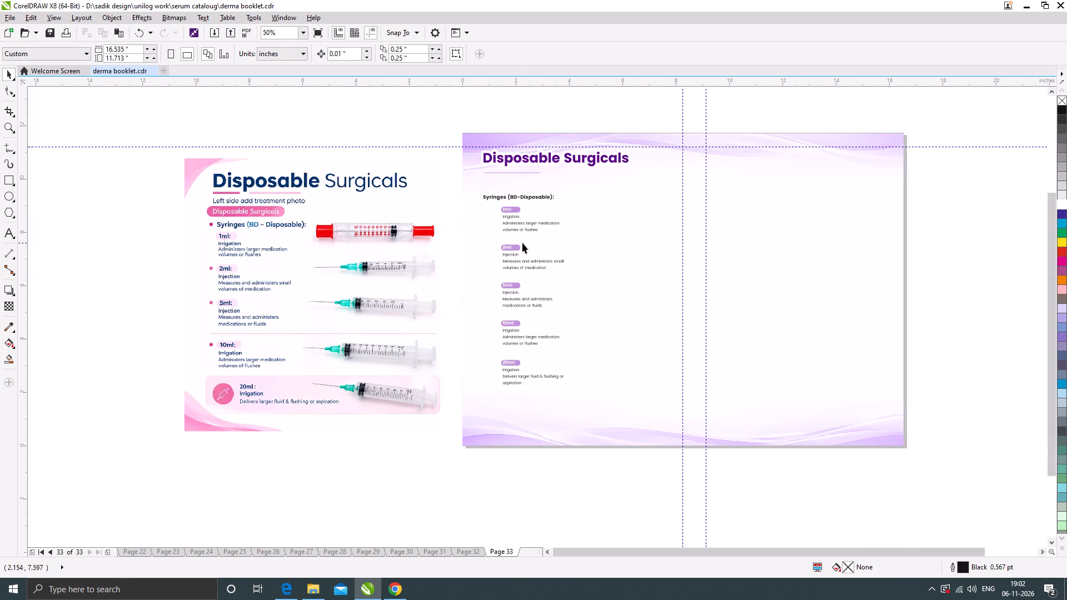
Copy the purple round bullet beside "Moisturzing" on page 30 and paste it before the "Syringes (BD-Disposable):" heading on page 33.
left_click(465, 550)
left_click(445, 553)
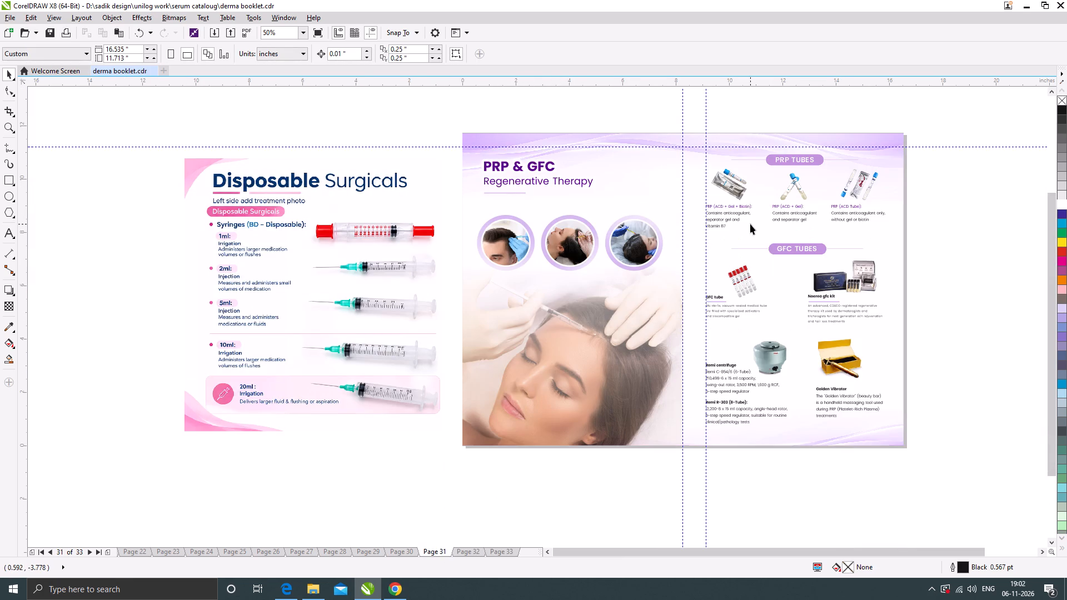
left_click(405, 550)
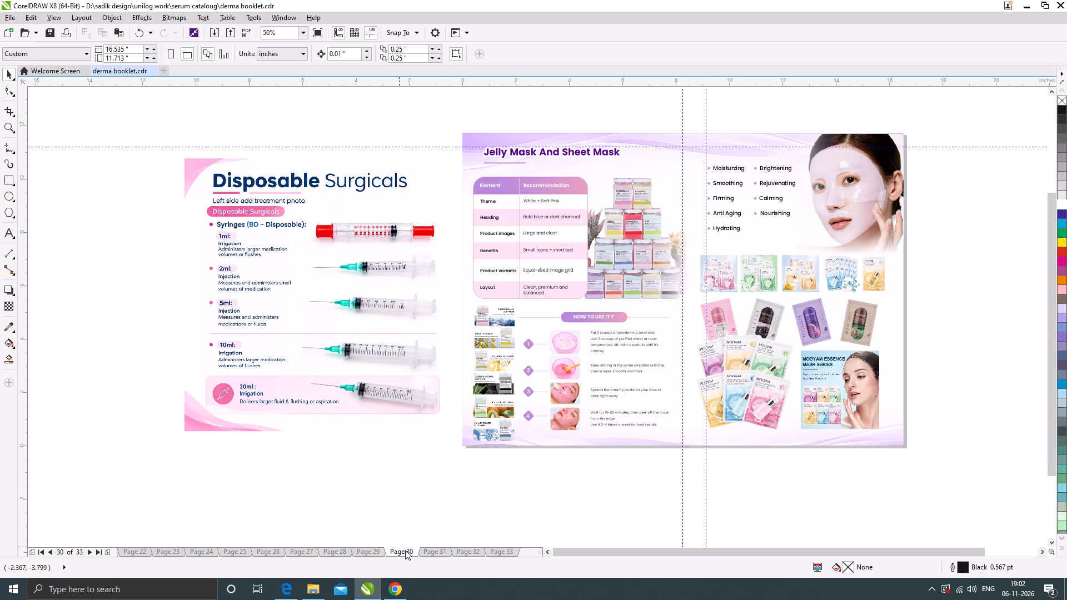
scroll(710, 169, "up", 1)
left_click(710, 169)
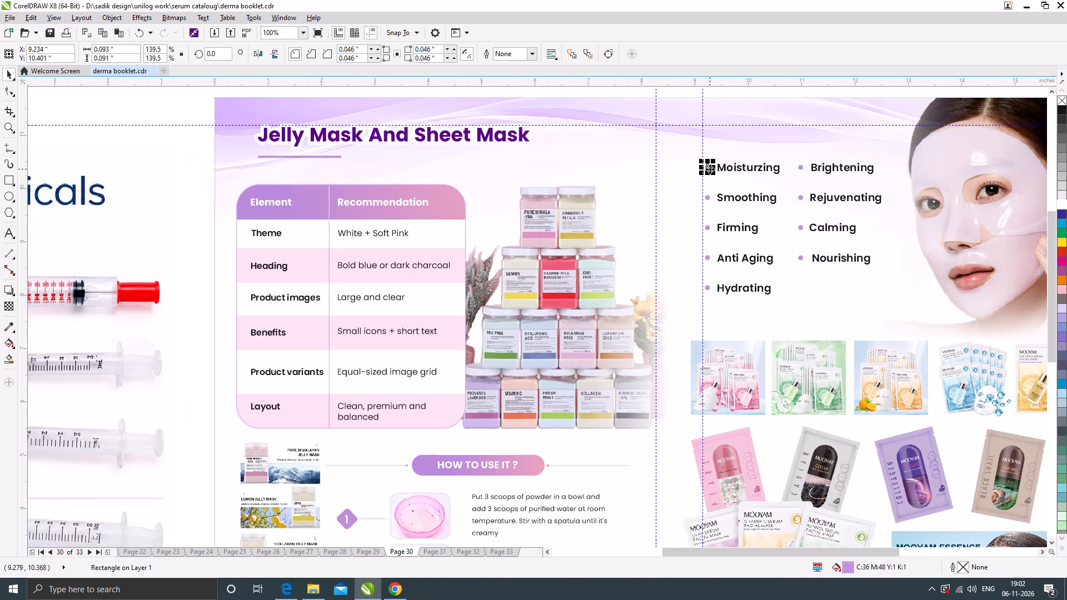
key("ctrl+c")
left_click(506, 550)
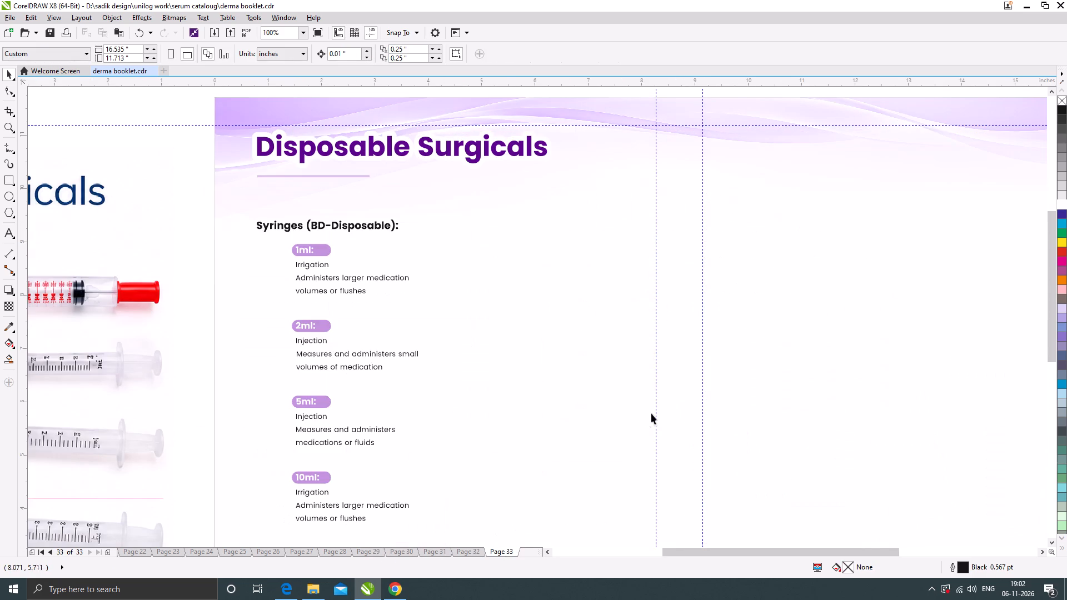
key("ctrl+v")
left_click_drag(709, 168, 370, 249)
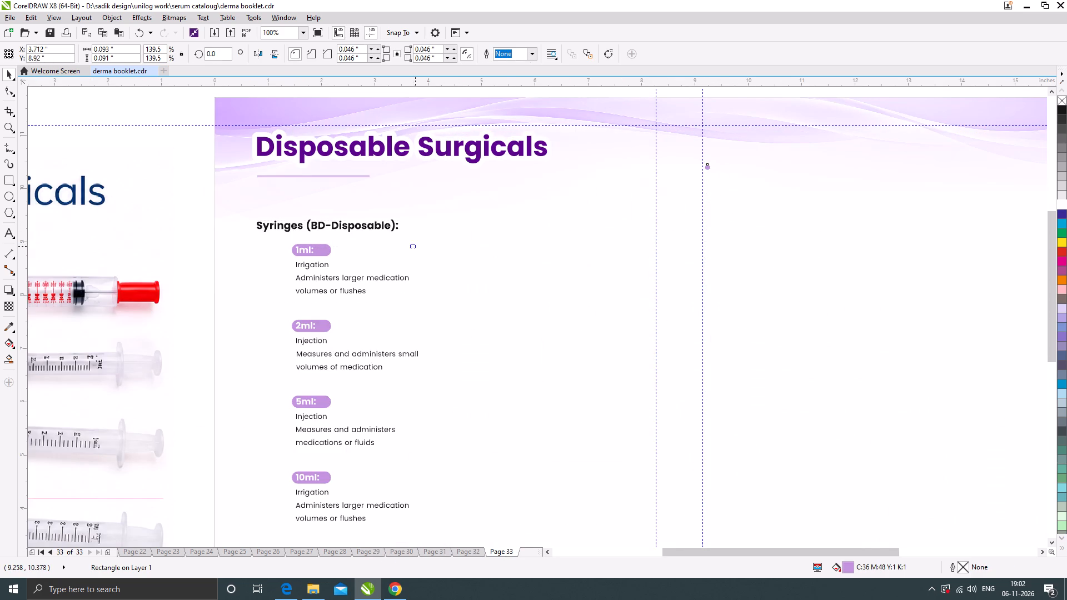
left_click_drag(370, 249, 245, 227)
Enlarge the bullet to about 0.146 in wide, shift the "Syringes (BD-Disposable):" heading right, and position the bullet just before it.
scroll(246, 226, "up", 3)
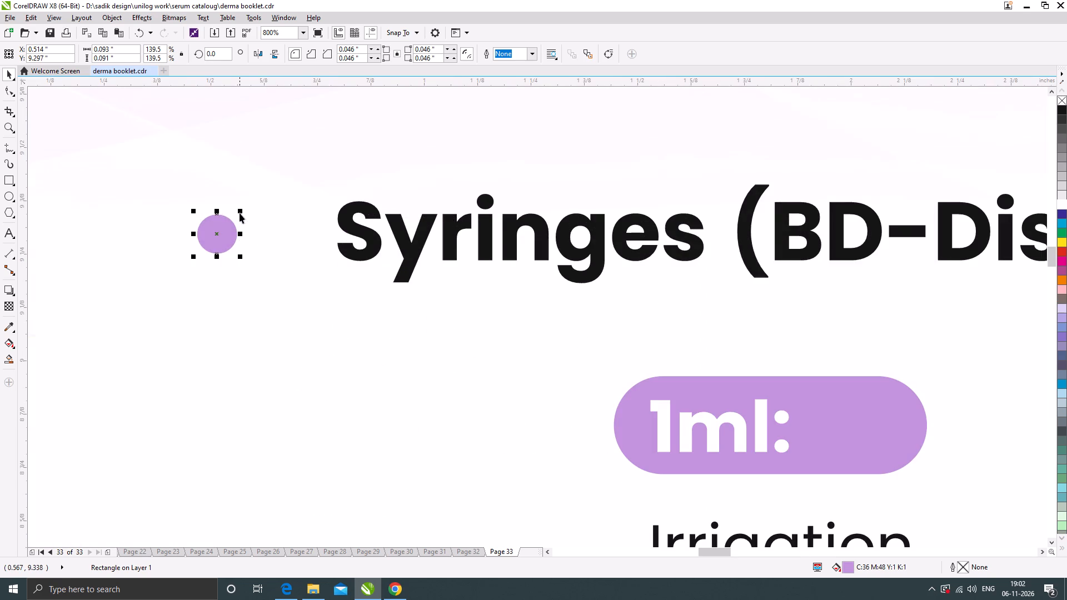
left_click_drag(240, 211, 266, 190)
left_click_drag(236, 217, 295, 224)
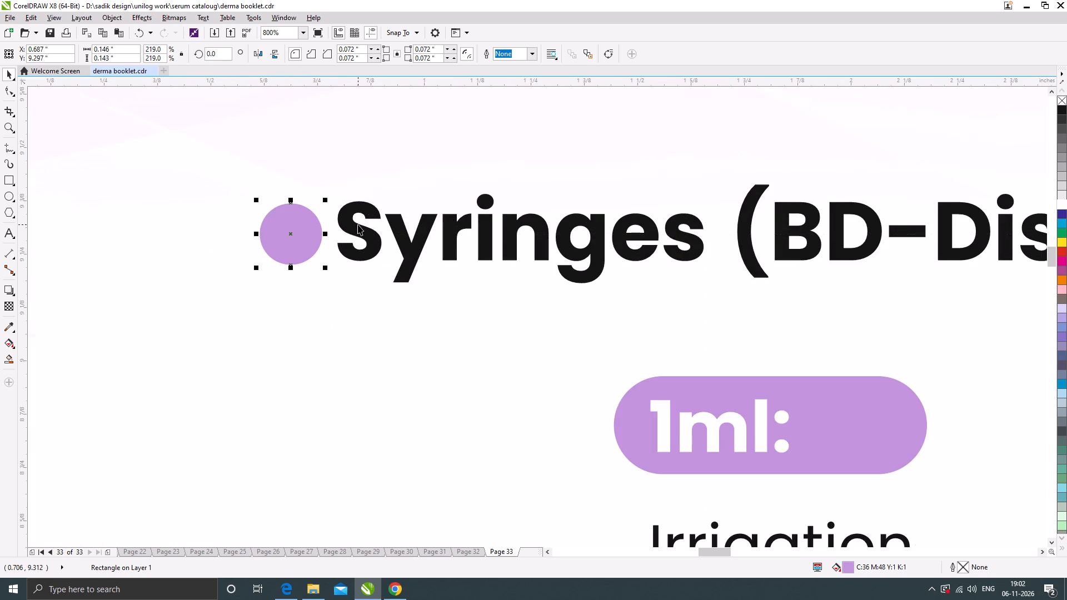
left_click_drag(358, 224, 439, 224)
left_click_drag(305, 224, 369, 222)
scroll(360, 221, "up", 1)
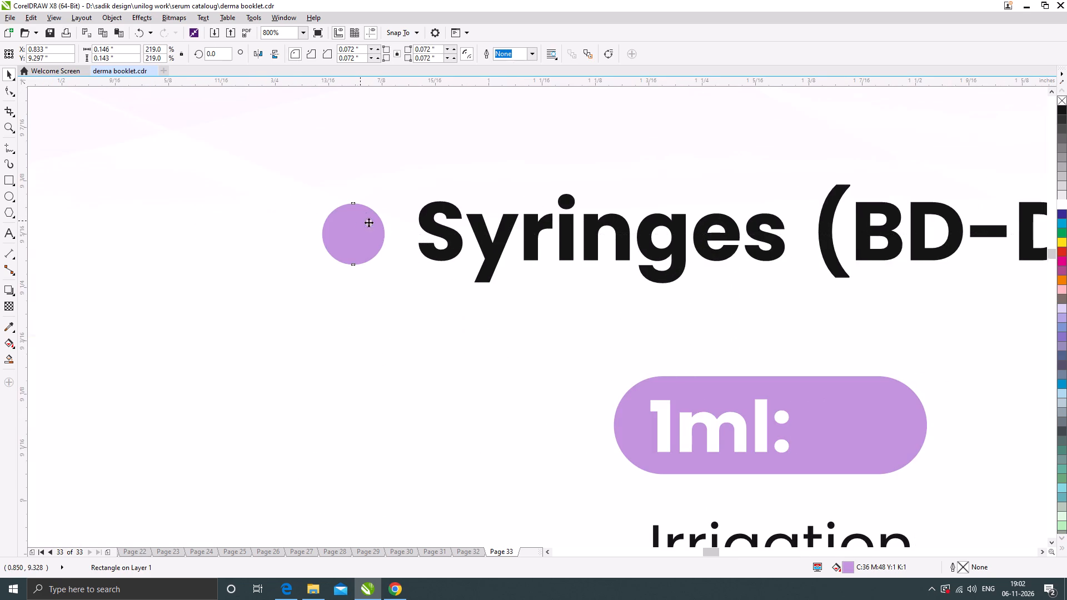
left_click_drag(377, 224, 338, 216)
scroll(385, 219, "down", 2)
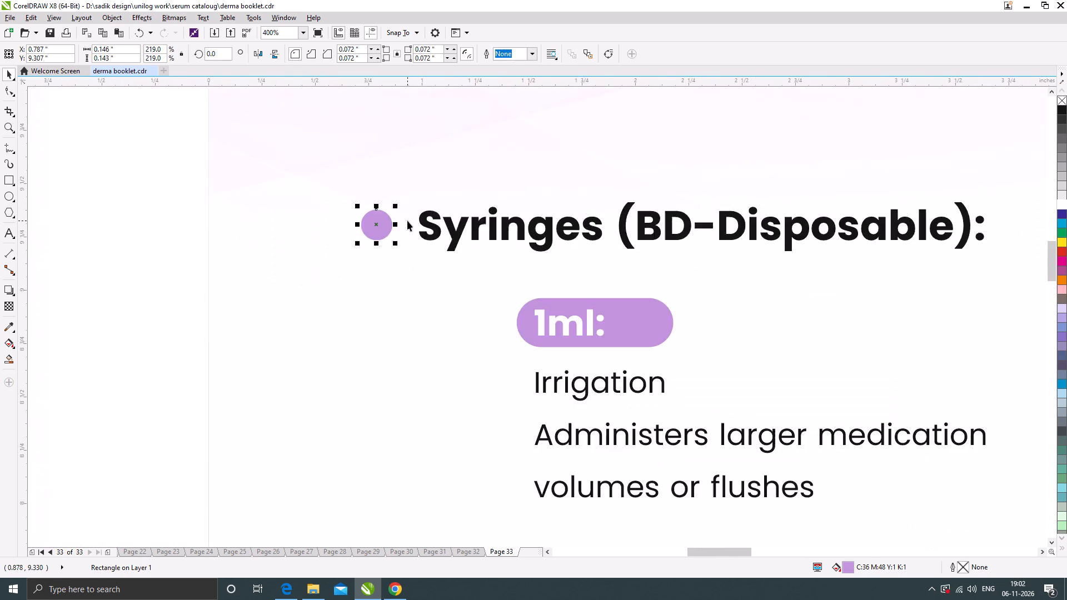
scroll(407, 221, "down", 2)
left_click(331, 251)
scroll(417, 237, "down", 1)
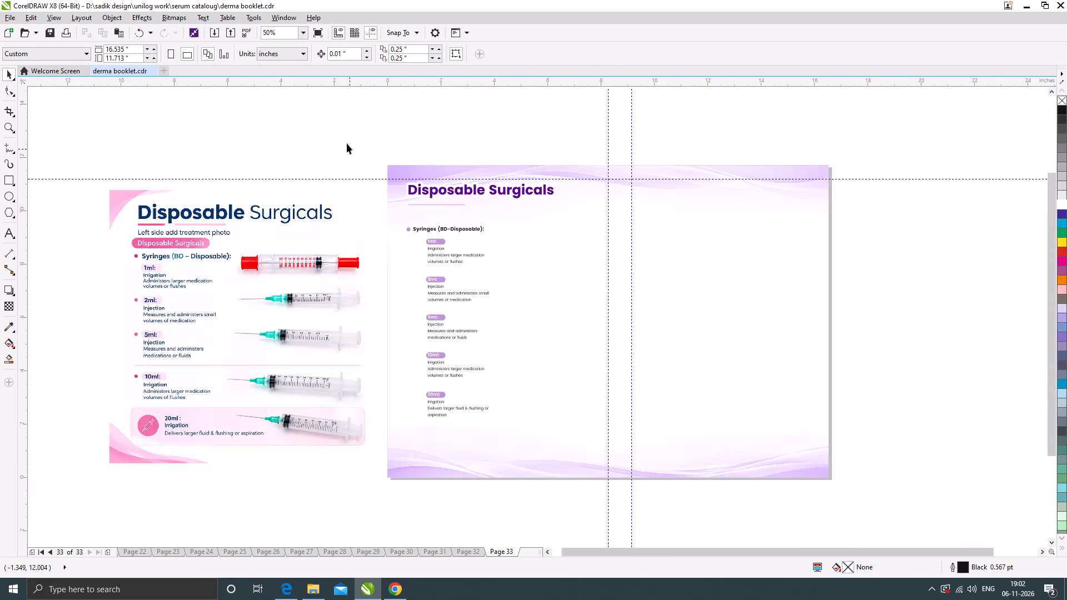
left_click(346, 141)
Move all five syringe blocks, 1ml to 20ml, down together by about 0.25 in below the heading.
left_click_drag(543, 493, 412, 233)
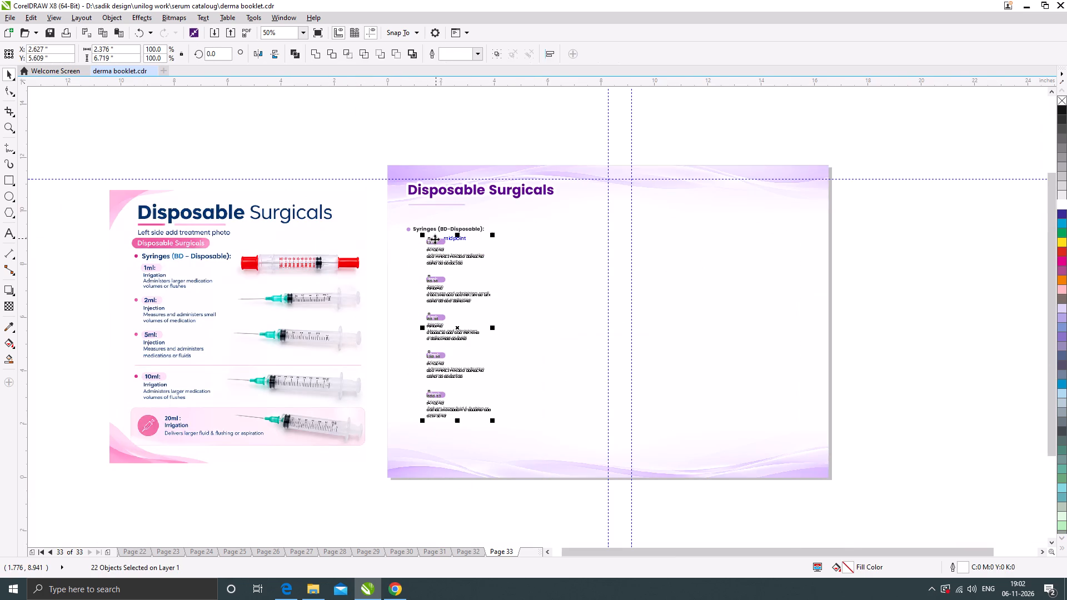
scroll(436, 237, "up", 1)
left_click_drag(445, 245, 445, 260)
scroll(448, 248, "down", 1)
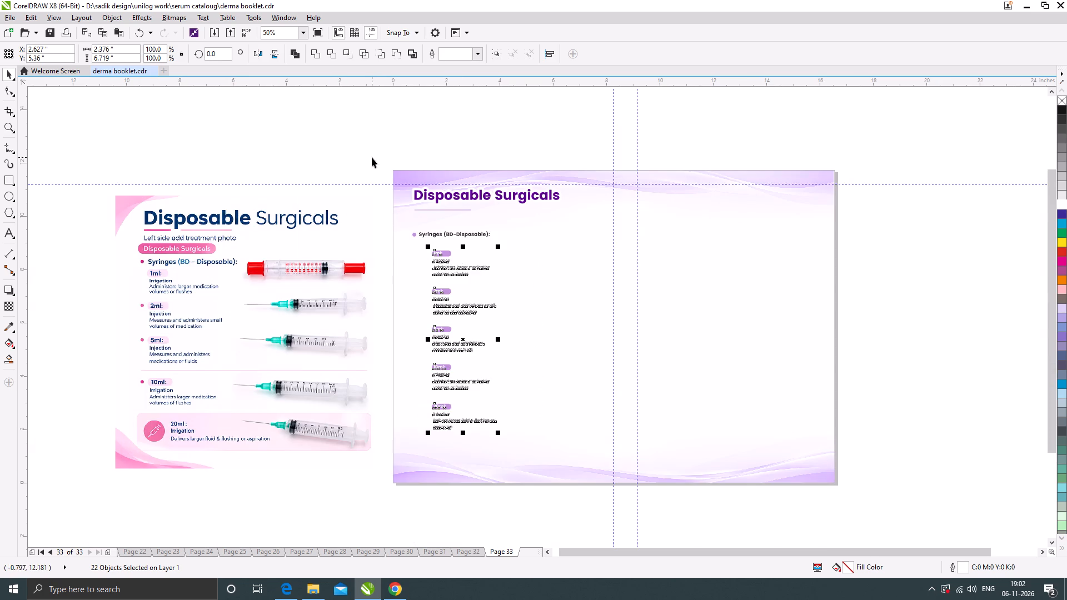
left_click(366, 151)
Select the "Syringes (BD-Disposable):" heading with its bullet and shift them slightly.
left_click_drag(382, 222, 516, 246)
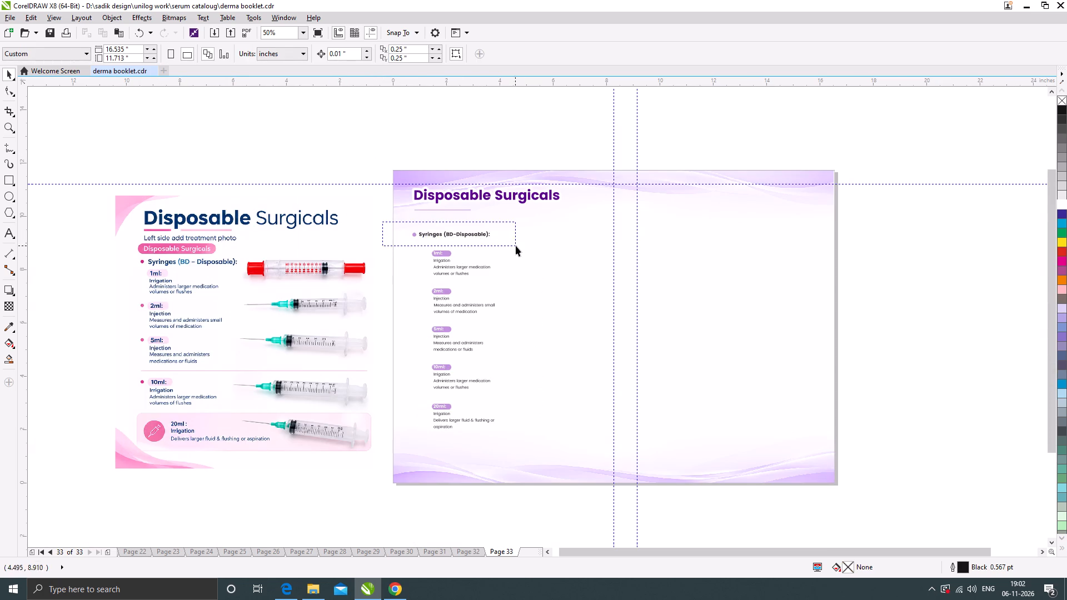
left_click_drag(516, 246, 518, 247)
scroll(477, 227, "up", 1)
left_click_drag(506, 232, 518, 226)
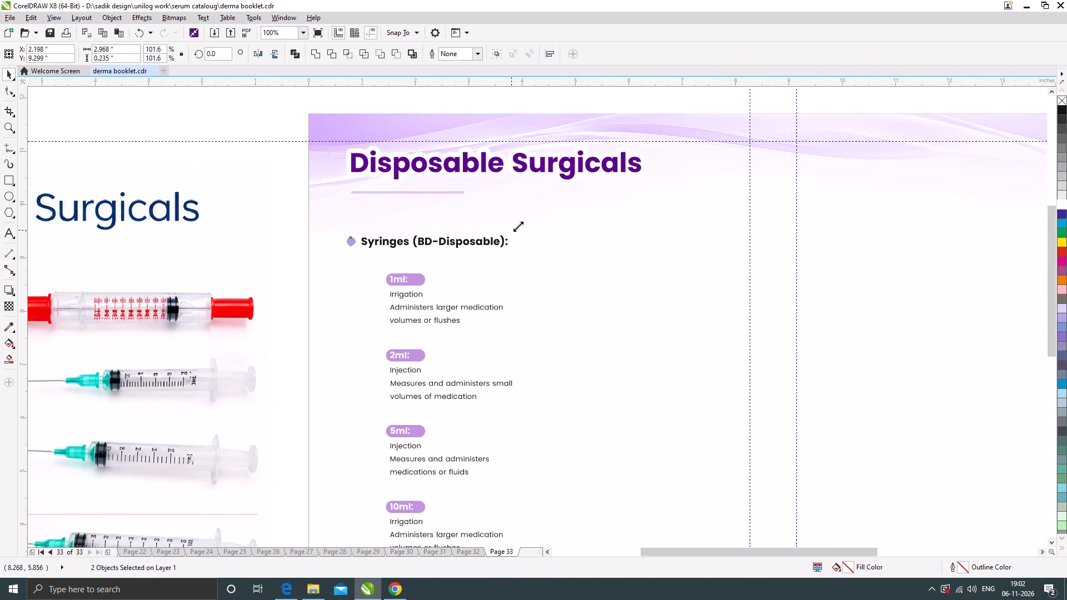
Enlarge the "Syringes (BD-Disposable):" heading together with its bullet to about 3.89 in wide.
left_click_drag(518, 226, 554, 212)
scroll(524, 238, "down", 1)
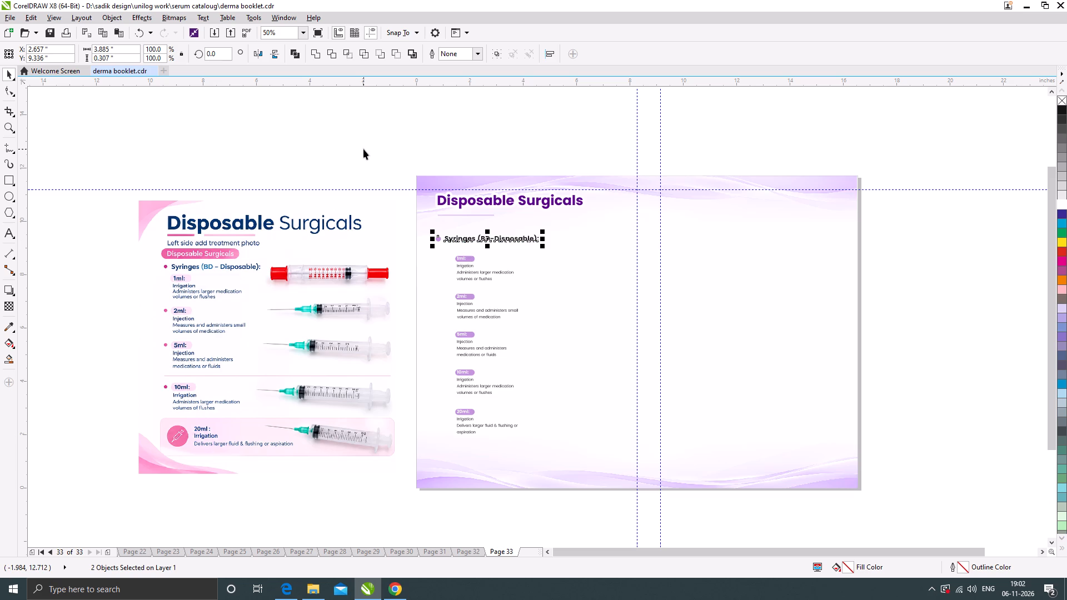
left_click(363, 149)
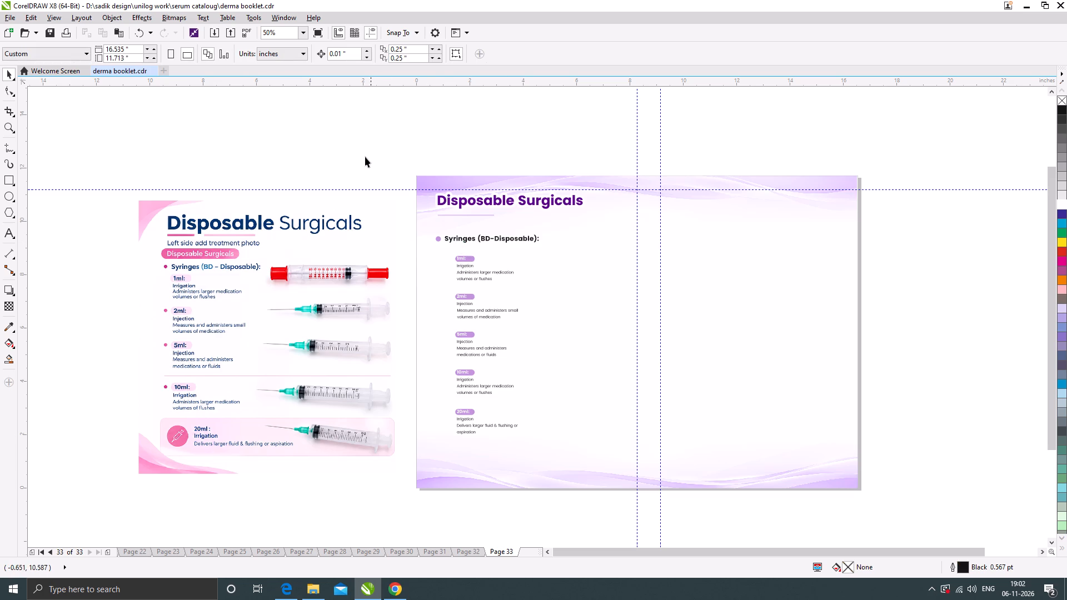
left_click(364, 155)
Delete the colon at the end of the "Syringes (BD-Disposable):" heading.
left_click(519, 241)
scroll(541, 239, "up", 2)
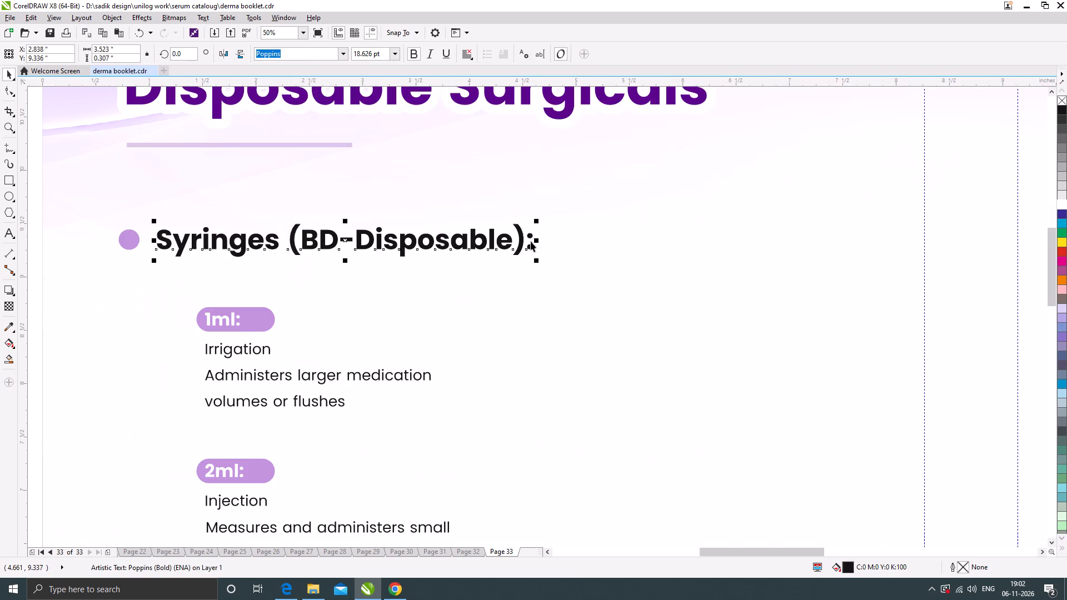
double_click(530, 236)
left_click(528, 236)
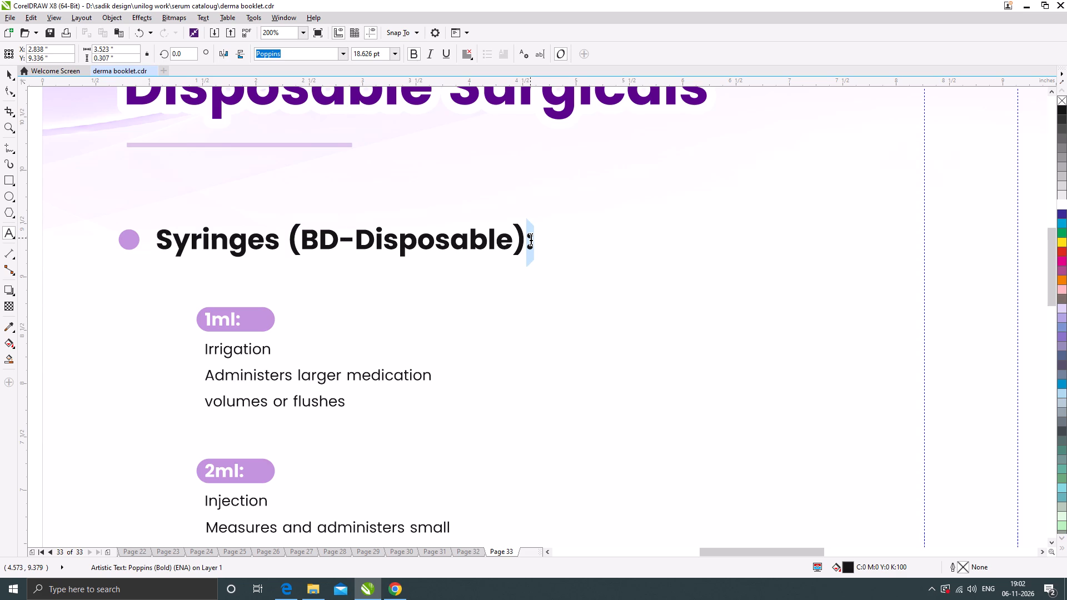
key("BackSpace")
scroll(535, 237, "down", 1)
left_click(7, 73)
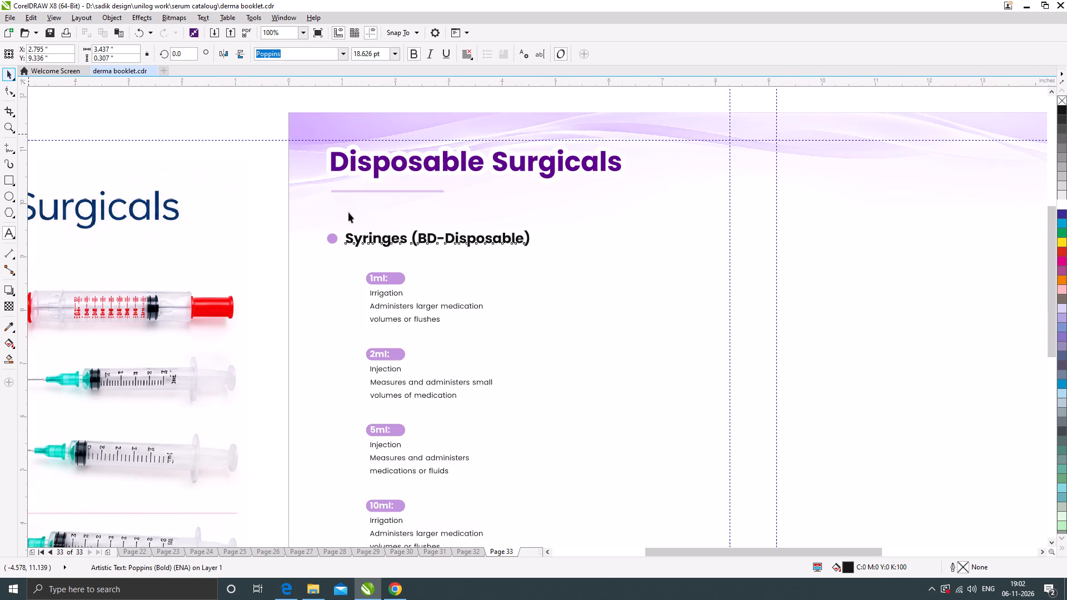
scroll(418, 240, "down", 1)
left_click(485, 512)
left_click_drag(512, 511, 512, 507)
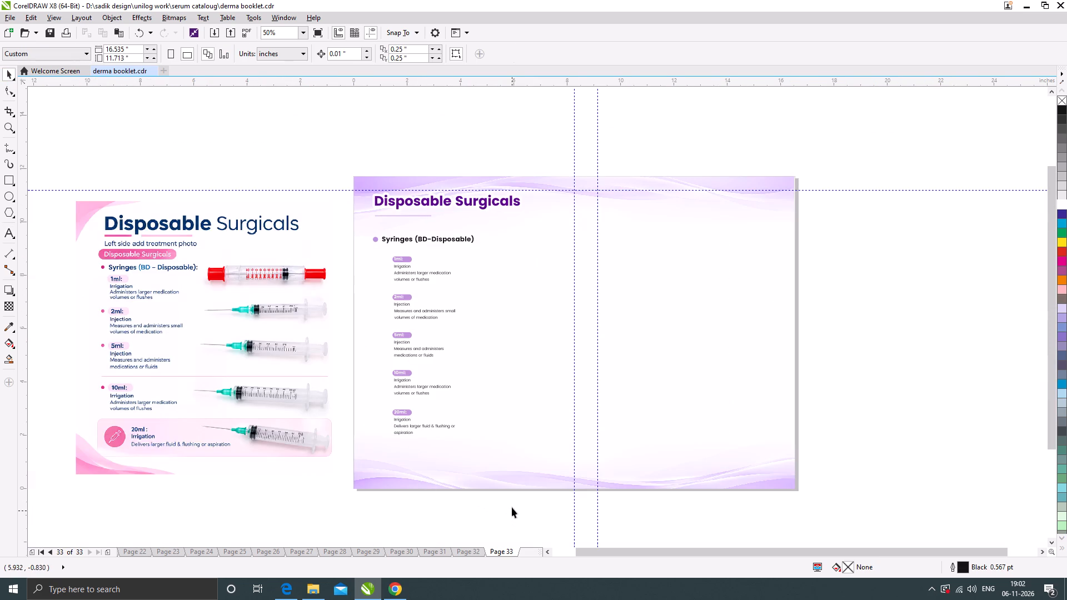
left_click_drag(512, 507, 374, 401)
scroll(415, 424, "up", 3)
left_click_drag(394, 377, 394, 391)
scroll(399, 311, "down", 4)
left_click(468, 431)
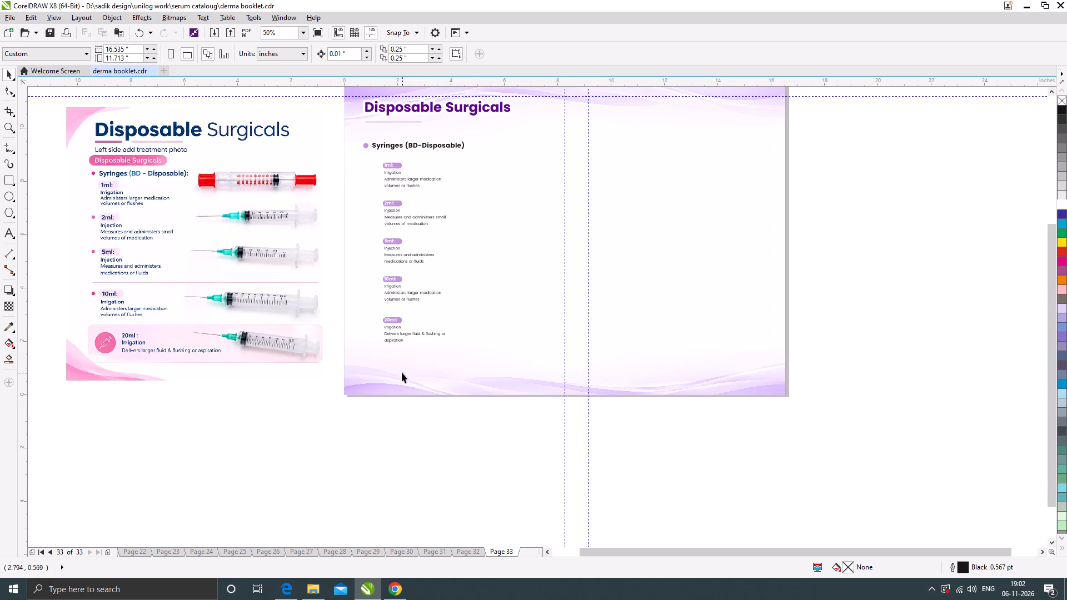
Switch to Chrome, image-search the red-capped 1ml syringe in the reference picture, and open the Rossify 1ML syringe photo in a new tab.
left_click(1028, 4)
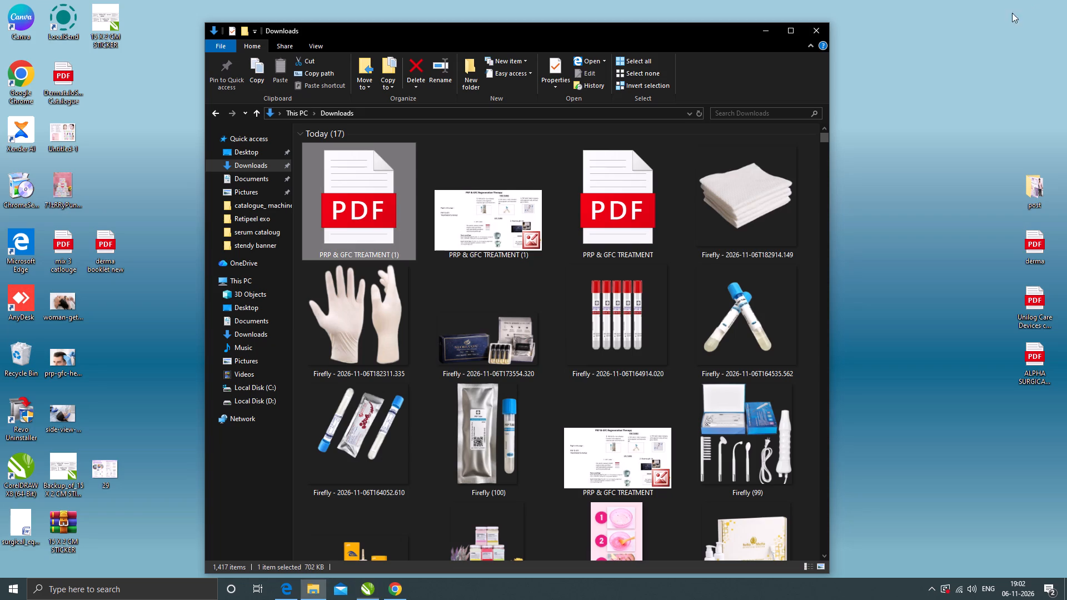
left_click(402, 587)
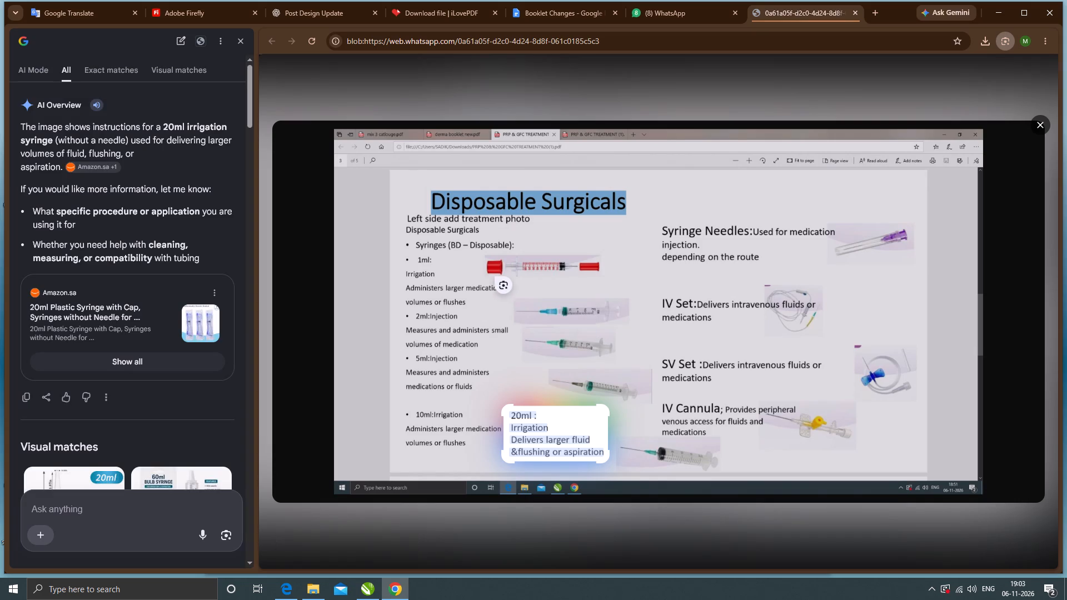
left_click_drag(476, 255, 618, 279)
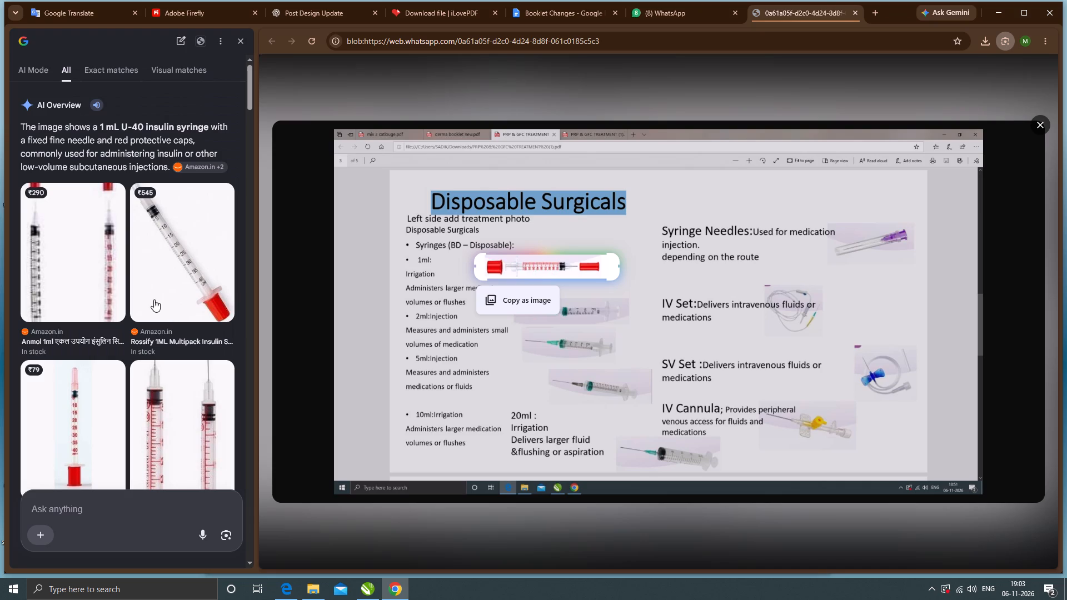
left_click(181, 254)
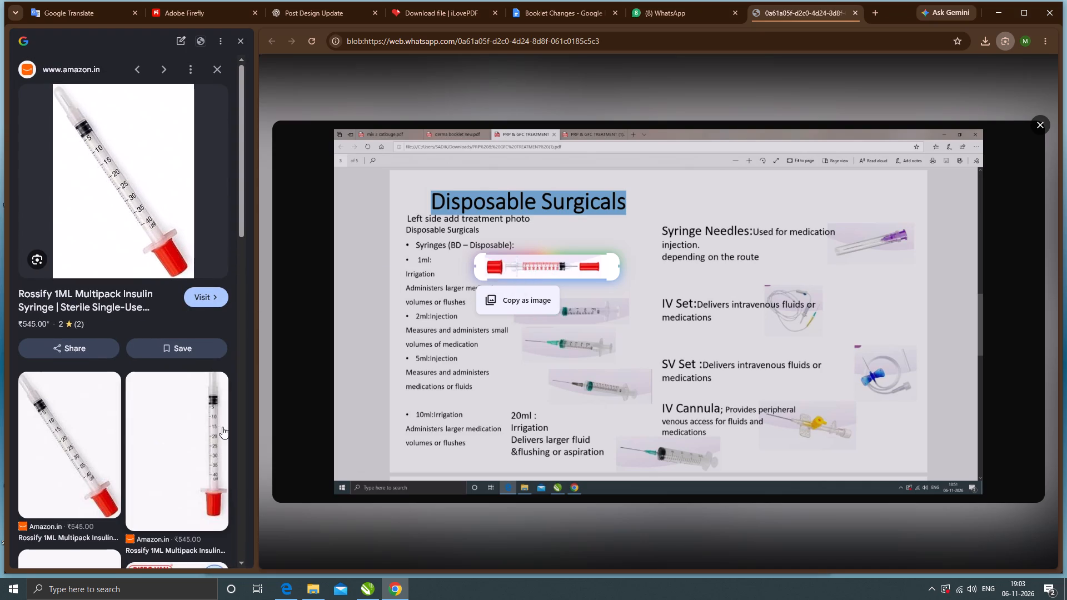
scroll(132, 426, "down", 7)
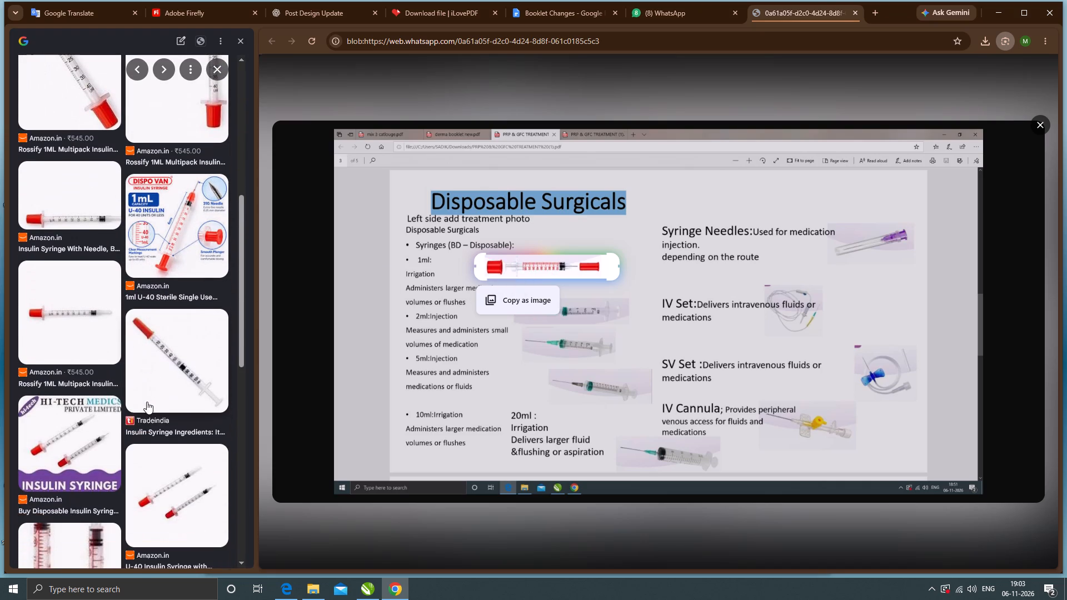
scroll(157, 436, "down", 3)
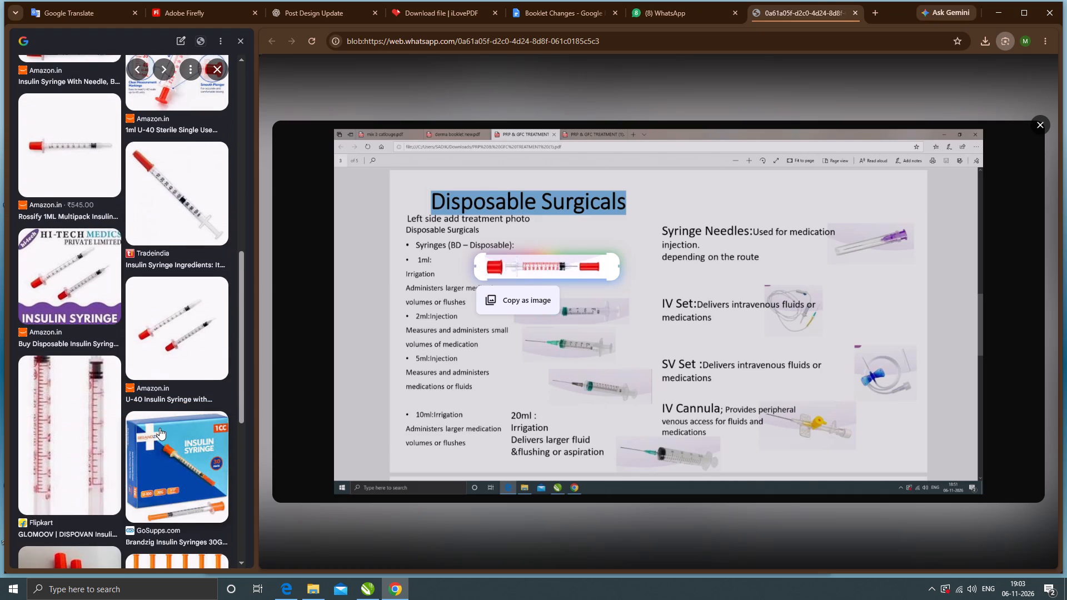
scroll(159, 428, "down", 2)
scroll(159, 428, "up", 9)
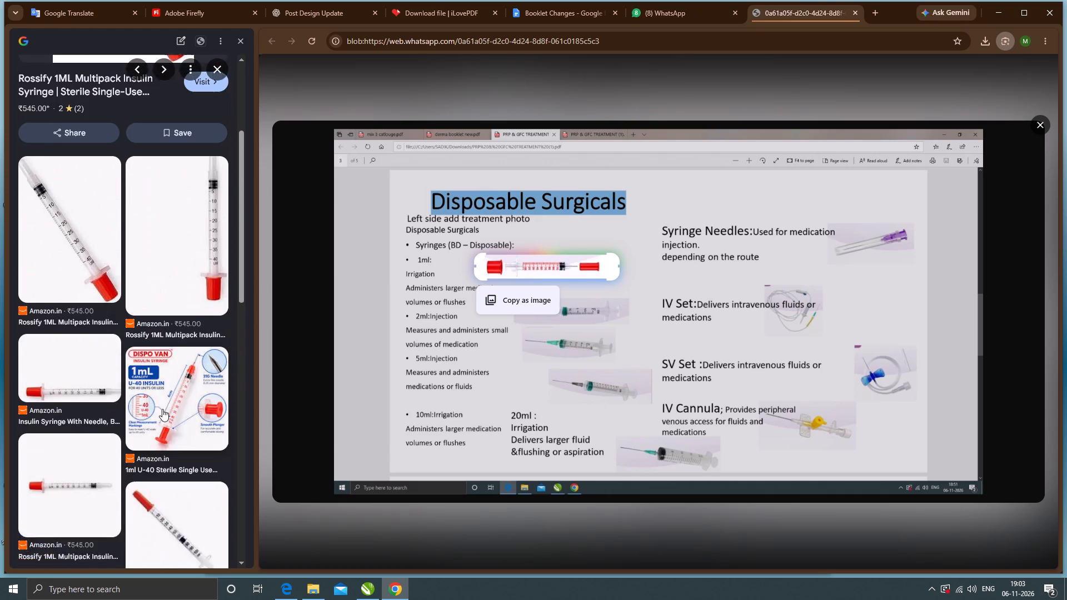
scroll(171, 362, "up", 3)
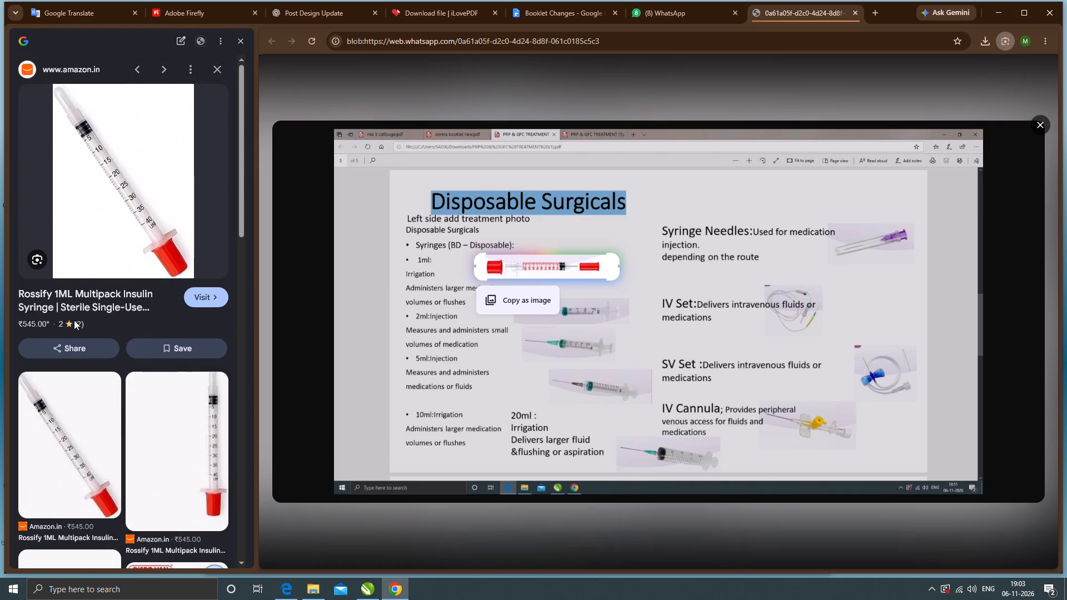
right_click(116, 206)
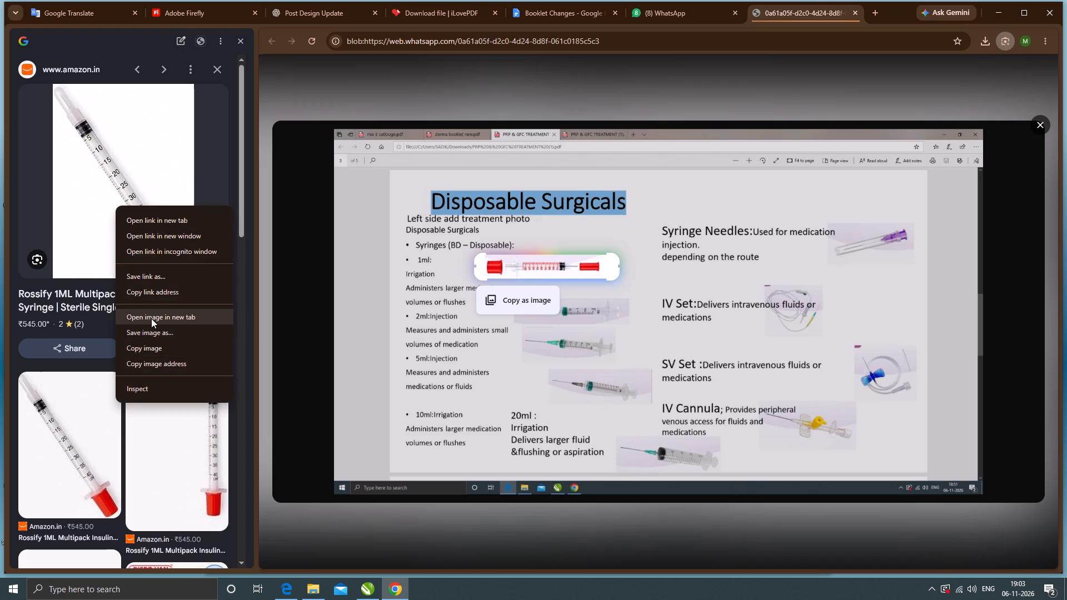
left_click(152, 316)
left_click(824, 9)
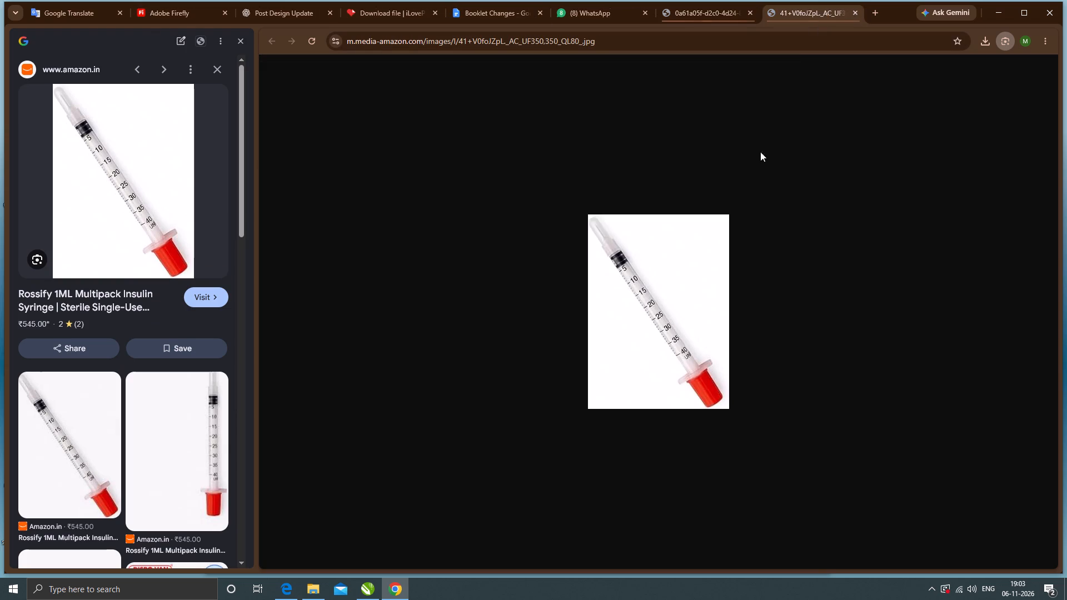
Load the Rossify syringe photo into Adobe Firefly's image editor and remove the folded-towel image.
left_click_drag(666, 334, 213, 42)
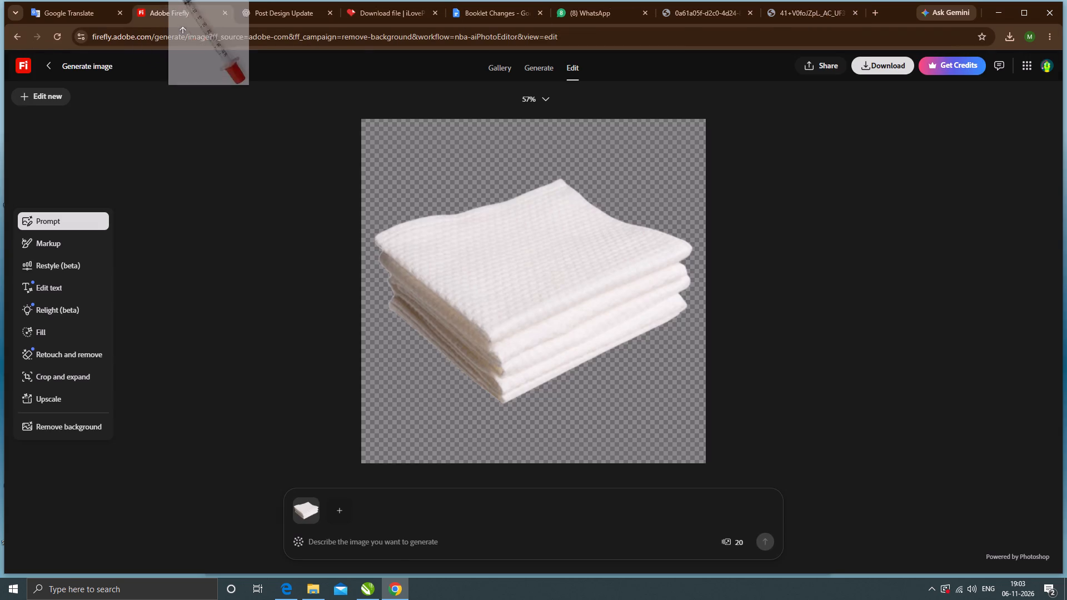
left_click_drag(213, 42, 359, 486)
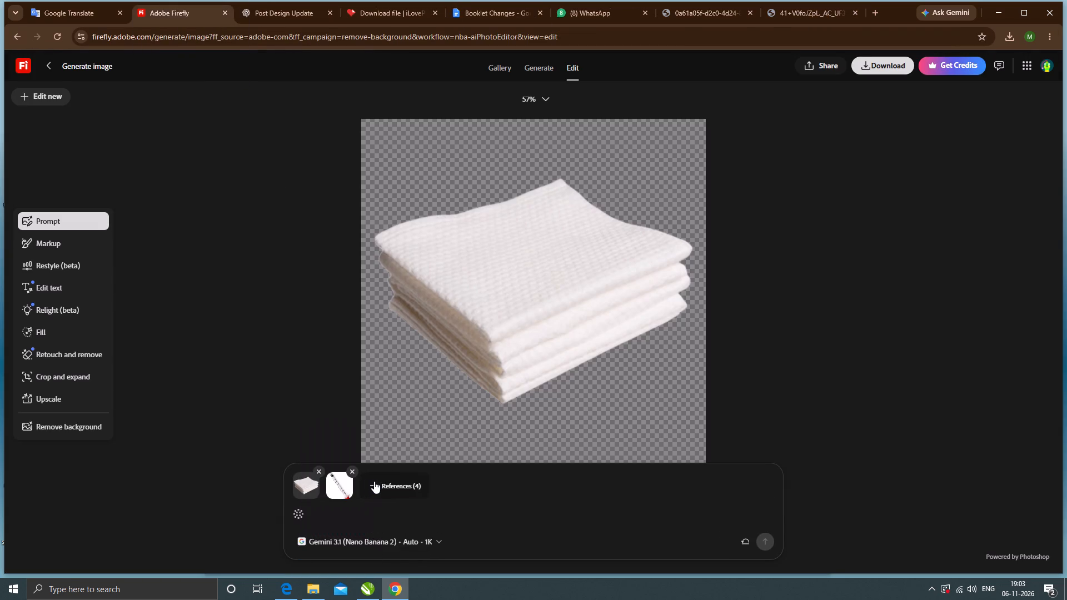
left_click(317, 471)
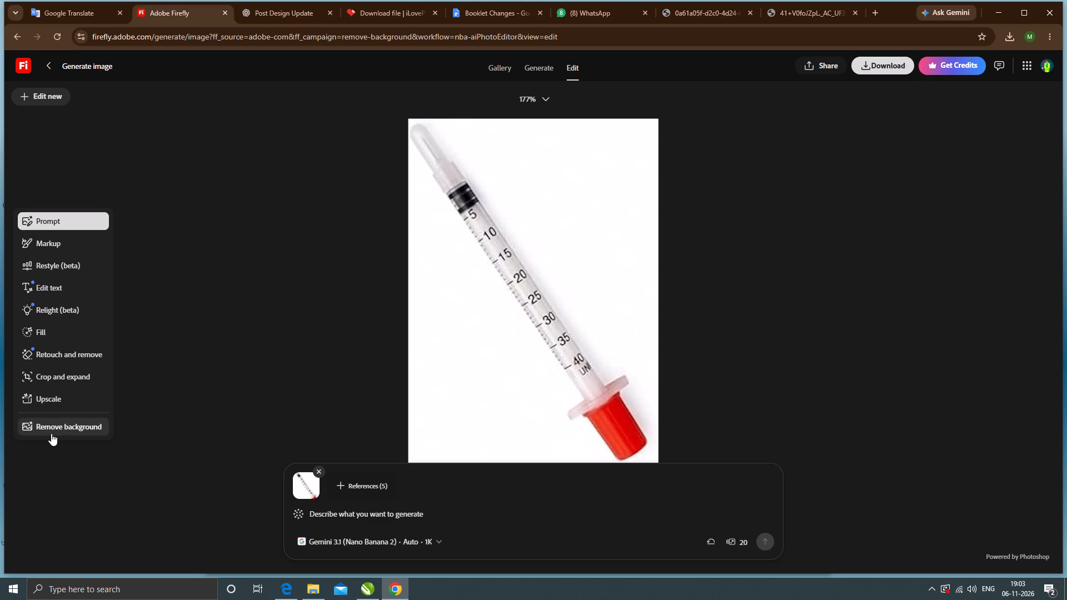
Remove the background from the syringe photo and download the result.
left_click(51, 433)
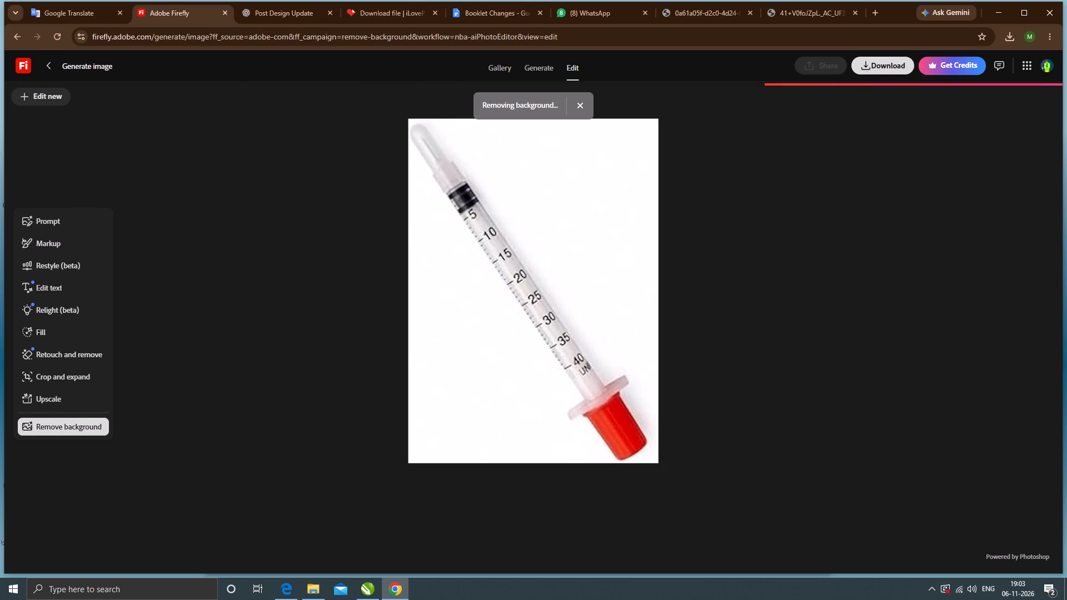
left_click(883, 67)
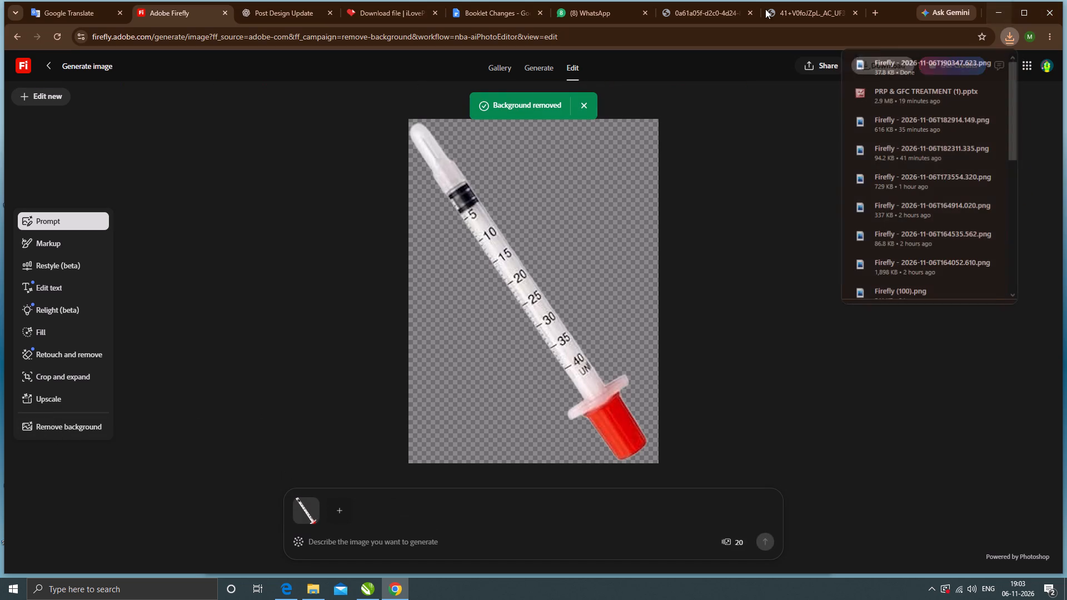
Close the browser tabs holding the Amazon syringe photo and the iLovePDF download page.
left_click(691, 13)
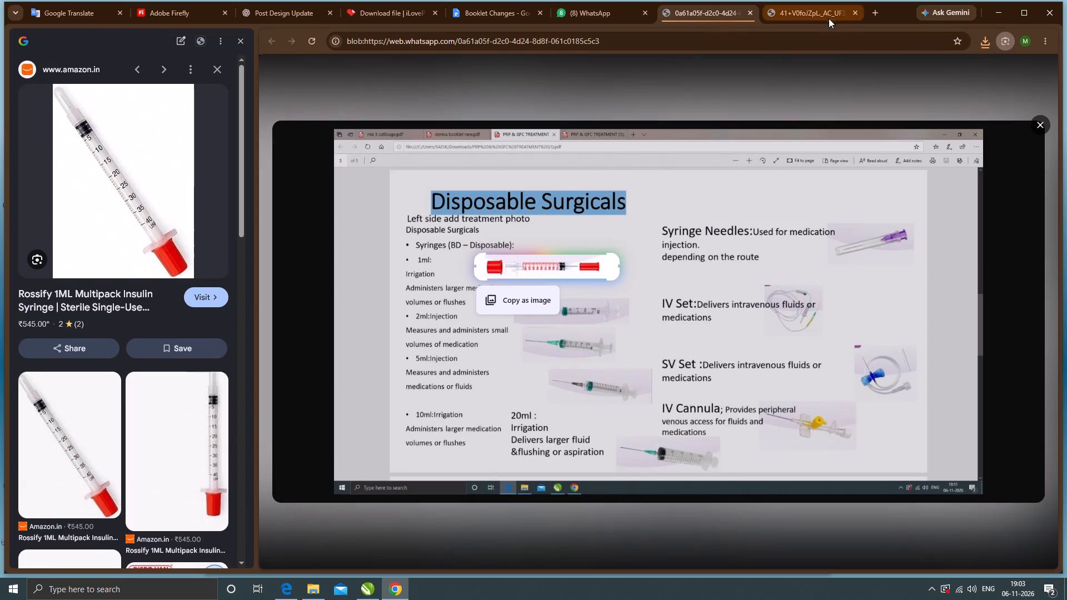
left_click(835, 13)
left_click(856, 12)
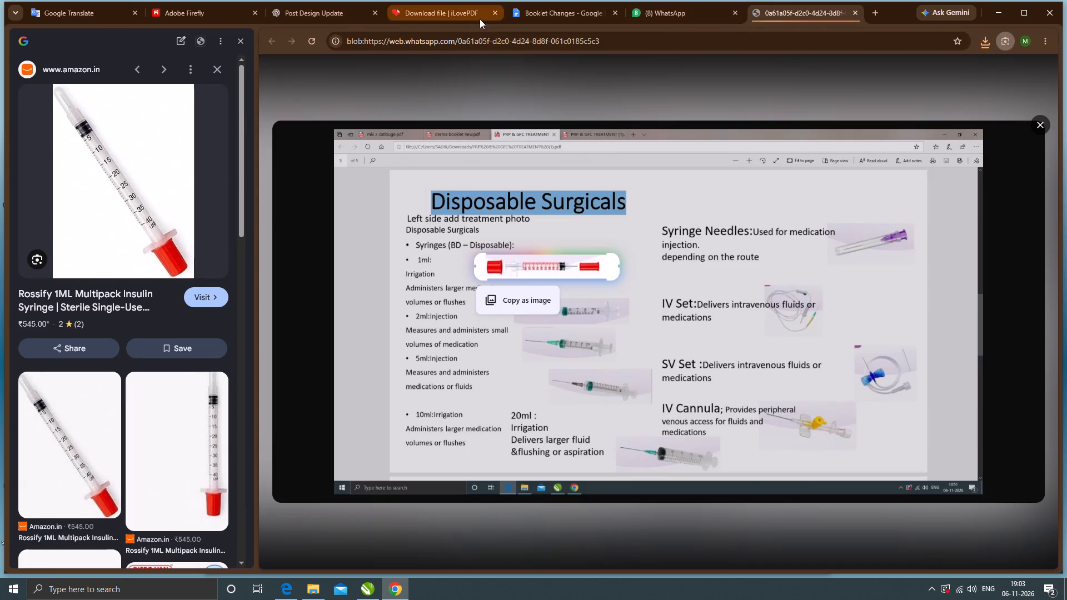
left_click(497, 11)
Image-search the 2ml syringe in the reference picture and browse the matching product photos.
left_click_drag(634, 327, 601, 322)
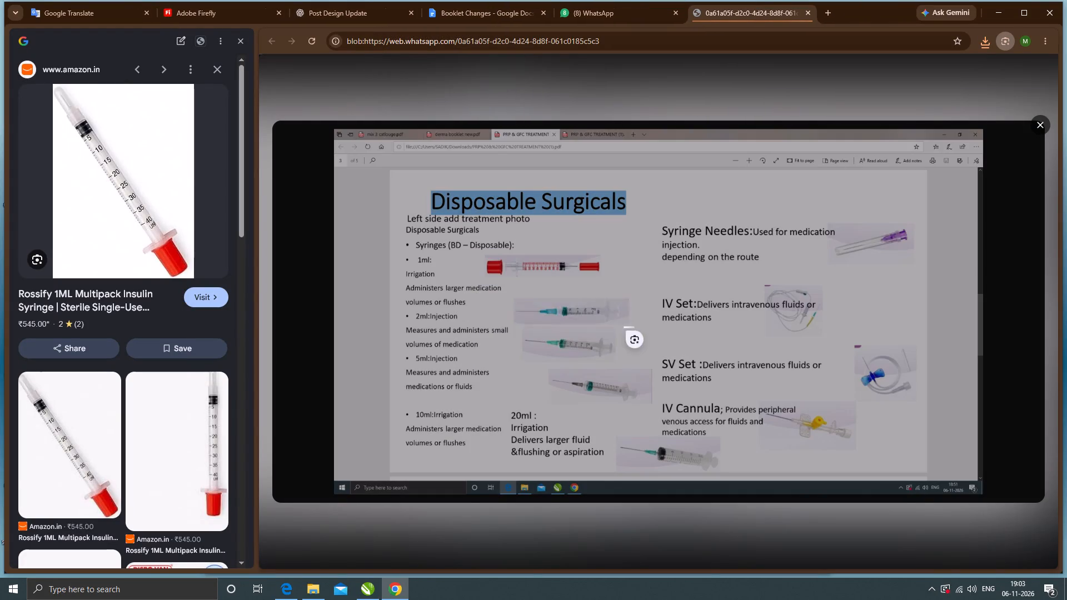
left_click_drag(601, 322, 506, 299)
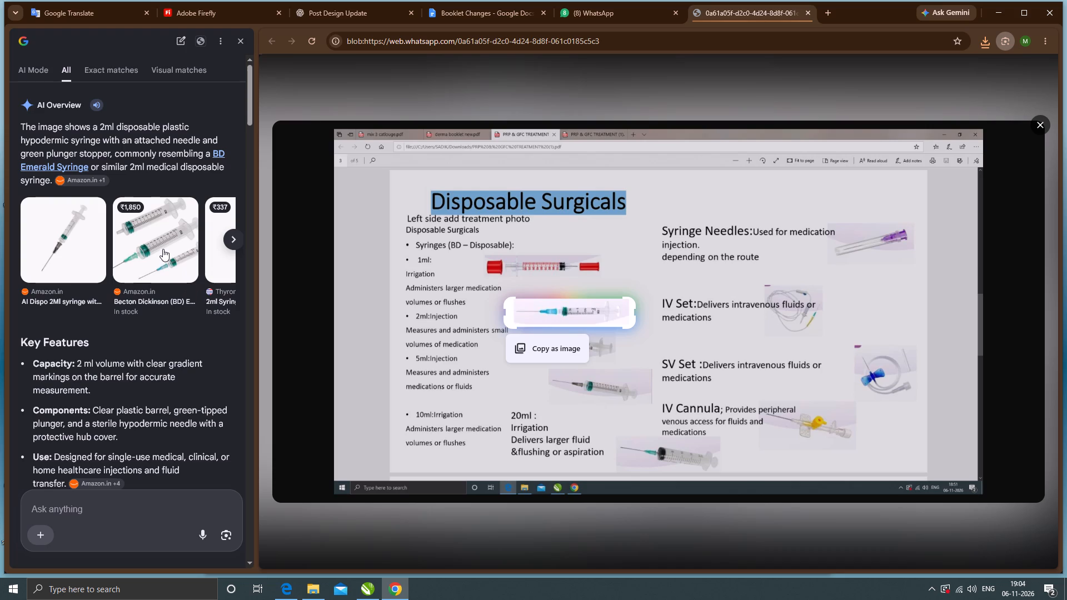
scroll(162, 249, "down", 2)
scroll(162, 327, "up", 2)
left_click(232, 238)
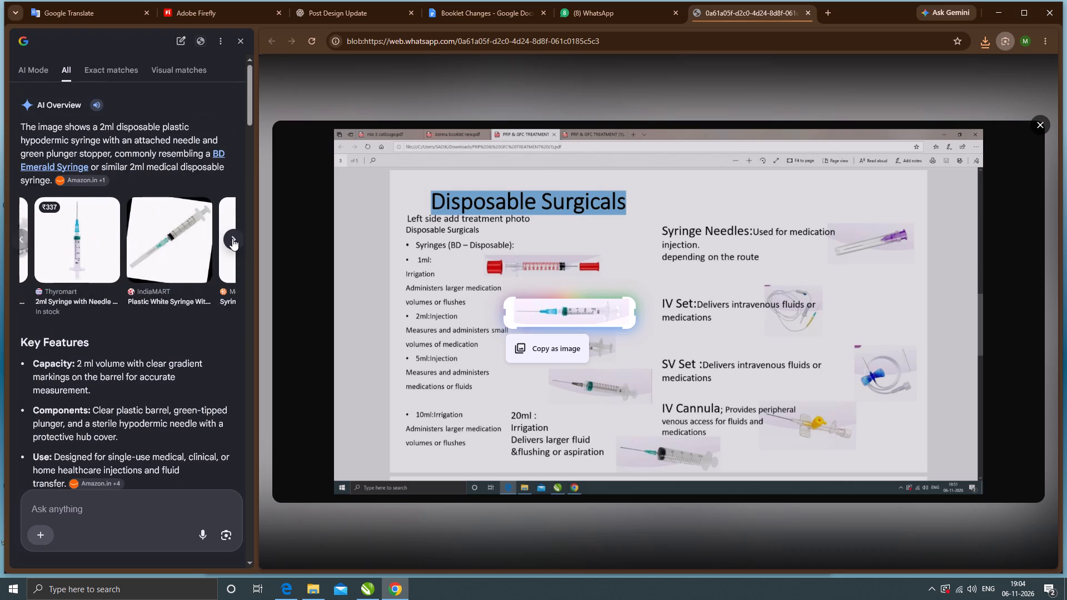
left_click(21, 236)
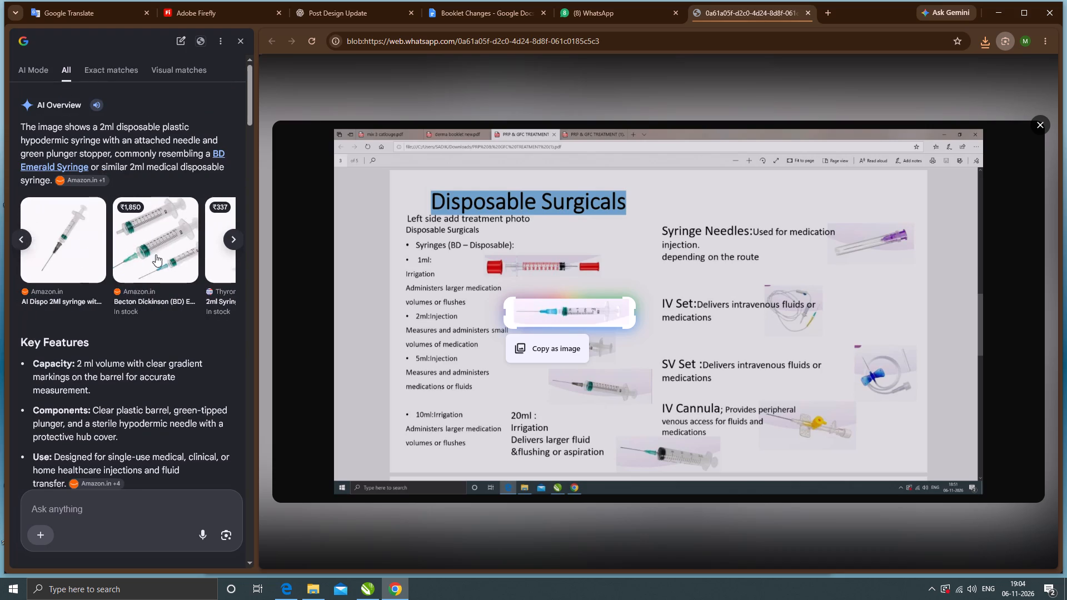
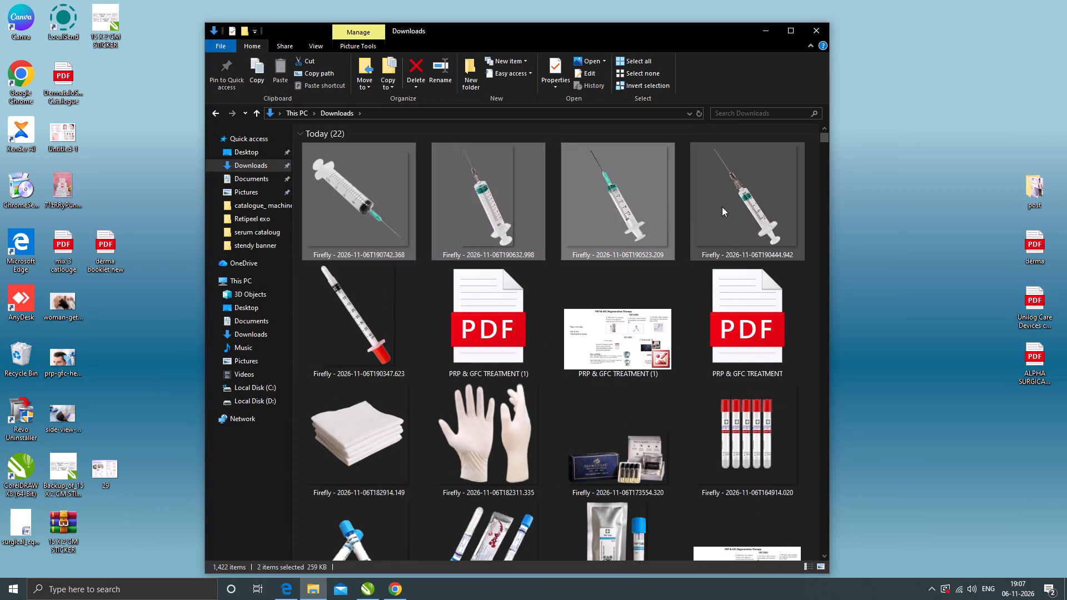
left_click(745, 207, "ctrl")
left_click(356, 315, "ctrl")
left_click_drag(350, 310, 299, 527)
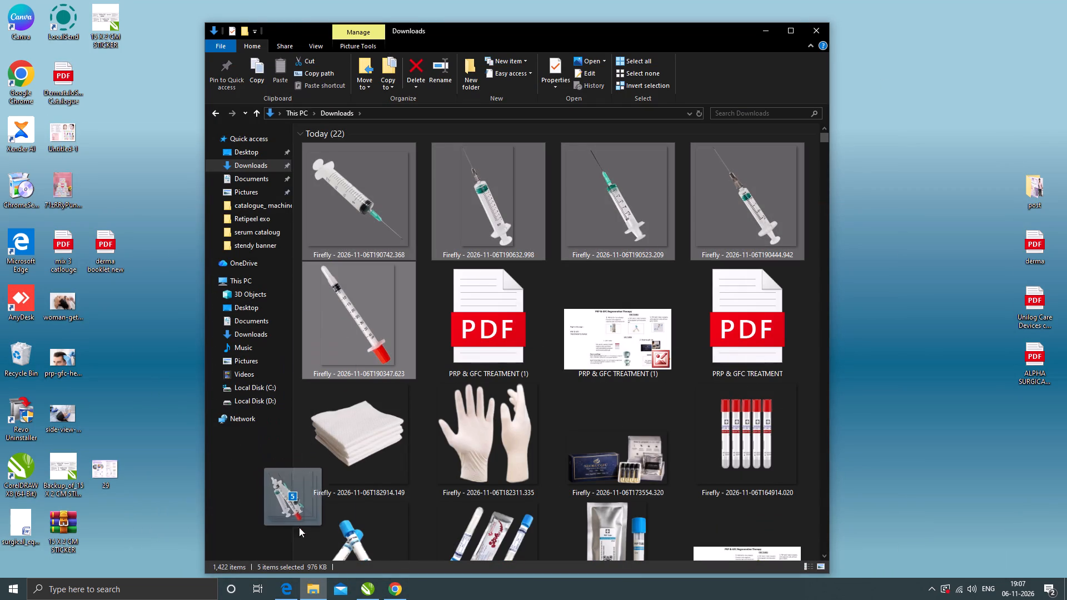
left_click_drag(299, 527, 372, 589)
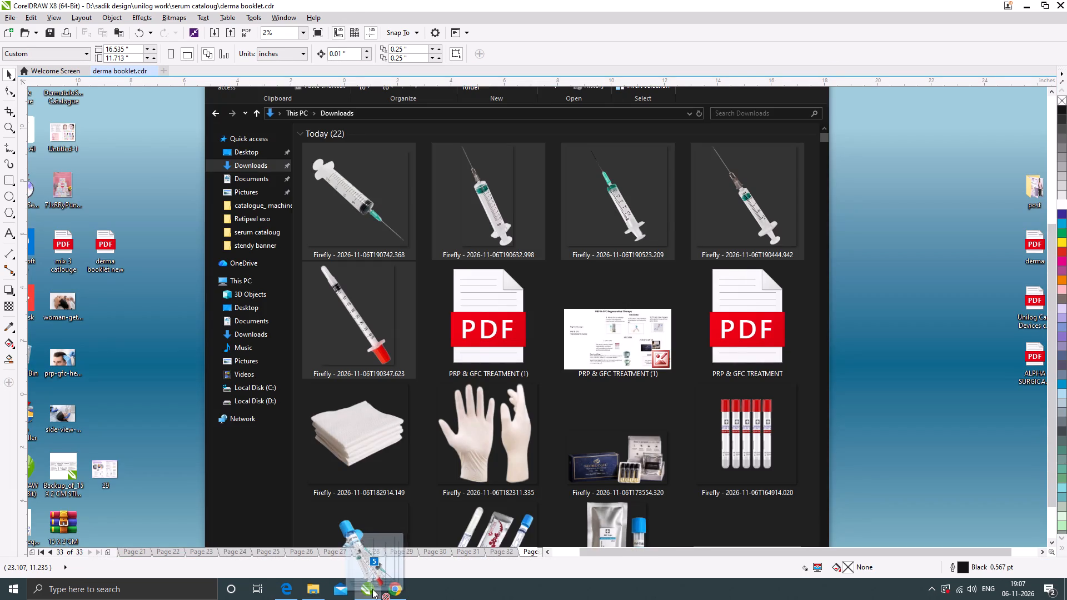
left_click_drag(372, 589, 775, 247)
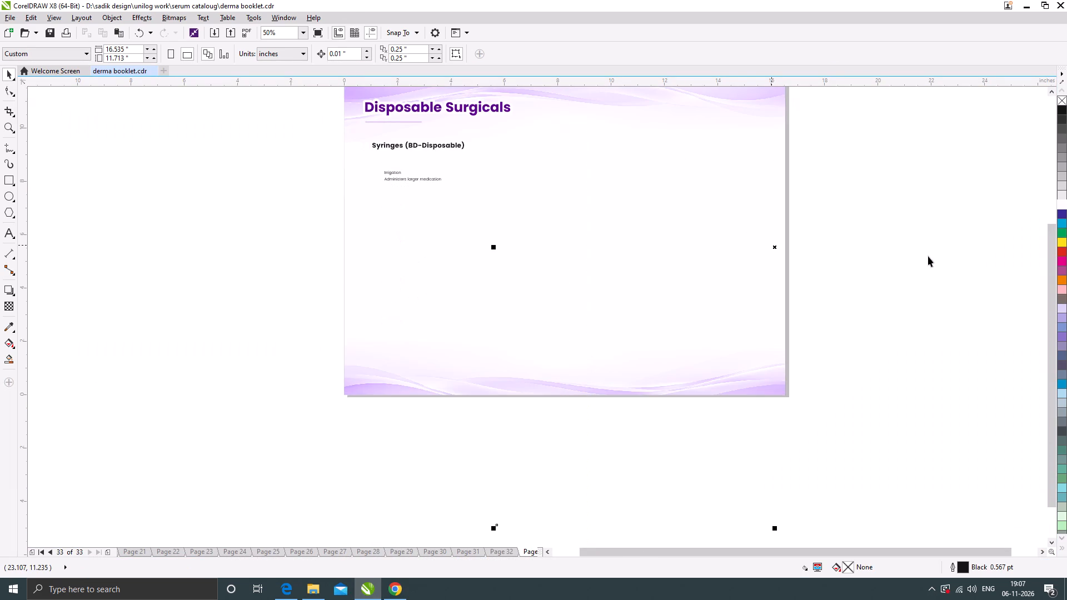
left_click(935, 241)
Shrink the 2 ml syringe picture to about 2.45 in wide and place it near the page's lower edge, beside the 20ml block.
scroll(627, 233, "down", 1)
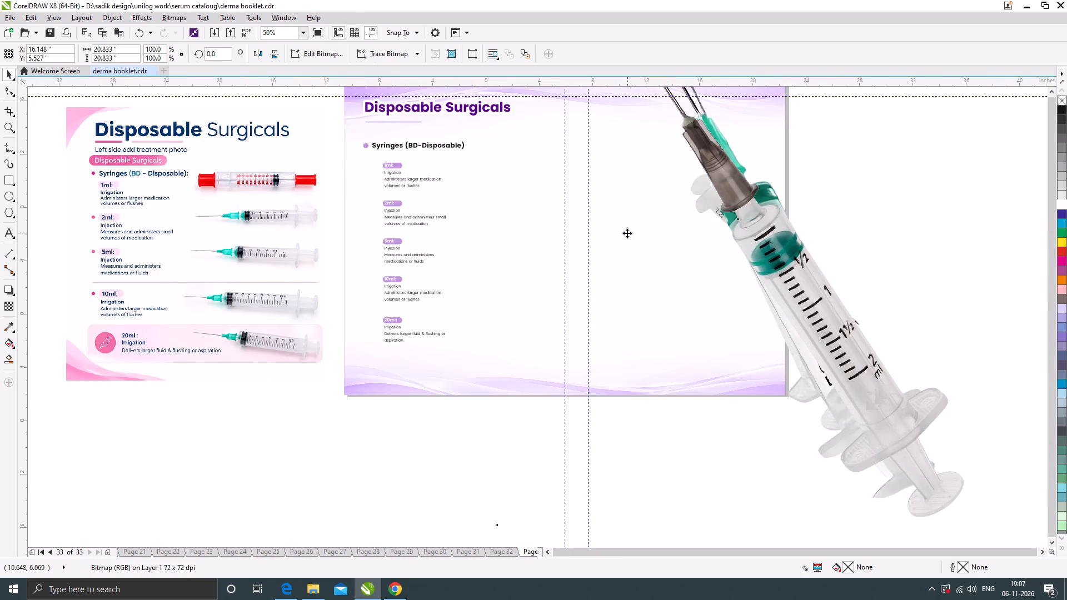
left_click(719, 257)
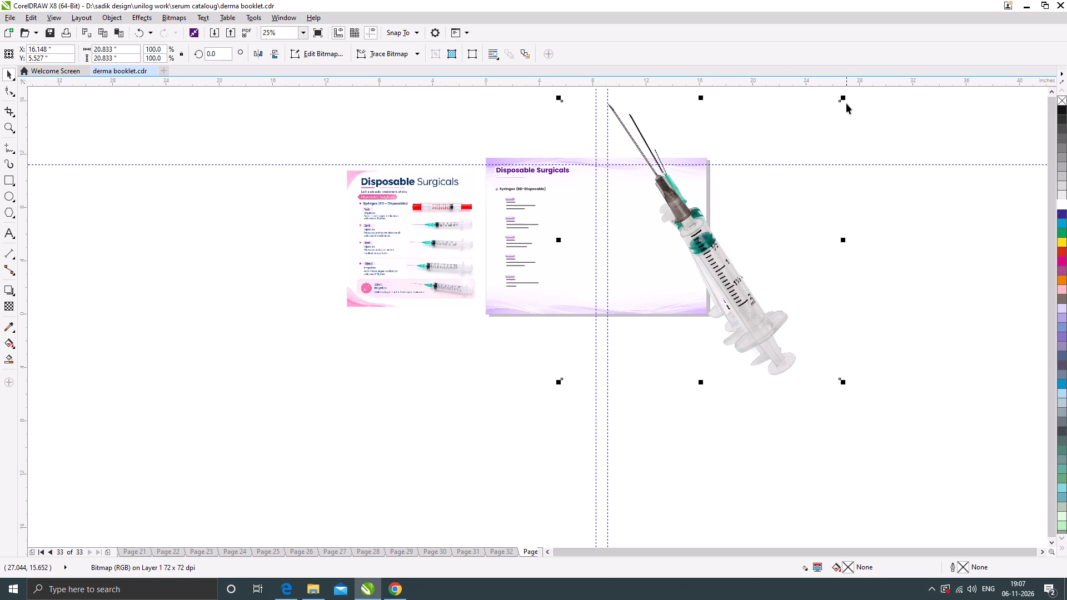
left_click_drag(845, 97, 739, 220)
left_click_drag(701, 242, 602, 279)
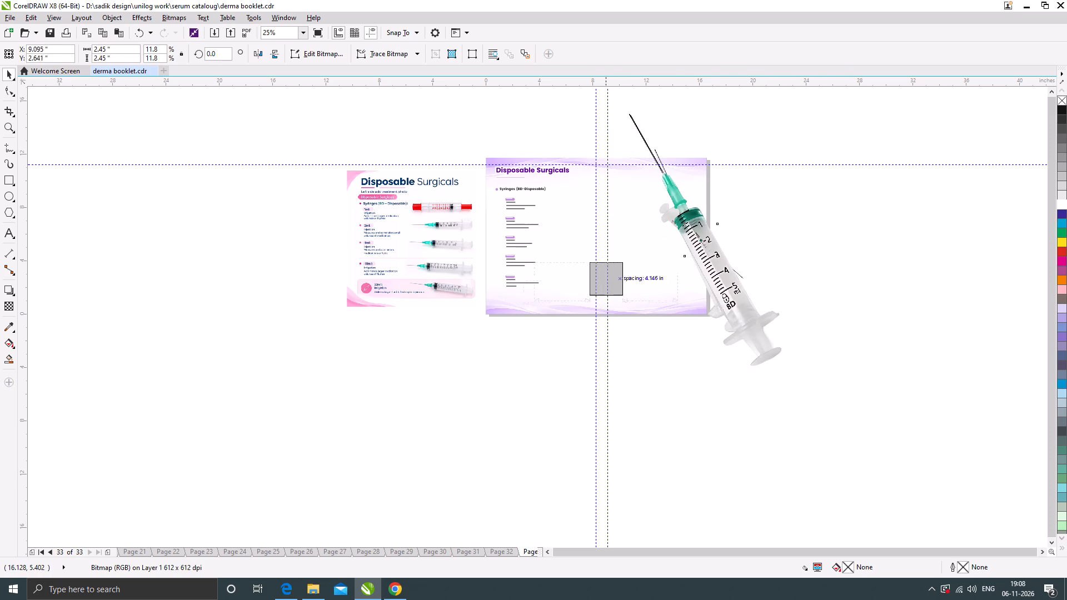
left_click_drag(602, 279, 575, 296)
Shrink the green-hubbed 5 ml syringe picture to about 3.07 in wide and place it on the page just above the 2 ml syringe.
left_click(716, 268)
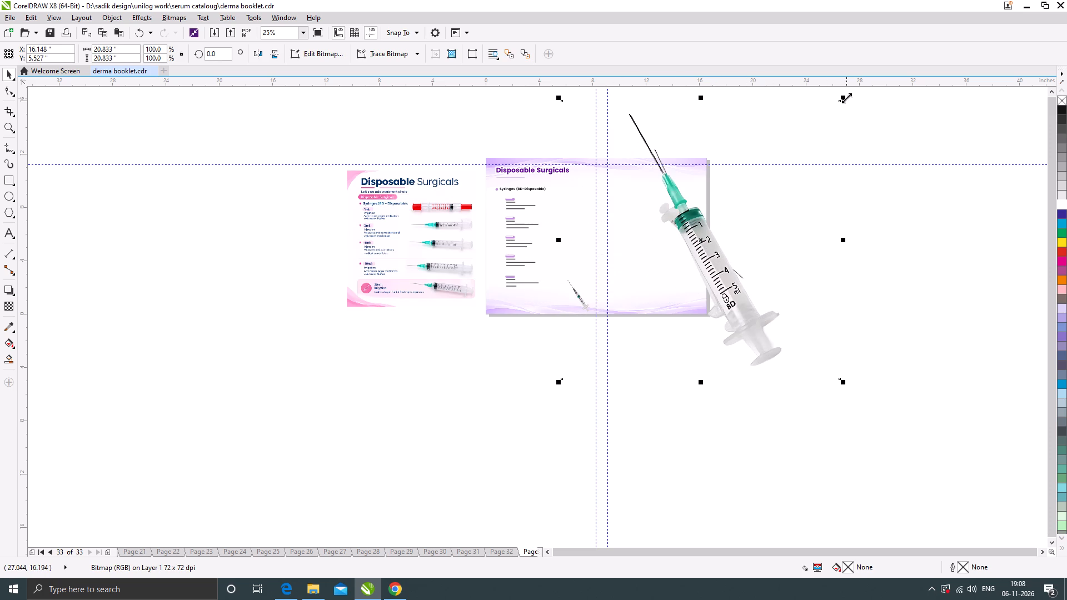
left_click_drag(846, 98, 745, 216)
left_click_drag(701, 242, 598, 273)
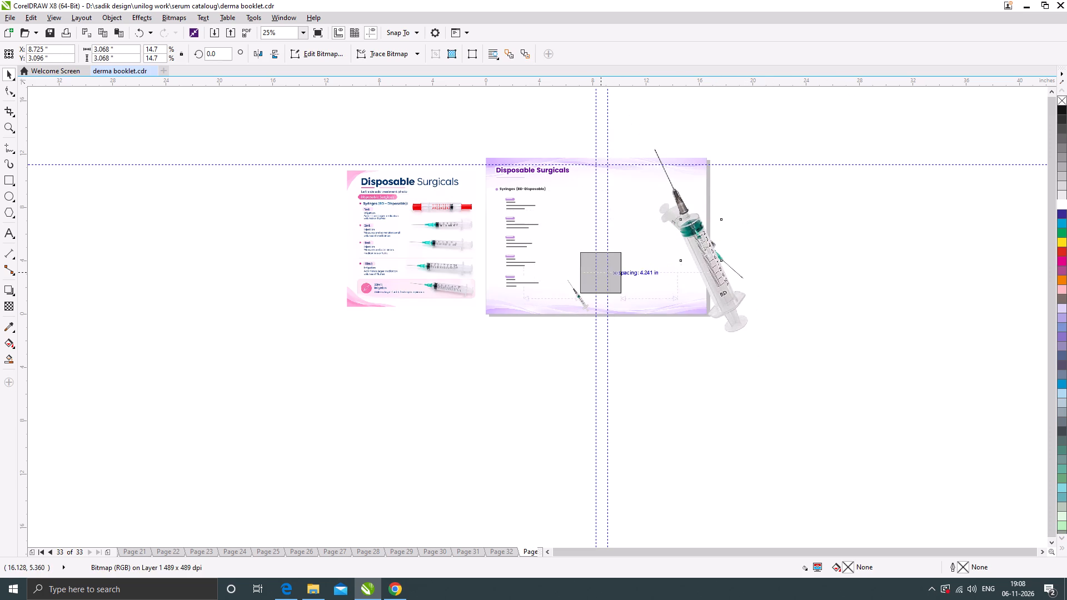
left_click_drag(598, 273, 590, 273)
Shrink the BD 10 ml syringe picture to about 0.77 x 1.5 in and place it at about X 6.96, Y 6.14 in.
left_click(701, 247)
left_click_drag(755, 142, 725, 184)
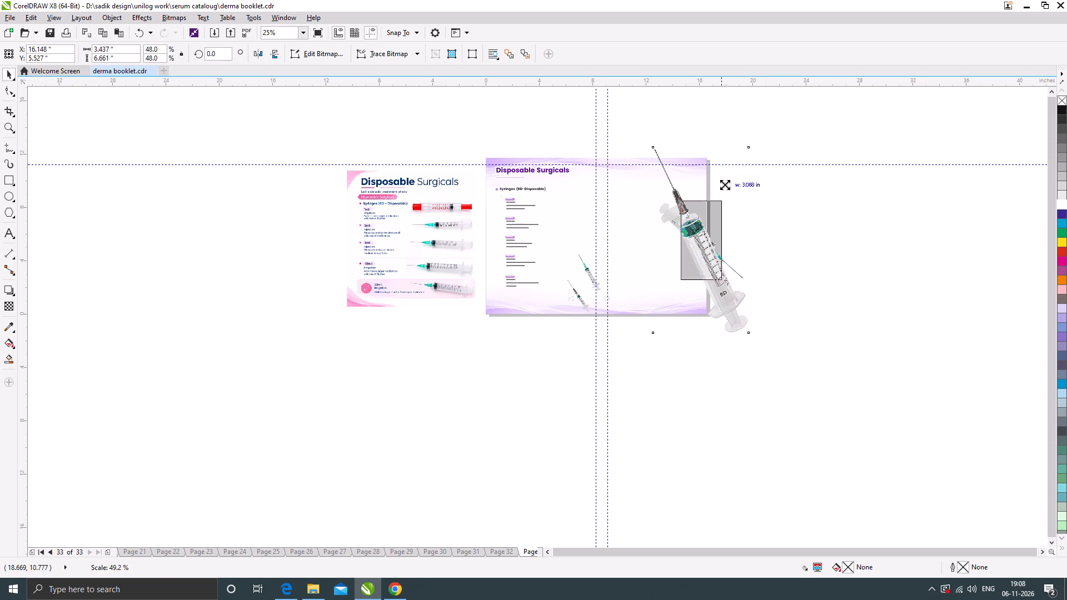
left_click_drag(725, 184, 715, 207)
left_click_drag(699, 237, 580, 232)
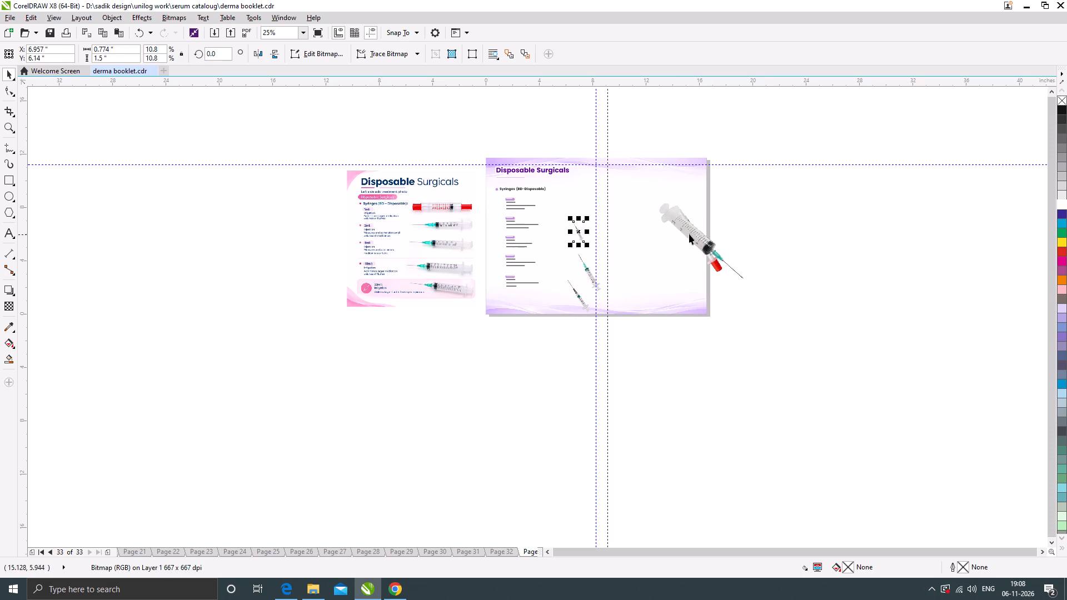
Move the 20 ml syringe picture off the page's right edge and shrink it to about 2.1 x 1.97 in.
left_click_drag(690, 232, 733, 196)
left_click_drag(796, 156, 764, 186)
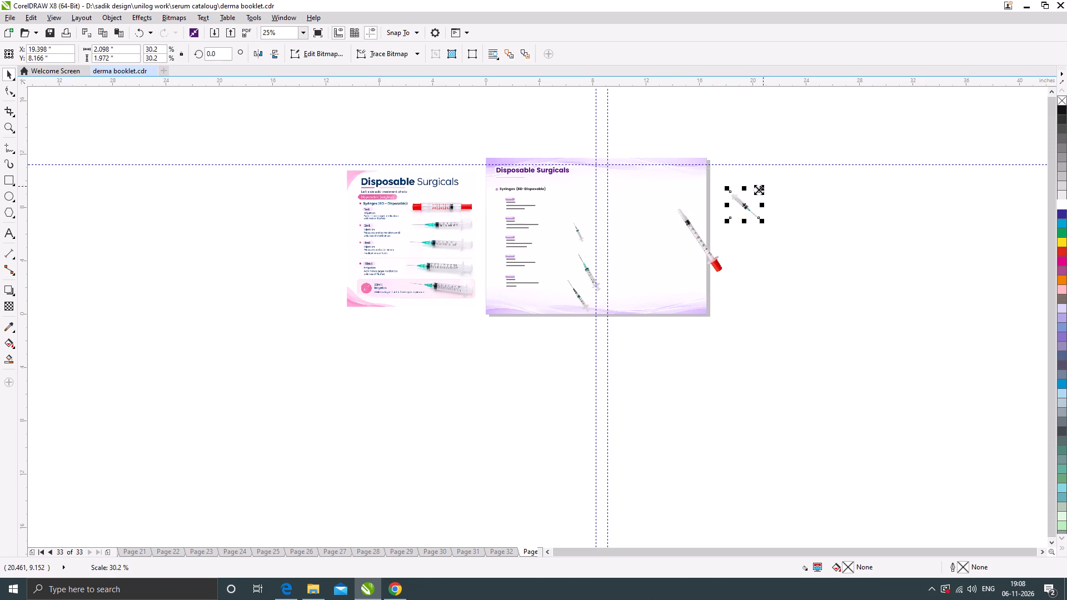
Shrink the red-capped 1 ml syringe picture to about 1.26 x 1.73 in and place it beside the 1ml: block.
left_click_drag(706, 248, 654, 233)
left_click_drag(679, 190, 665, 210)
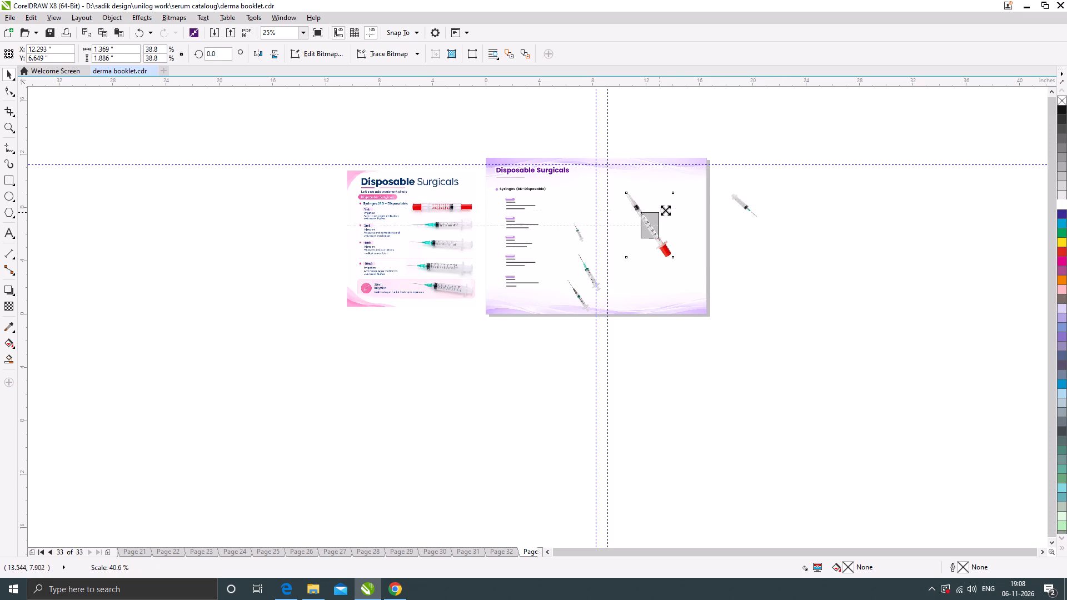
left_click_drag(665, 210, 665, 211)
left_click_drag(650, 226, 559, 198)
Rotate the red-capped 1 ml syringe by about 56.4 degrees so that it lies horizontal.
scroll(557, 197, "up", 2)
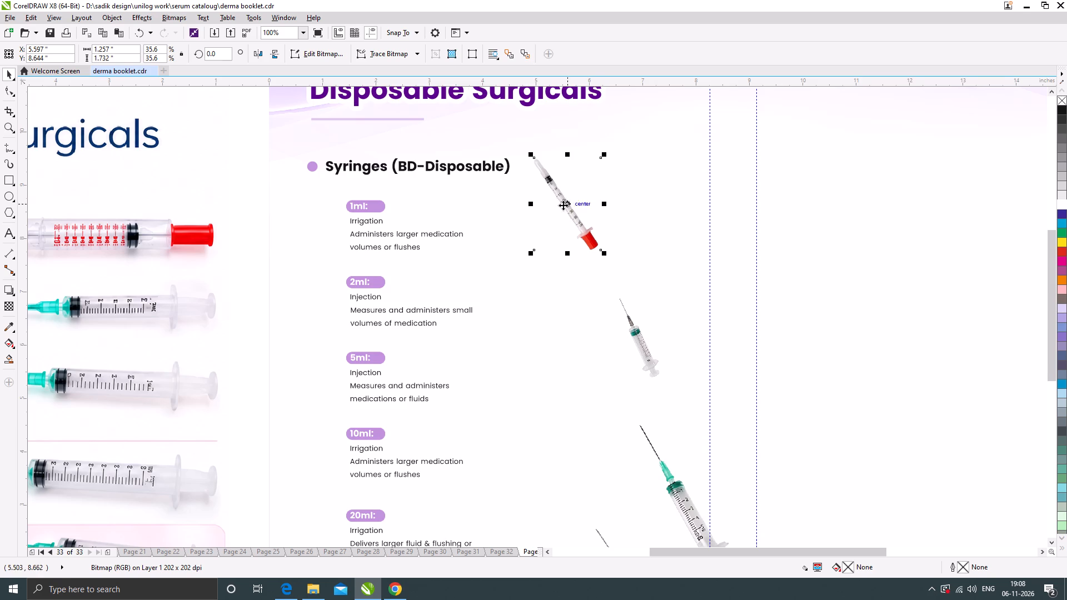
scroll(582, 199, "down", 1)
left_click(587, 216)
scroll(585, 223, "up", 1)
left_click_drag(604, 231, 616, 191)
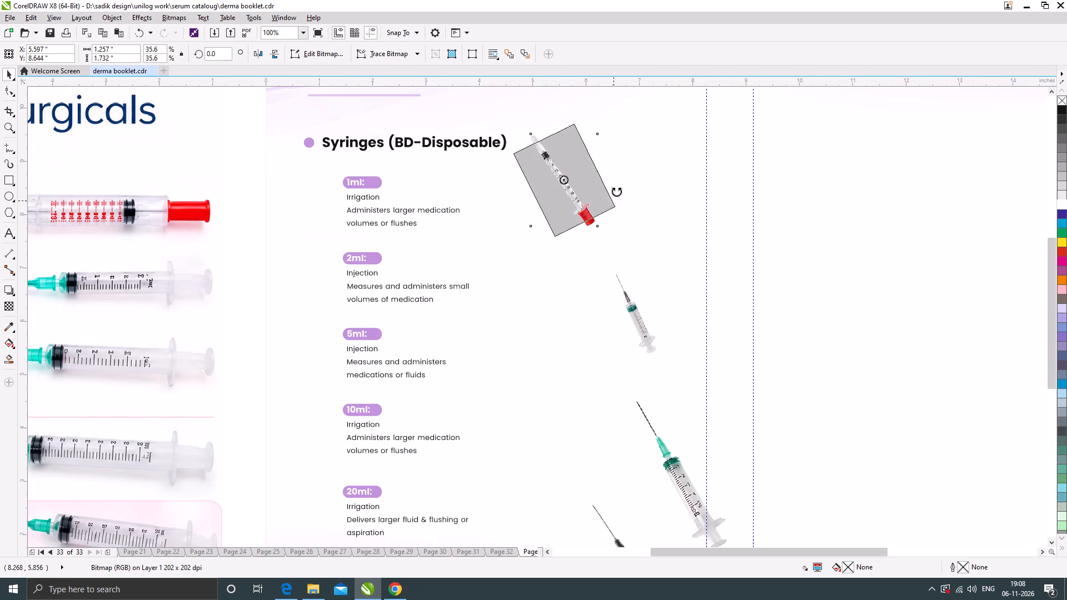
left_click_drag(616, 191, 628, 158)
left_click_drag(624, 129, 633, 139)
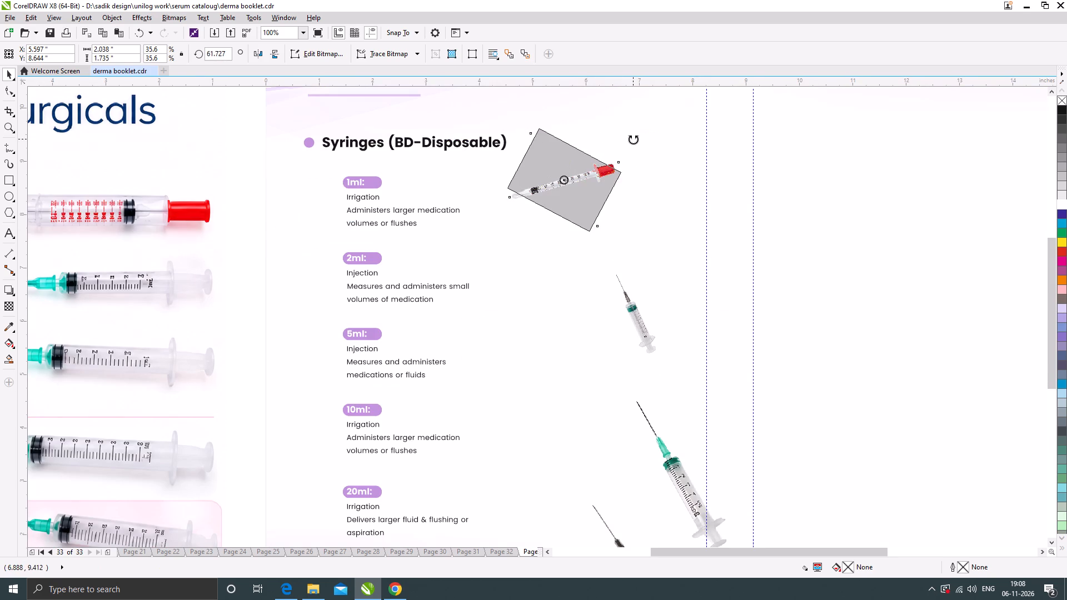
left_click_drag(633, 139, 637, 145)
Enlarge the 1 ml syringe to about 2.71 in wide and position it beside the 1ml: text at about X 5.62, Y 8.23 in.
scroll(586, 184, "up", 1)
left_click_drag(590, 181, 591, 185)
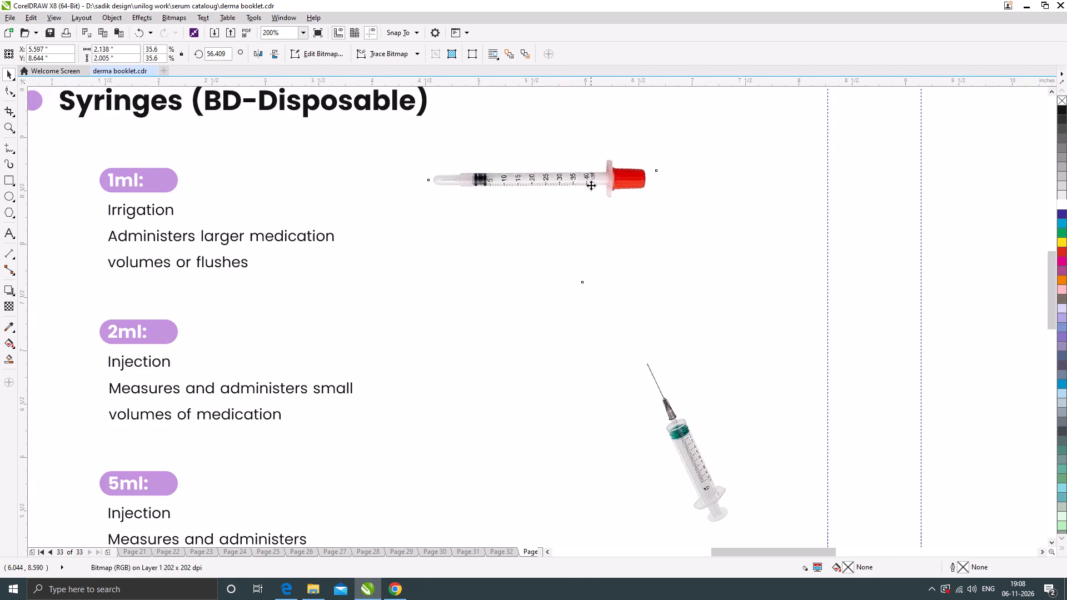
left_click_drag(591, 185, 592, 204)
scroll(642, 191, "down", 1)
left_click_drag(656, 136, 674, 122)
scroll(612, 201, "up", 1)
left_click_drag(611, 192, 617, 211)
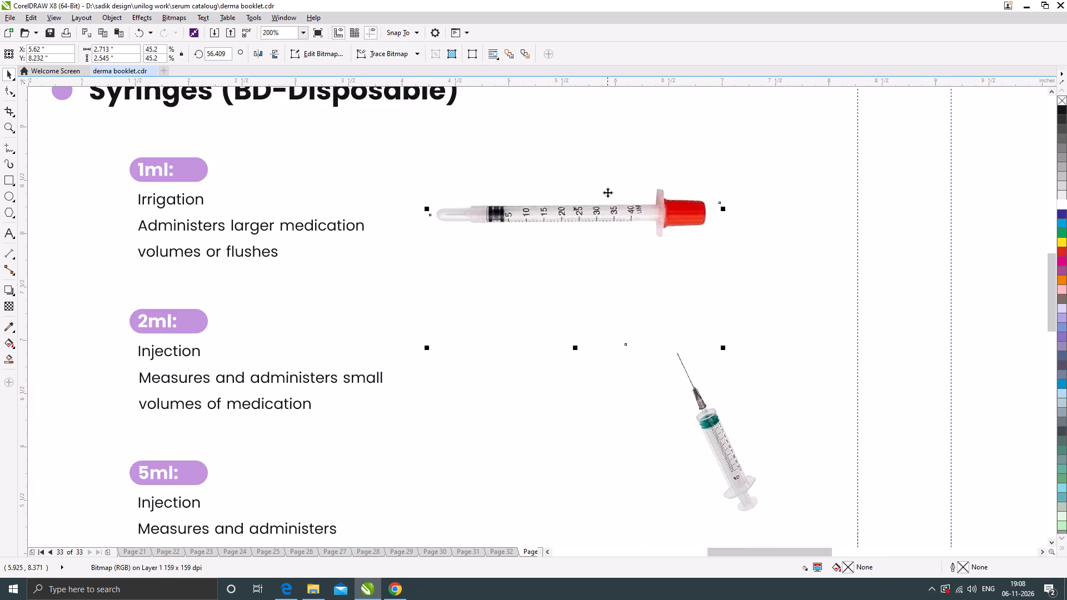
scroll(607, 192, "down", 1)
scroll(608, 202, "up", 1)
left_click(631, 202)
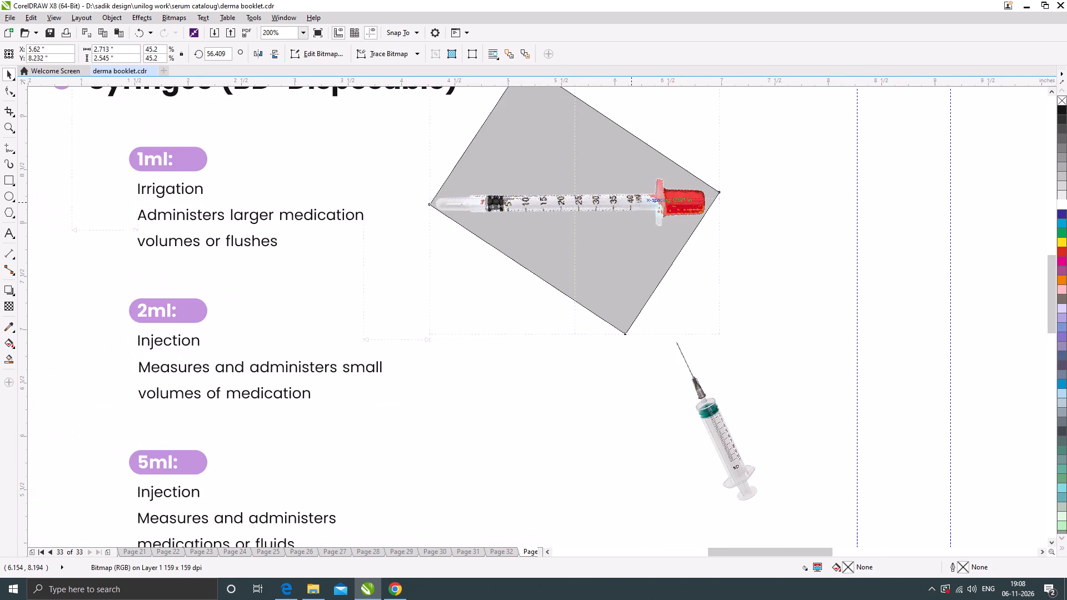
Crop the empty corners around the 1 ml syringe by reshaping its bitmap outline with the Shape tool to about 2.84 x 1.16 in.
scroll(595, 192, "down", 2)
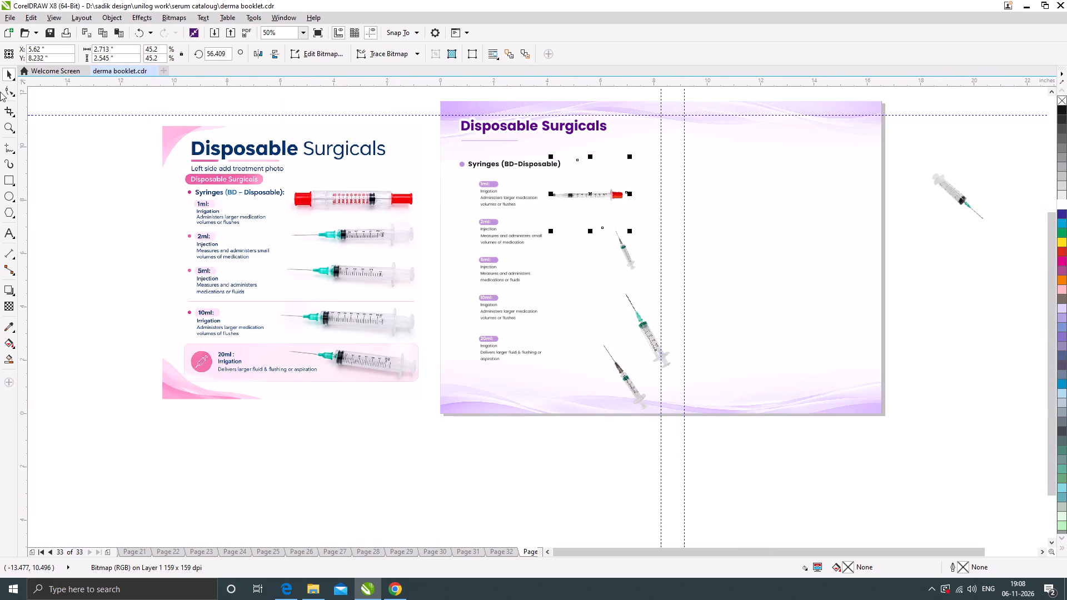
left_click(11, 88)
left_click(607, 193)
scroll(609, 198, "up", 2)
left_click_drag(584, 314, 678, 257)
scroll(515, 191, "down", 1)
scroll(495, 119, "up", 1)
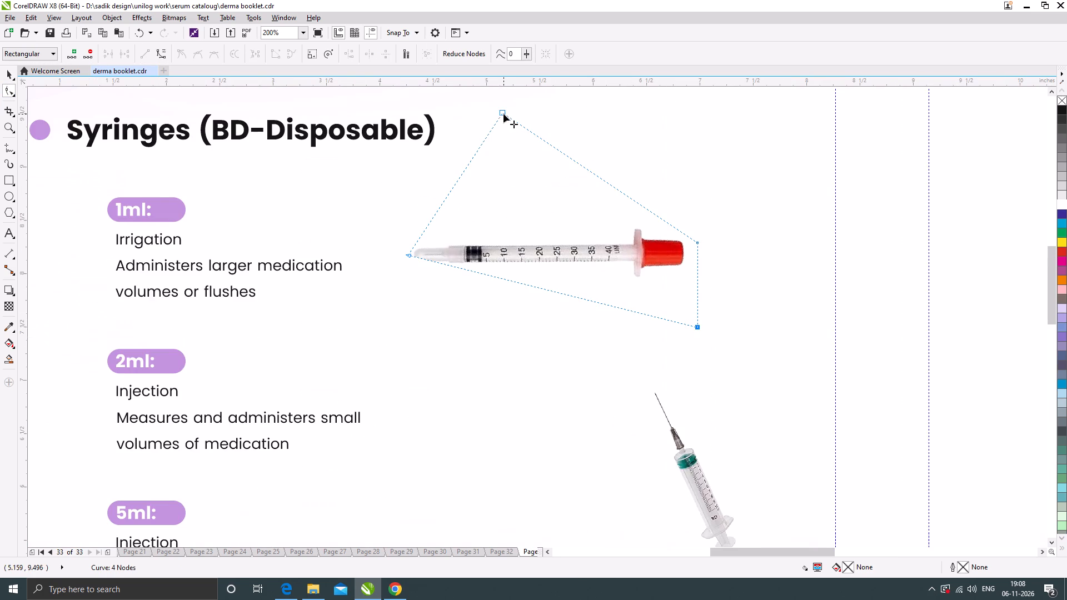
left_click_drag(503, 113, 464, 171)
left_click_drag(408, 256, 400, 268)
left_click_drag(696, 326, 702, 298)
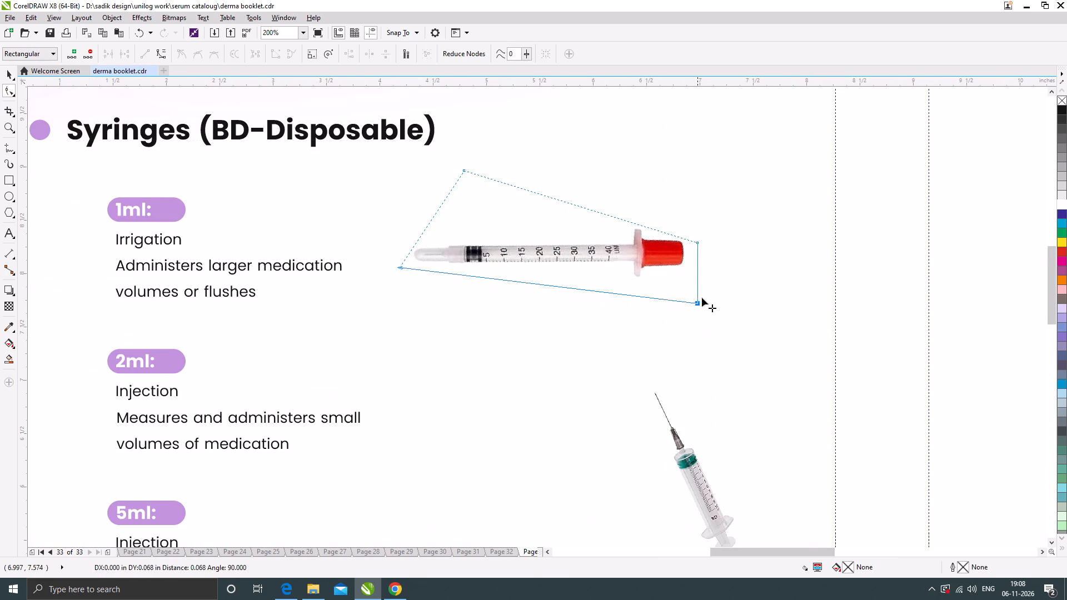
left_click_drag(702, 298, 702, 293)
left_click(10, 73)
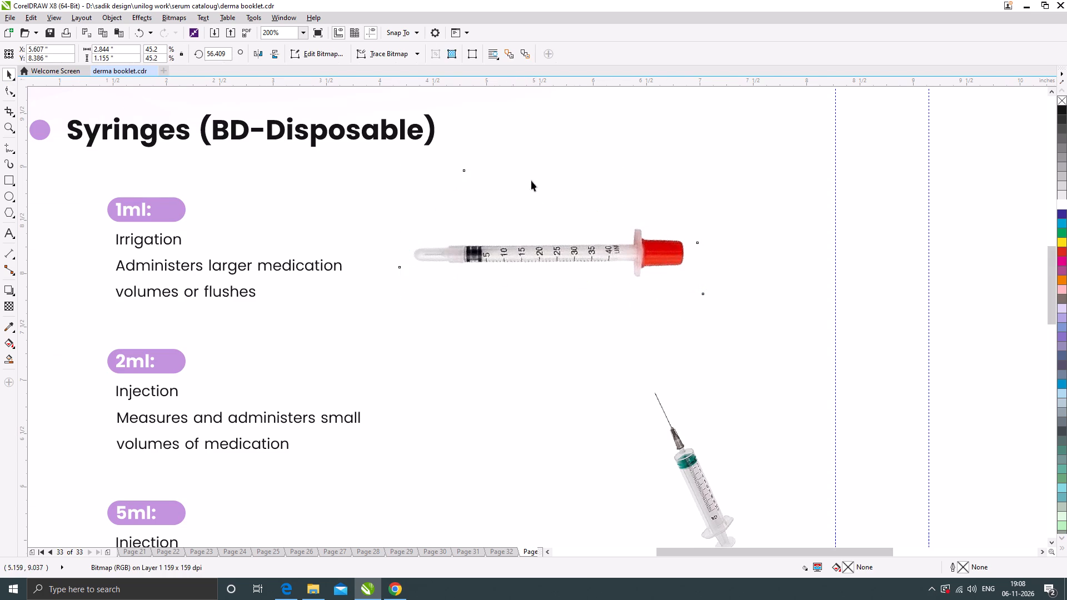
Move the green-hubbed 5 ml syringe about 2 in to the right, away from the syringe text blocks.
scroll(528, 177, "down", 1)
scroll(617, 331, "up", 2)
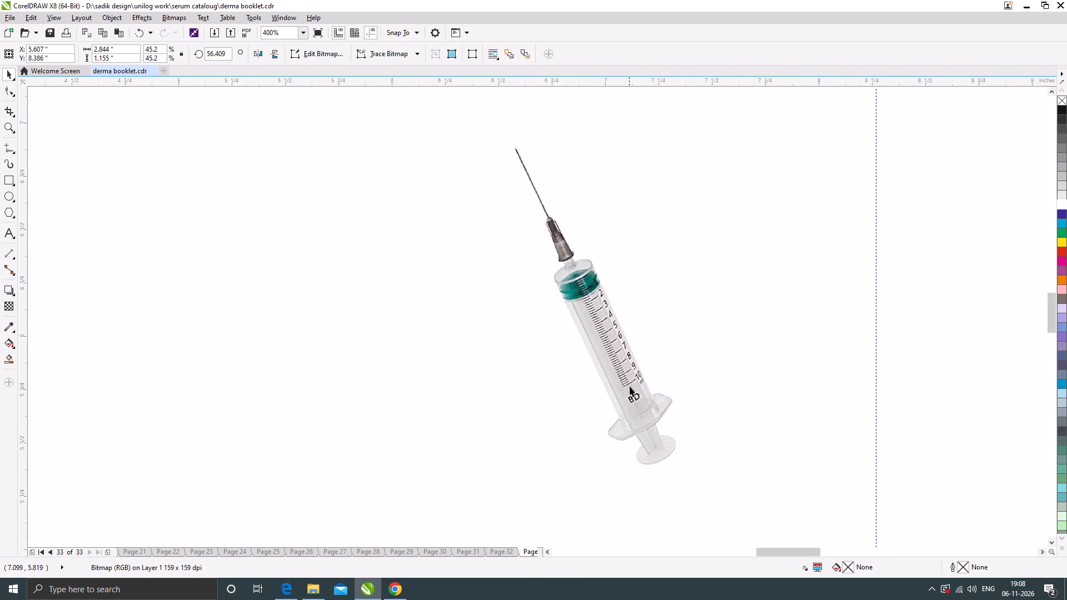
scroll(615, 219, "down", 2)
scroll(622, 510, "up", 1)
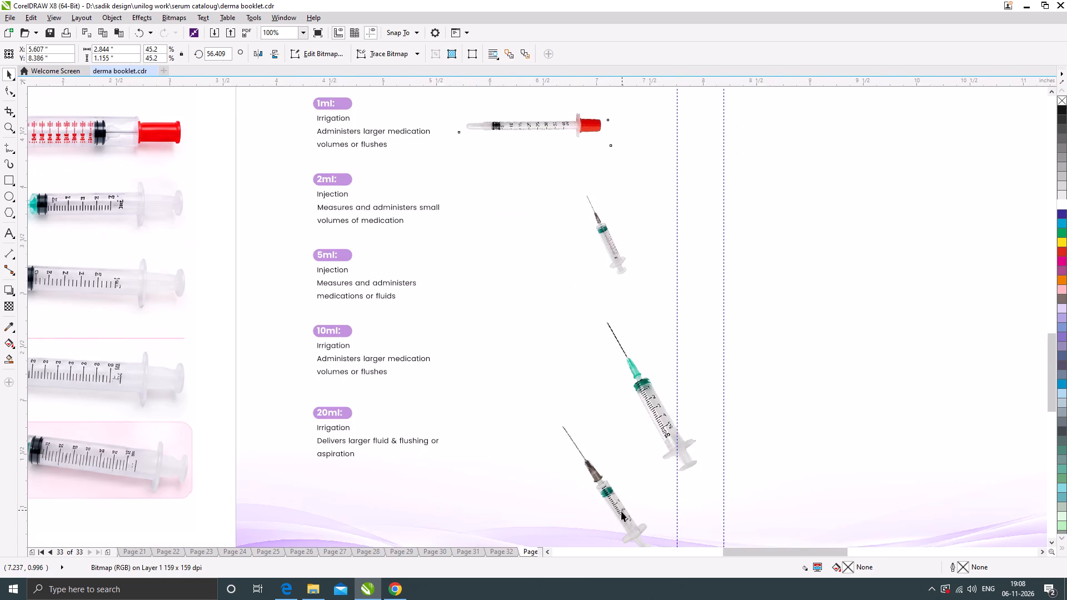
scroll(621, 511, "up", 1)
scroll(587, 254, "down", 1)
scroll(581, 314, "down", 1)
left_click_drag(618, 239, 730, 253)
Place the 2 ml syringe beside the 2ml: block, moving the BD 10 ml syringe aside to about X 10.49, Y 6.14 in.
scroll(533, 312, "down", 1)
left_click_drag(557, 318, 514, 194)
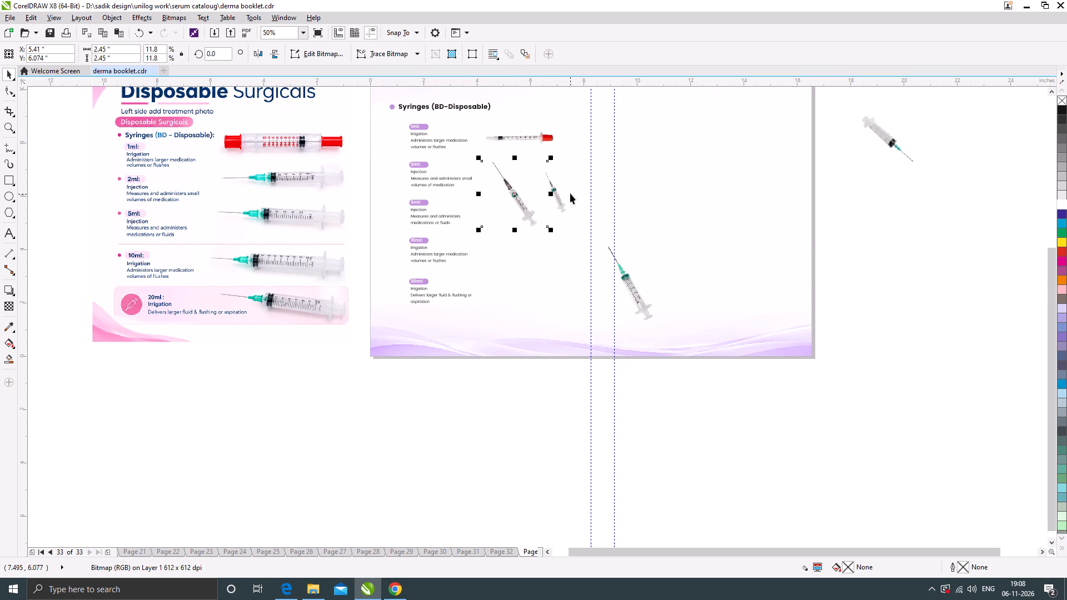
scroll(561, 193, "up", 1)
left_click_drag(556, 202, 748, 202)
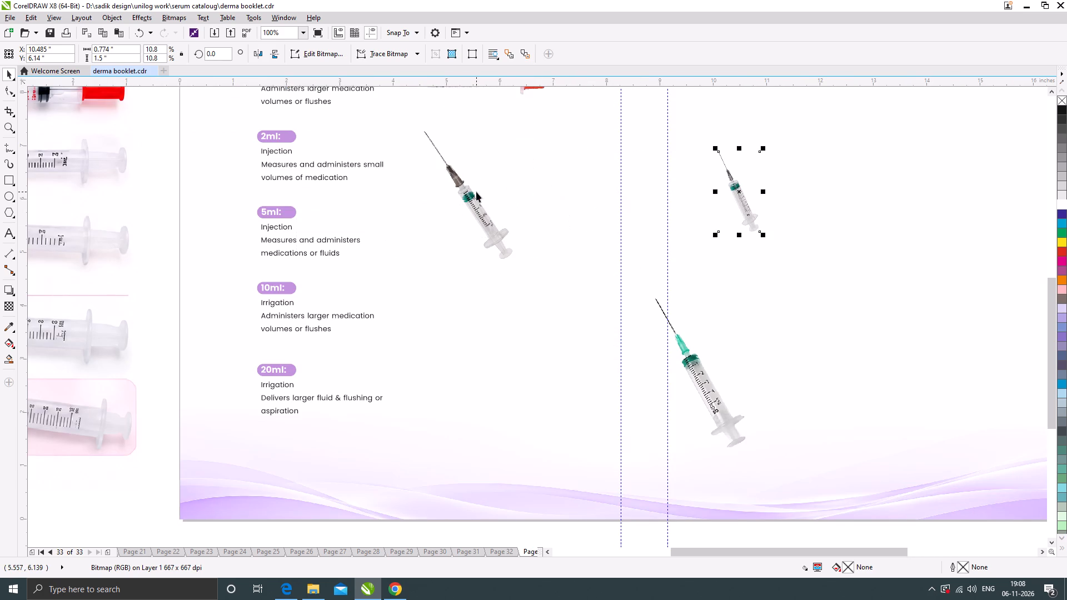
Crop the empty corners around the 2 ml syringe by reshaping its bitmap outline into a slanted band with the Shape tool.
left_click(476, 192)
left_click(6, 88)
scroll(530, 131, "up", 1)
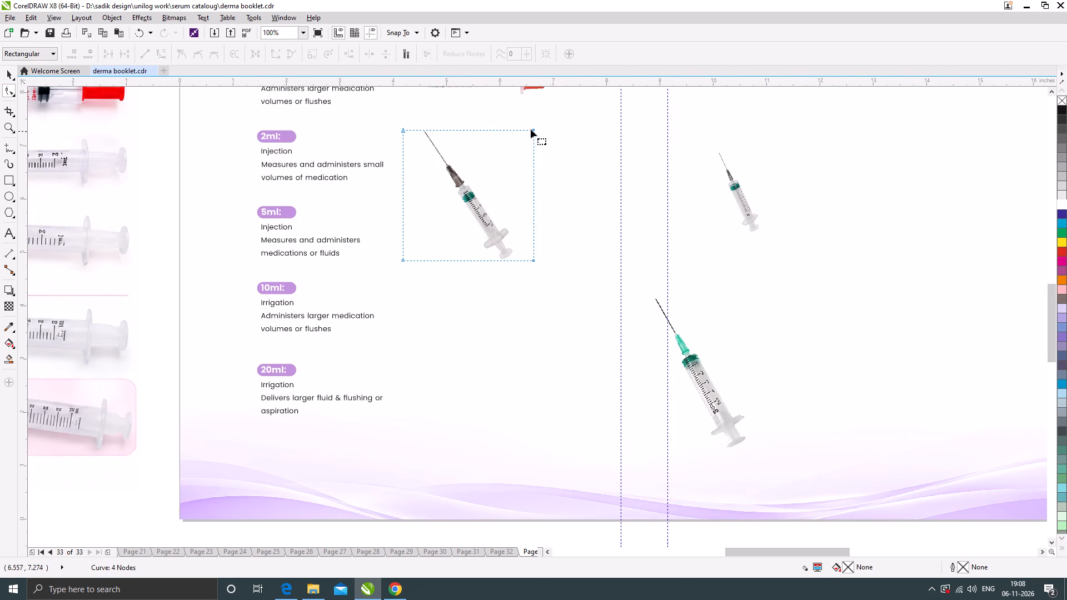
left_click_drag(537, 128, 373, 126)
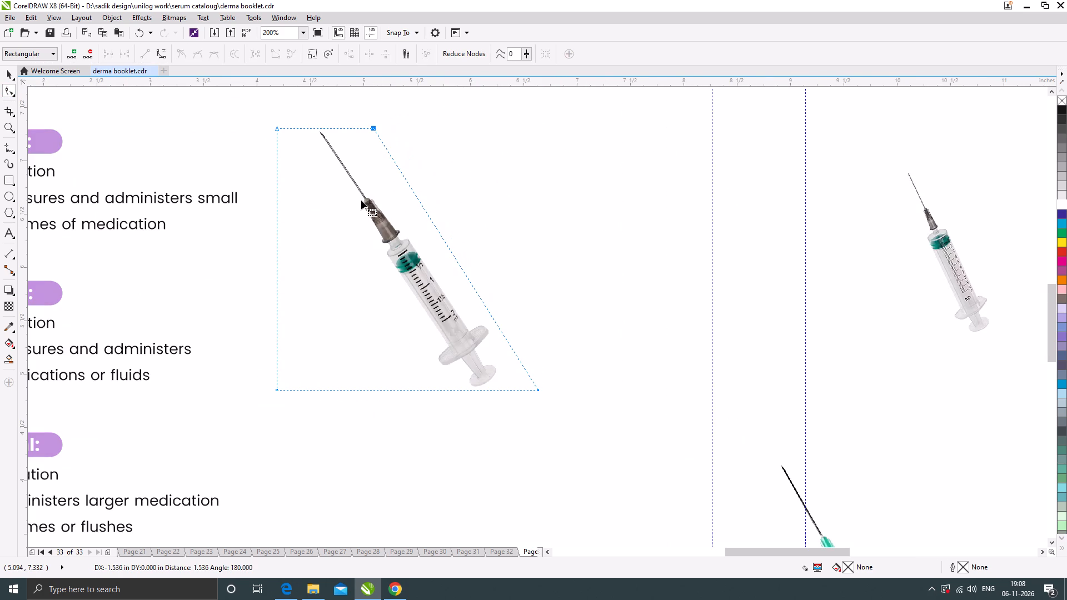
left_click_drag(276, 391, 448, 390)
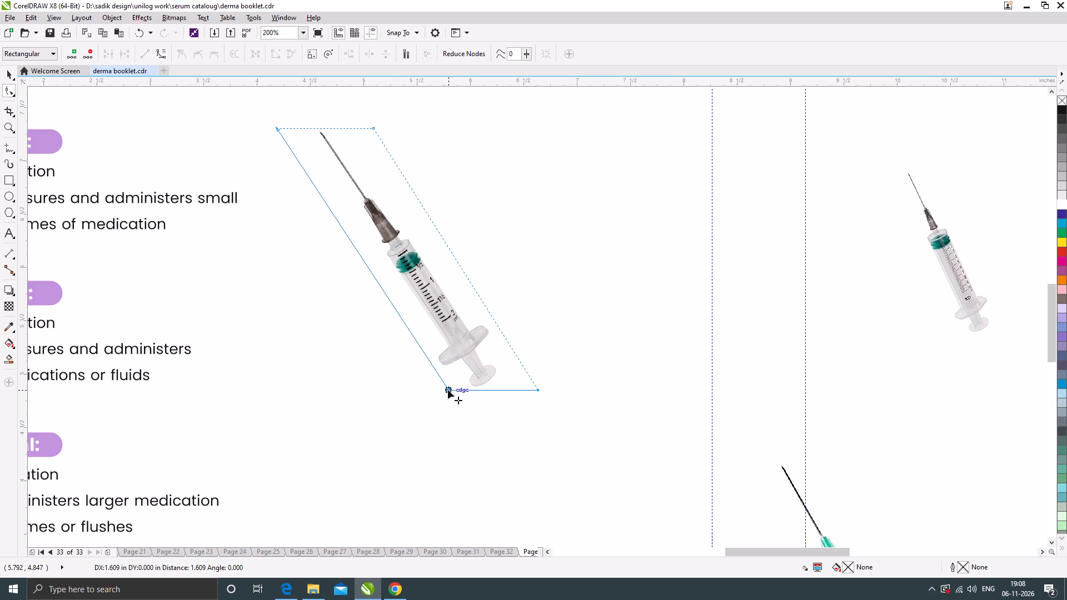
left_click_drag(448, 390, 448, 392)
left_click(12, 73)
Rotate the 2 ml syringe by about 58° so it lies level and place it beside the 2ml: block at about X 5.60, Y 6.89 in.
scroll(366, 247, "down", 1)
left_click(401, 273)
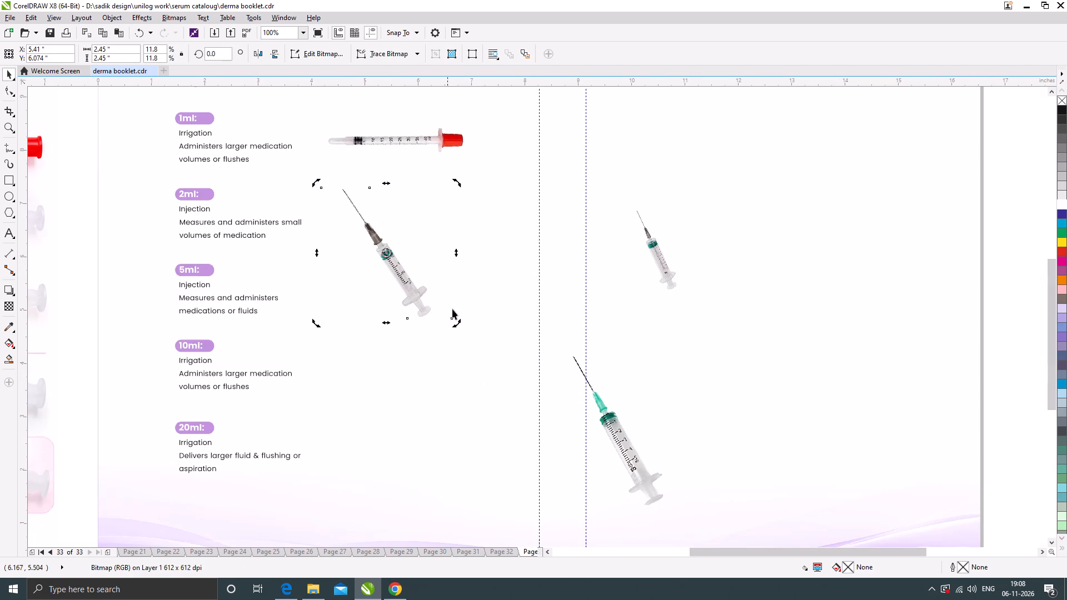
left_click_drag(458, 322, 474, 237)
scroll(392, 234, "up", 1)
left_click(426, 262)
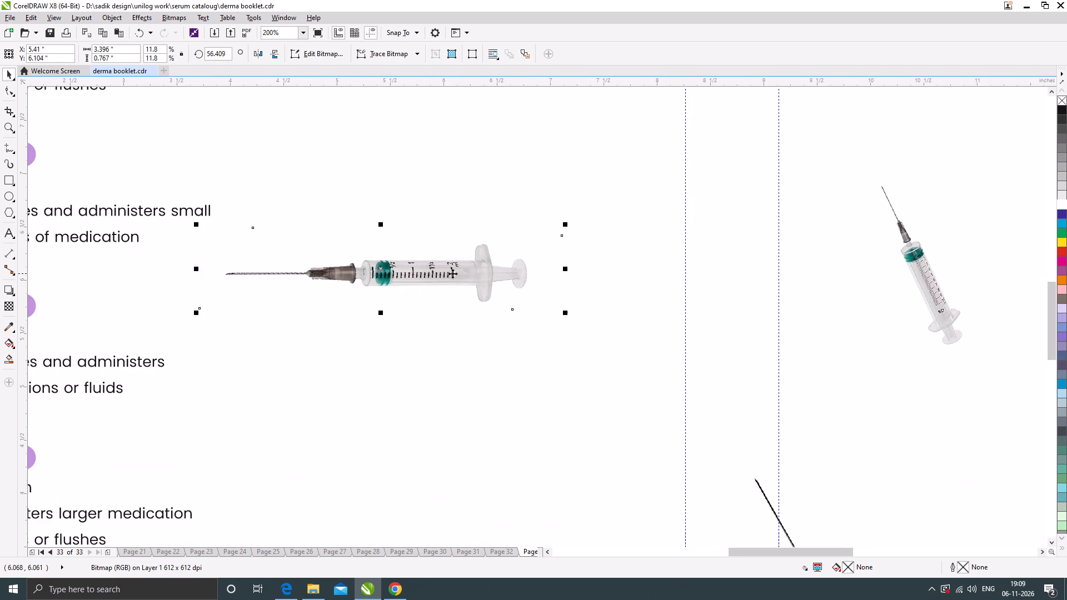
left_click_drag(454, 272, 474, 195)
scroll(430, 194, "down", 1)
scroll(497, 187, "up", 1)
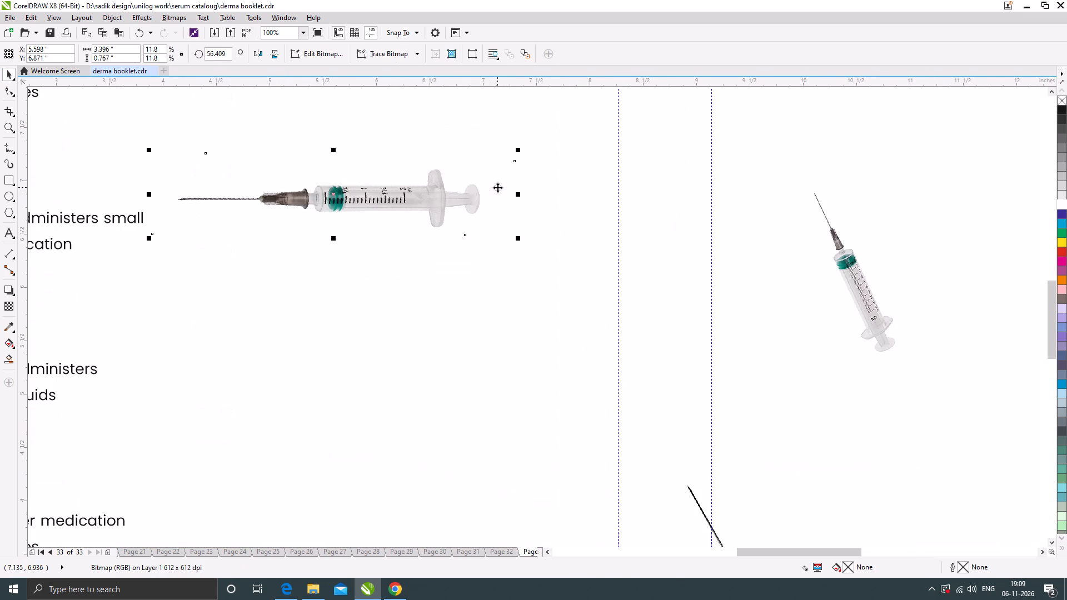
left_click(475, 199)
left_click_drag(521, 242, 524, 236)
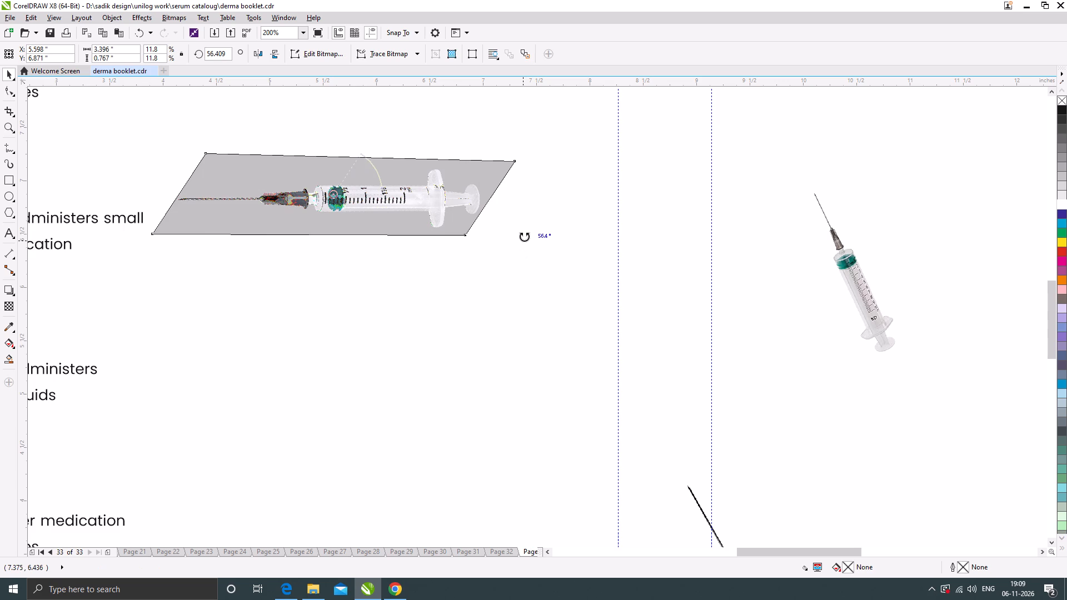
left_click_drag(524, 236, 525, 235)
scroll(445, 210, "down", 2)
scroll(423, 172, "up", 1)
Shift the 1 ml syringe slightly right to about X 5.79 in, keeping it beside the 1ml: block.
left_click(440, 172)
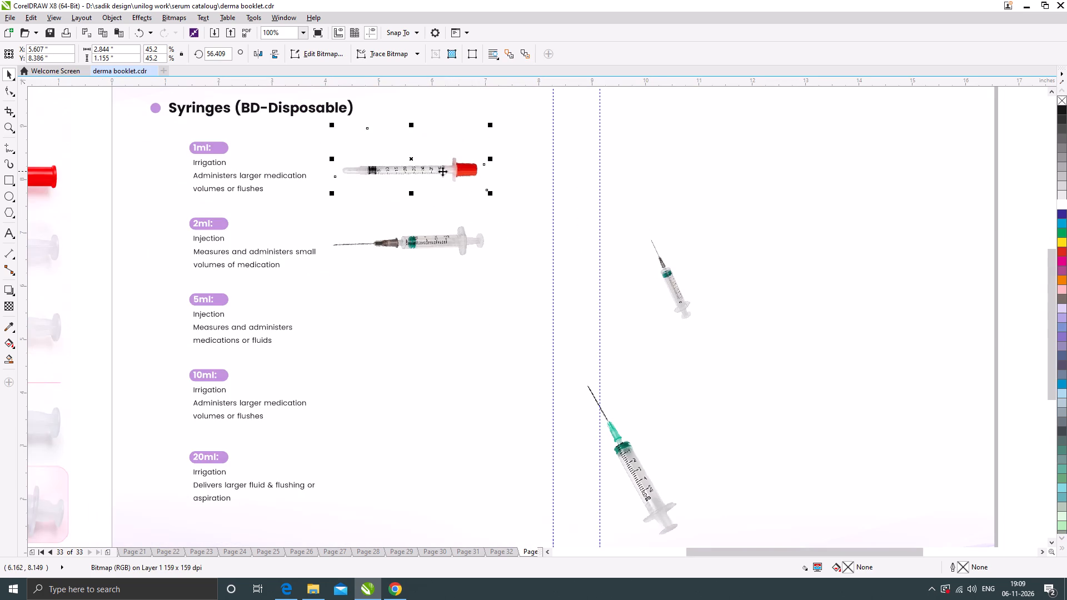
left_click_drag(460, 171, 465, 171)
scroll(458, 222, "down", 1)
scroll(454, 229, "up", 2)
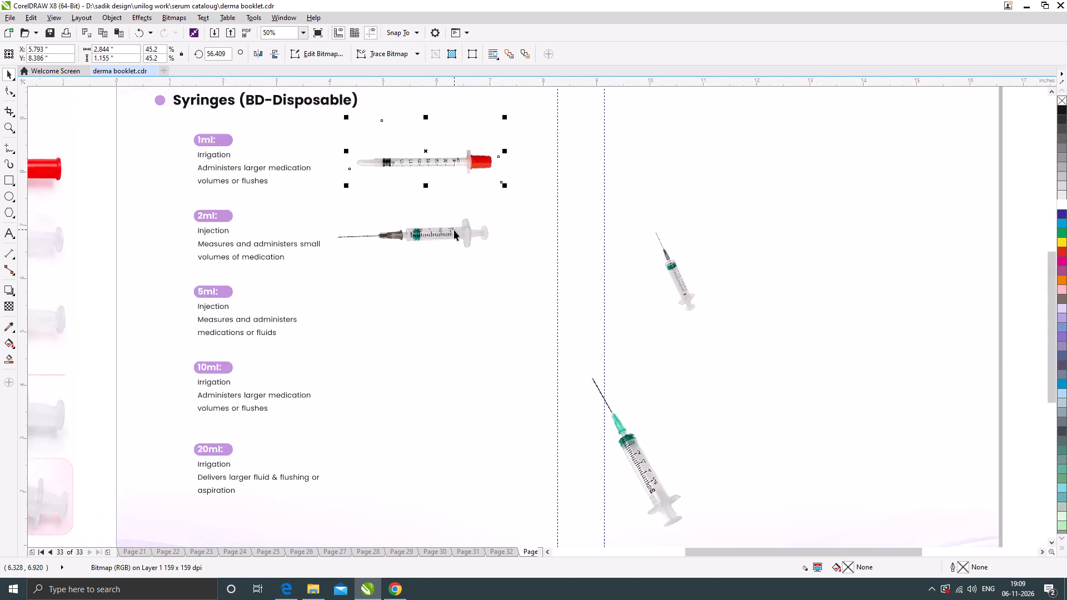
Fine-tune the 2 ml syringe's rotation to about 57.9° to straighten it, then deselect it.
left_click(455, 232)
left_click(460, 231)
scroll(549, 229, "up", 1)
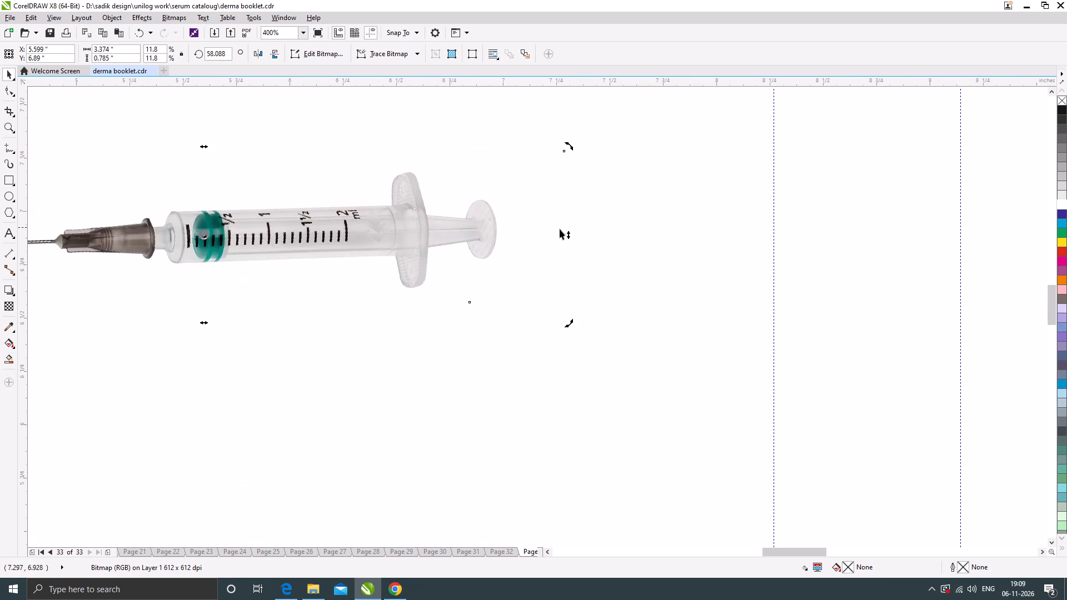
left_click_drag(568, 234, 571, 242)
scroll(443, 203, "down", 3)
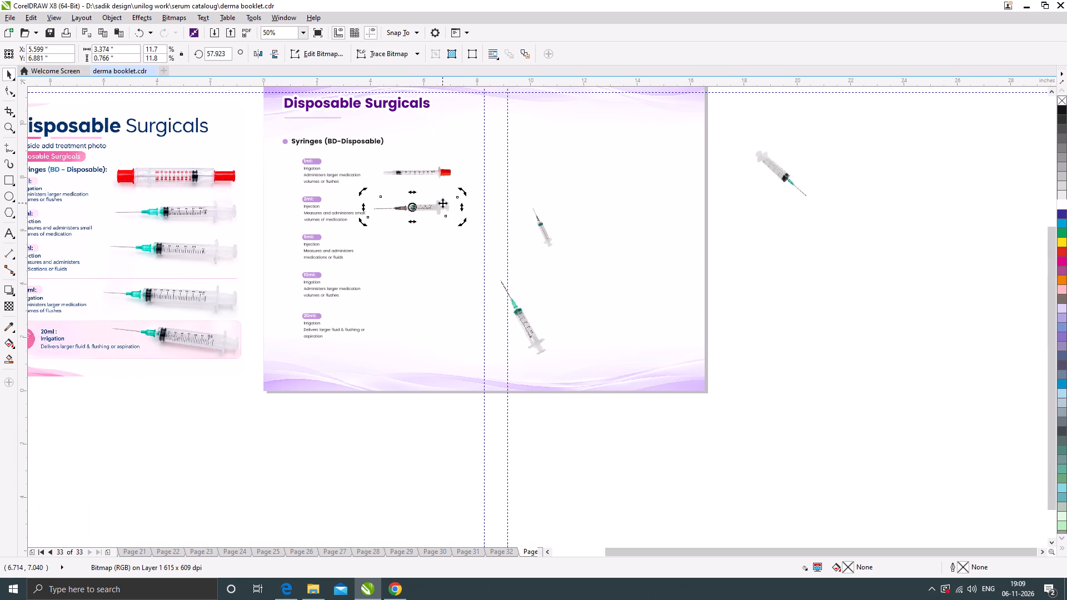
left_click(593, 265)
Bring the green-hubbed 5 ml syringe beside the text blocks at about X 5.51, Y 4.94 in and rotate it about 62° to lie level.
scroll(336, 244, "up", 1)
scroll(764, 238, "up", 3)
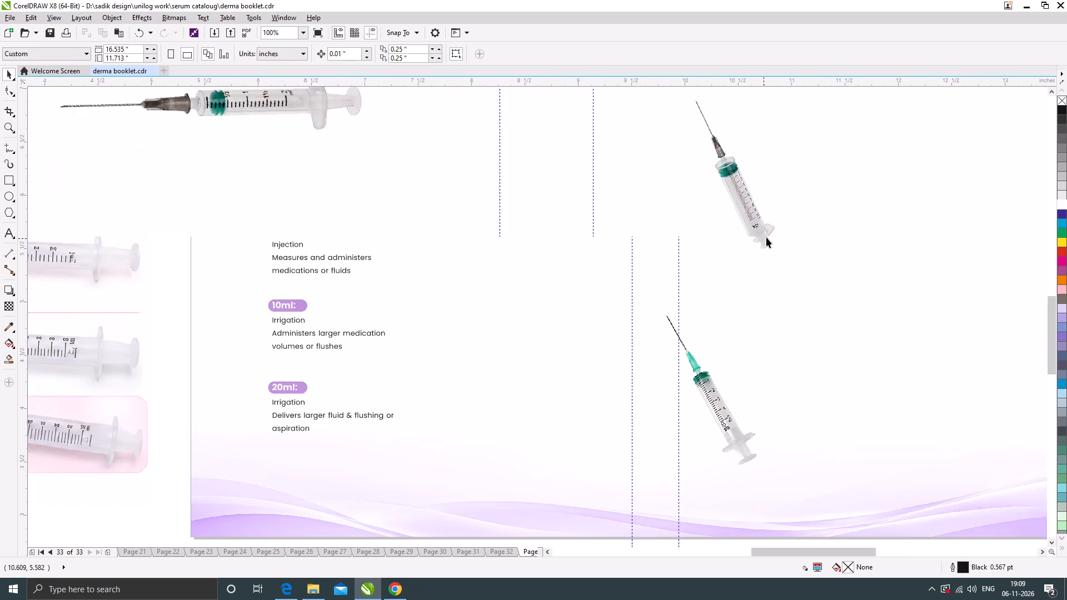
scroll(711, 196, "down", 3)
scroll(688, 398, "up", 1)
scroll(691, 396, "down", 2)
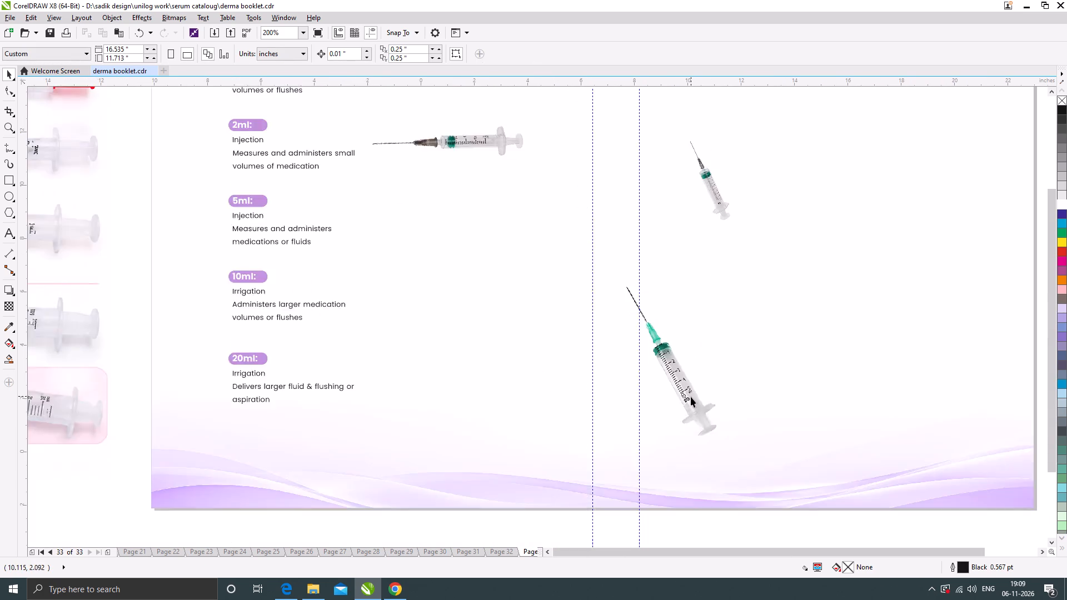
left_click_drag(691, 397, 578, 339)
scroll(594, 356, "up", 1)
left_click(573, 343)
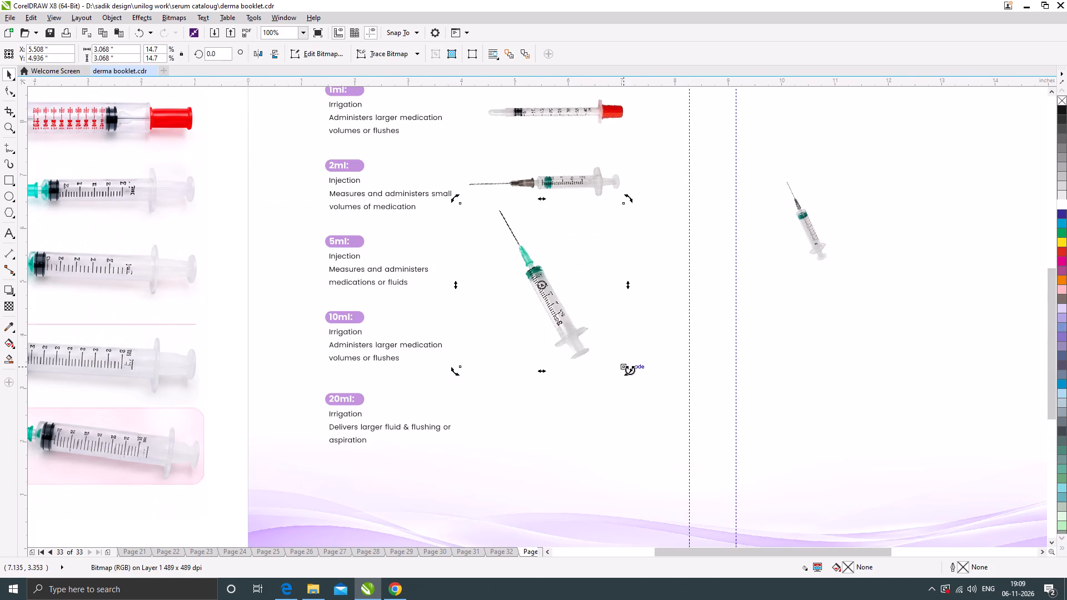
left_click_drag(630, 370, 639, 255)
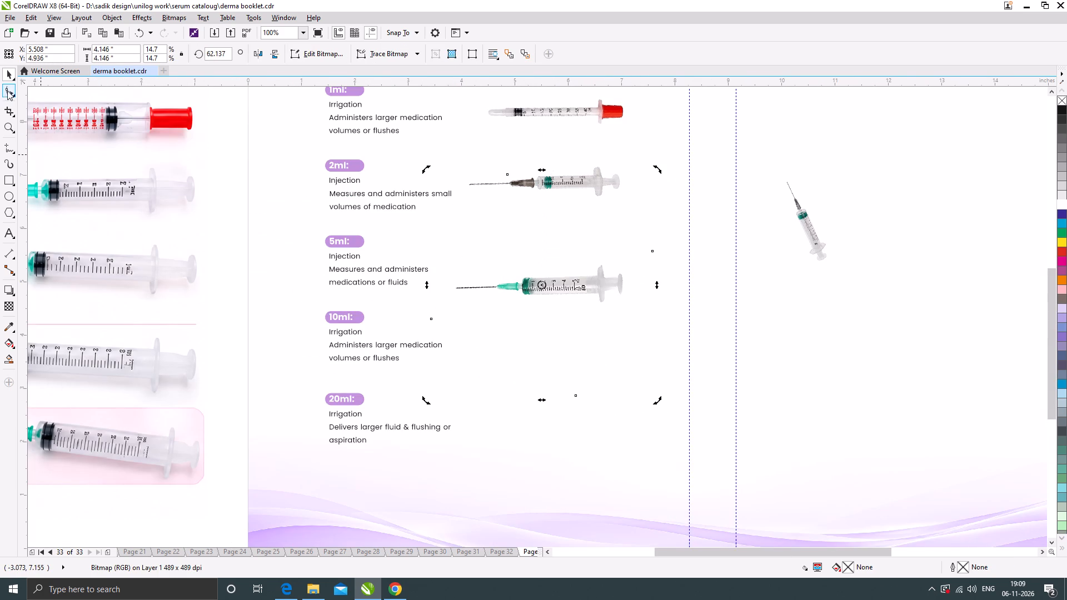
Crop the empty corners around the 5 ml syringe with the Shape tool, reducing its outline to about 4.15 x 1.28 in.
left_click(8, 88)
left_click_drag(508, 174, 461, 261)
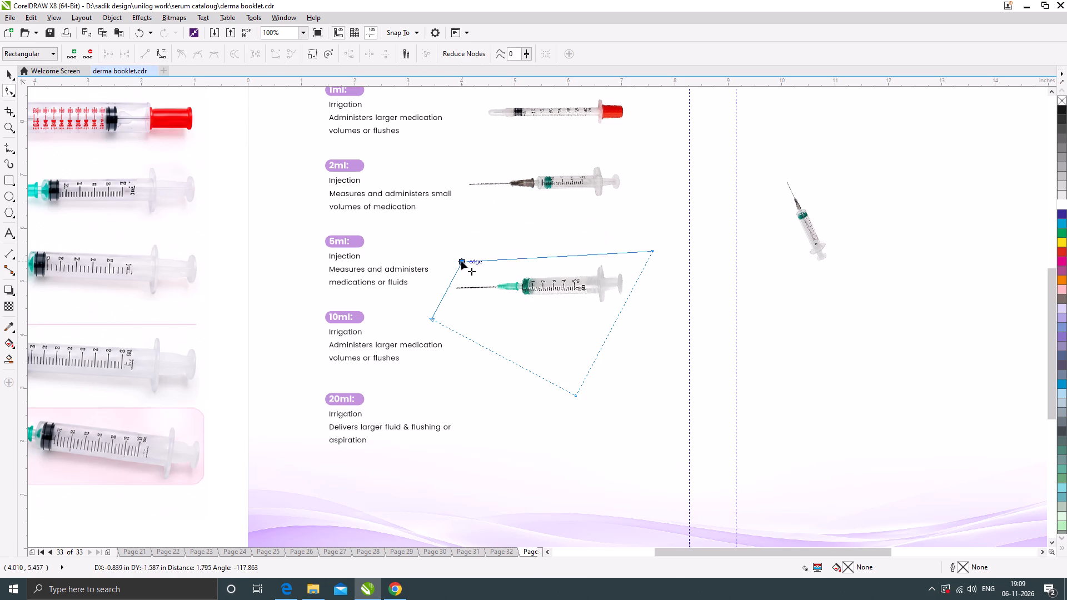
left_click_drag(461, 261, 461, 262)
left_click_drag(574, 396, 639, 313)
left_click(9, 71)
Fit the 5 ml syringe beside the 5ml: block at about X 5.47, Y 5.26 in, scaled to about 3.74 in wide and rotated about 61.9°.
left_click_drag(544, 286, 541, 281)
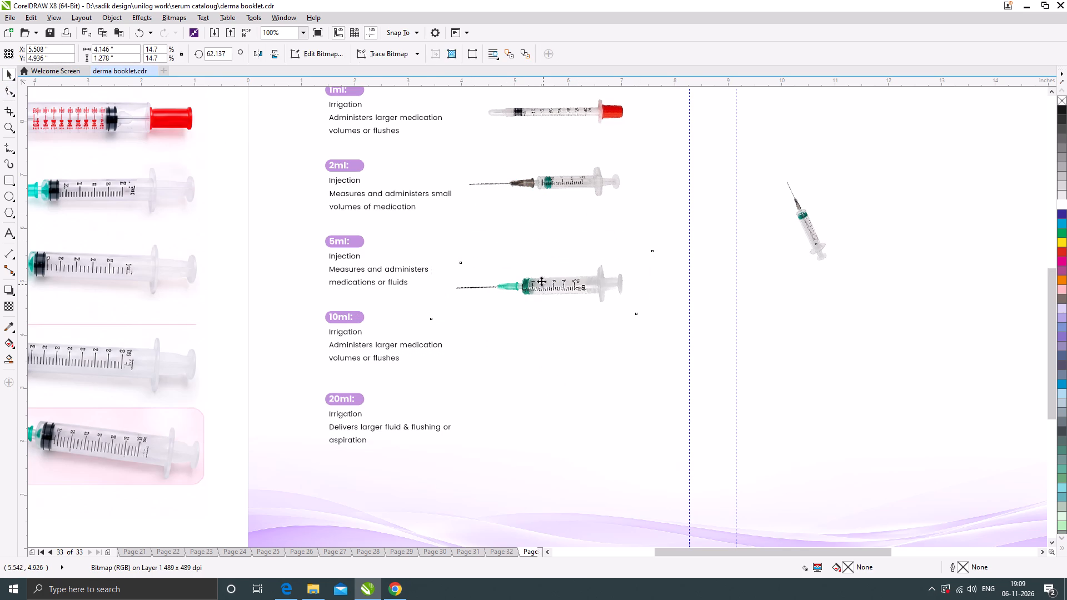
left_click_drag(541, 281, 536, 258)
scroll(657, 223, "up", 1)
left_click_drag(641, 220, 630, 220)
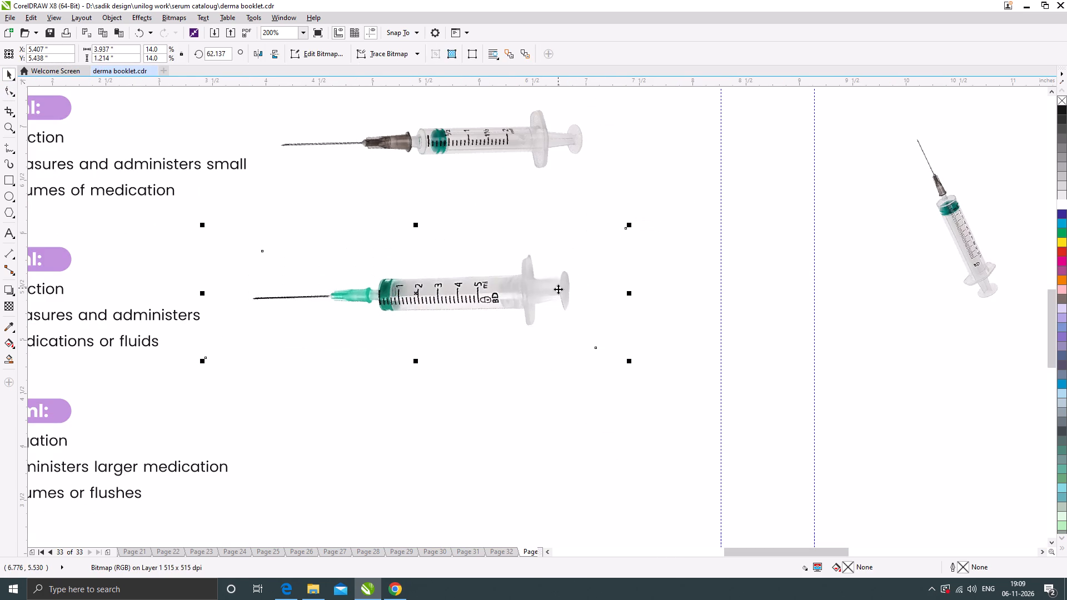
left_click_drag(558, 289, 576, 302)
scroll(457, 240, "down", 1)
scroll(511, 269, "up", 1)
left_click_drag(502, 274, 488, 279)
left_click(495, 279)
left_click_drag(585, 280, 586, 287)
left_click(493, 282)
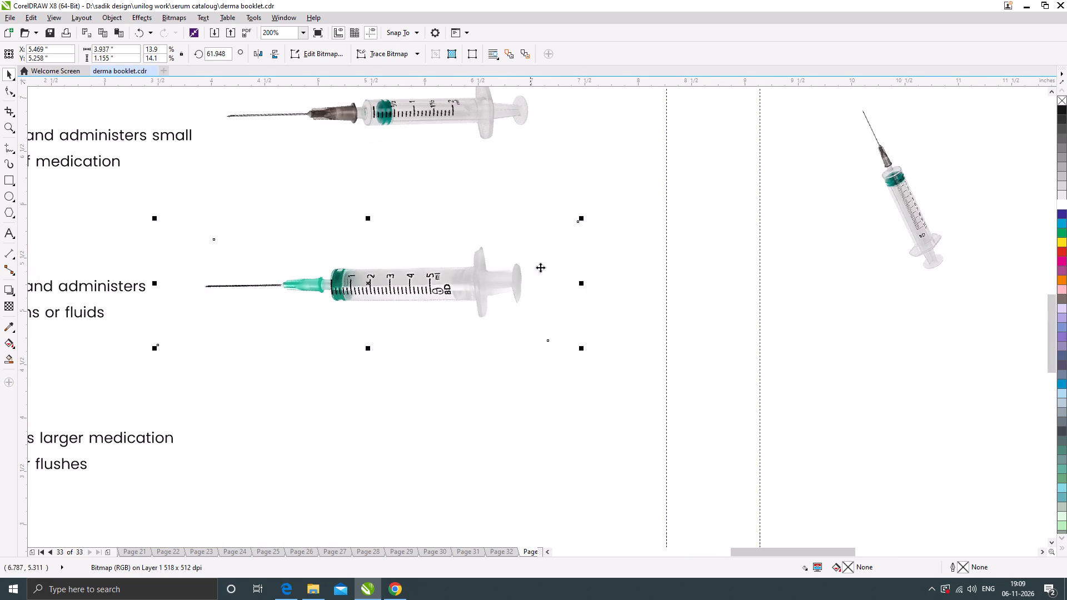
left_click_drag(580, 218, 570, 218)
scroll(410, 200, "down", 2)
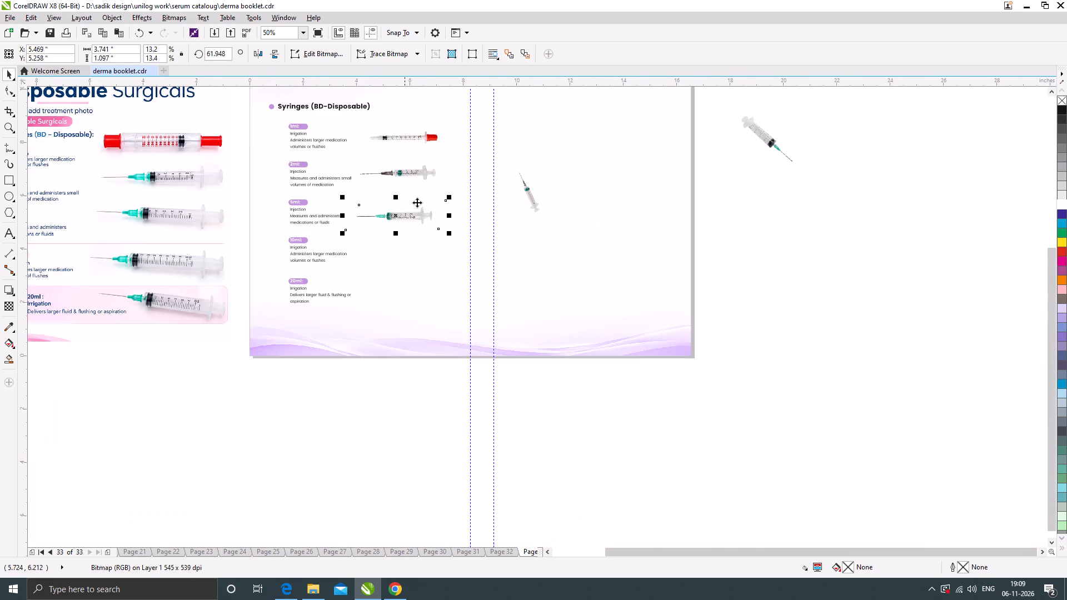
left_click(831, 286)
Move the BD 10 ml syringe from the facing page to the area beside the 10ml: and 20ml: blocks.
scroll(552, 197, "up", 1)
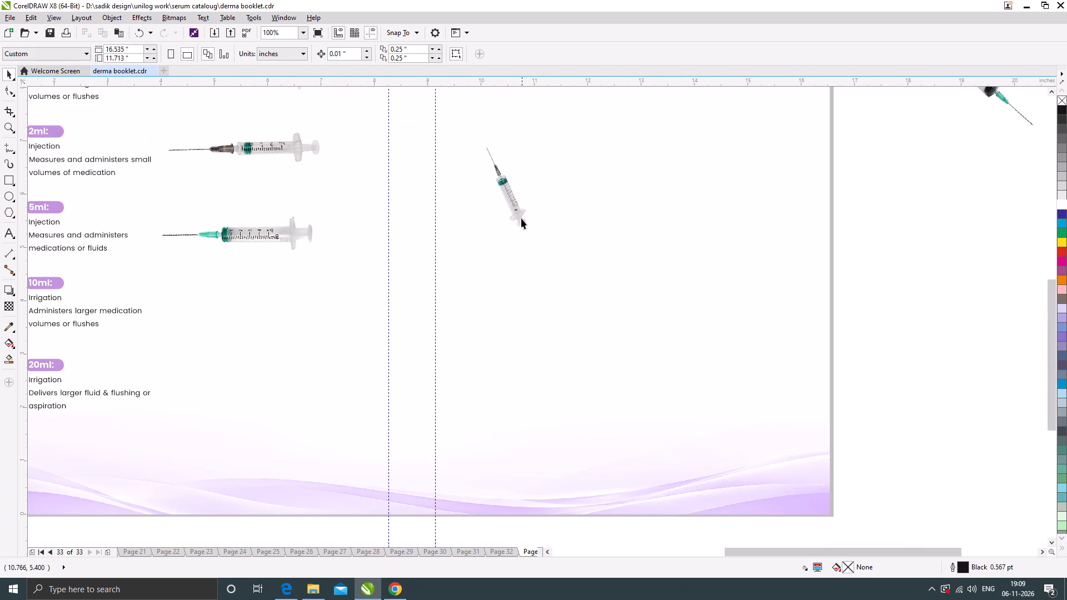
scroll(516, 214, "up", 2)
scroll(554, 192, "down", 4)
left_click_drag(549, 198, 317, 346)
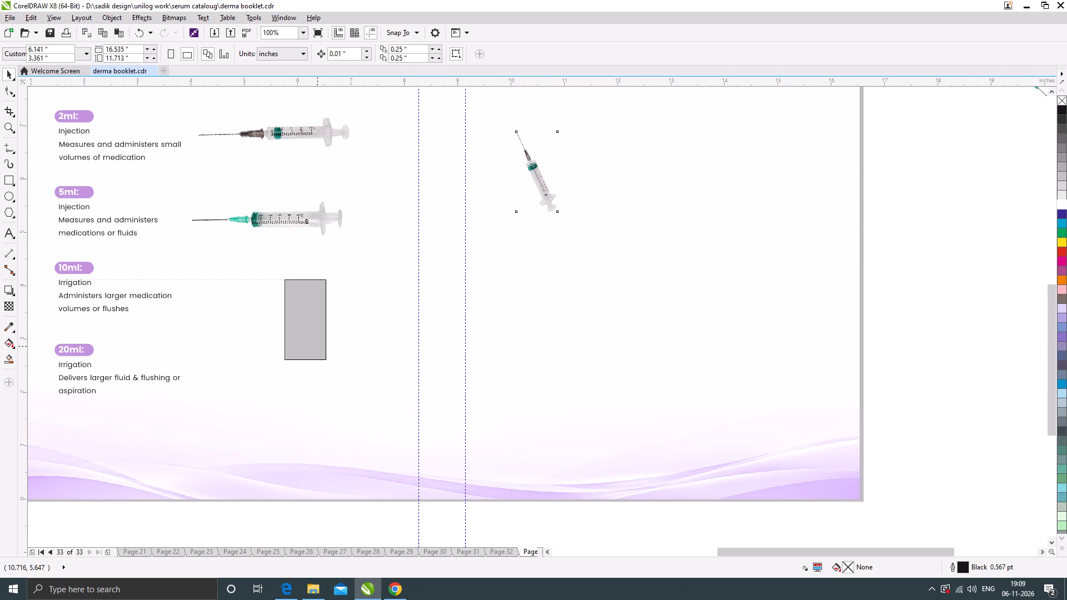
left_click_drag(317, 346, 315, 346)
Reshape the 10 ml syringe's bitmap outline around the syringe with the Shape tool to about 0.96 x 1.53 in.
left_click(4, 84)
scroll(318, 329, "up", 2)
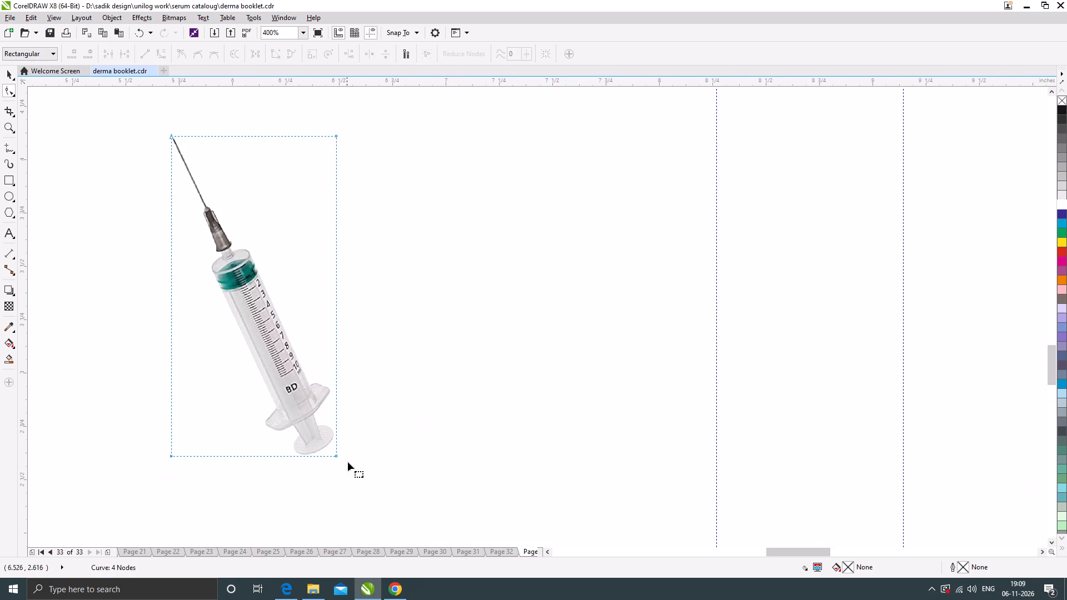
left_click_drag(336, 456, 377, 454)
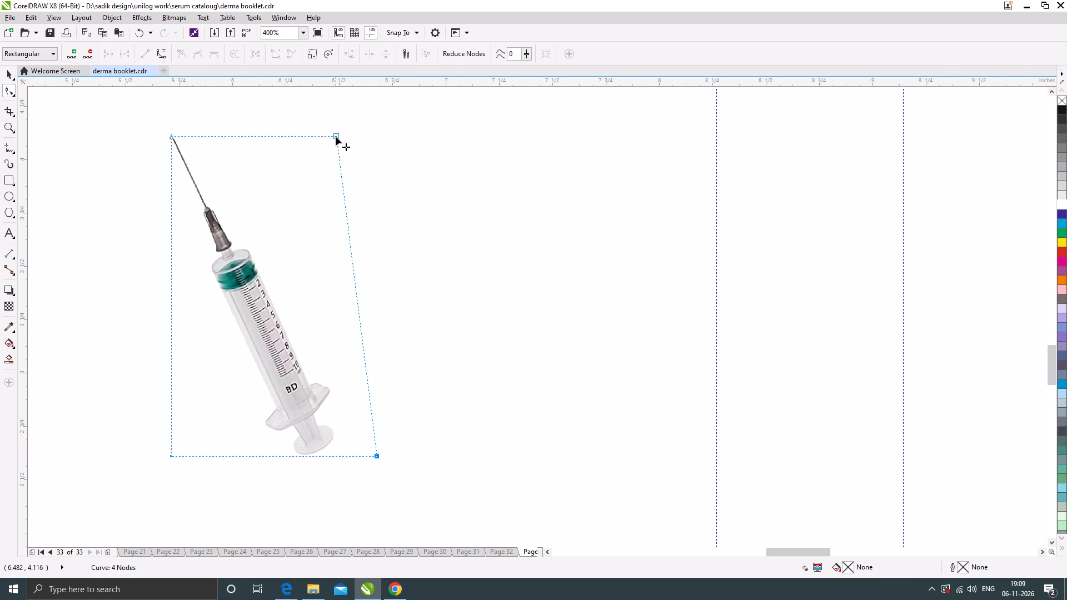
left_click_drag(336, 137, 223, 131)
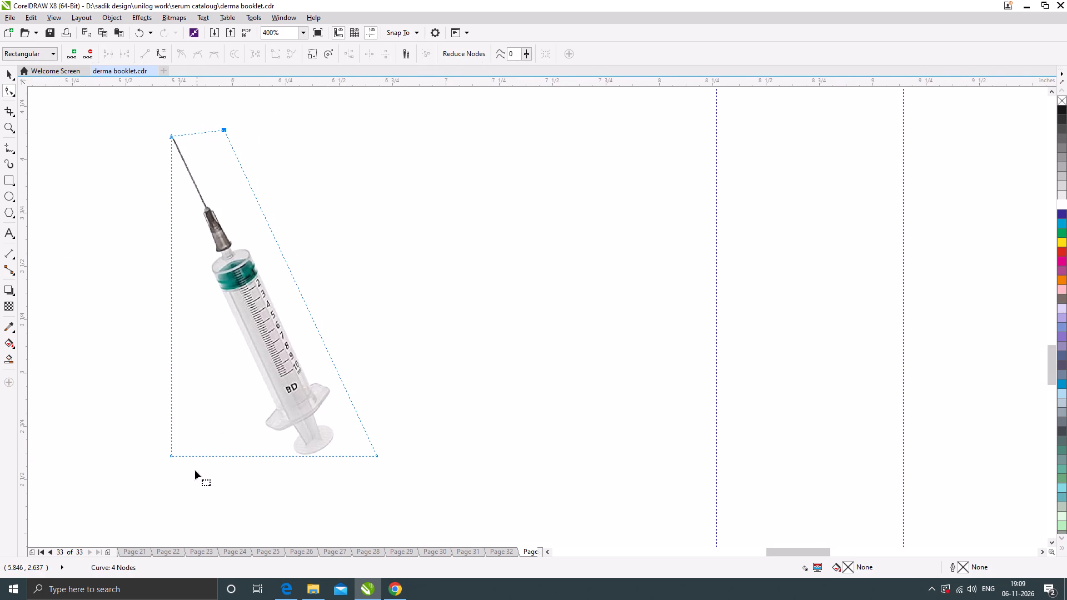
left_click_drag(172, 457, 250, 456)
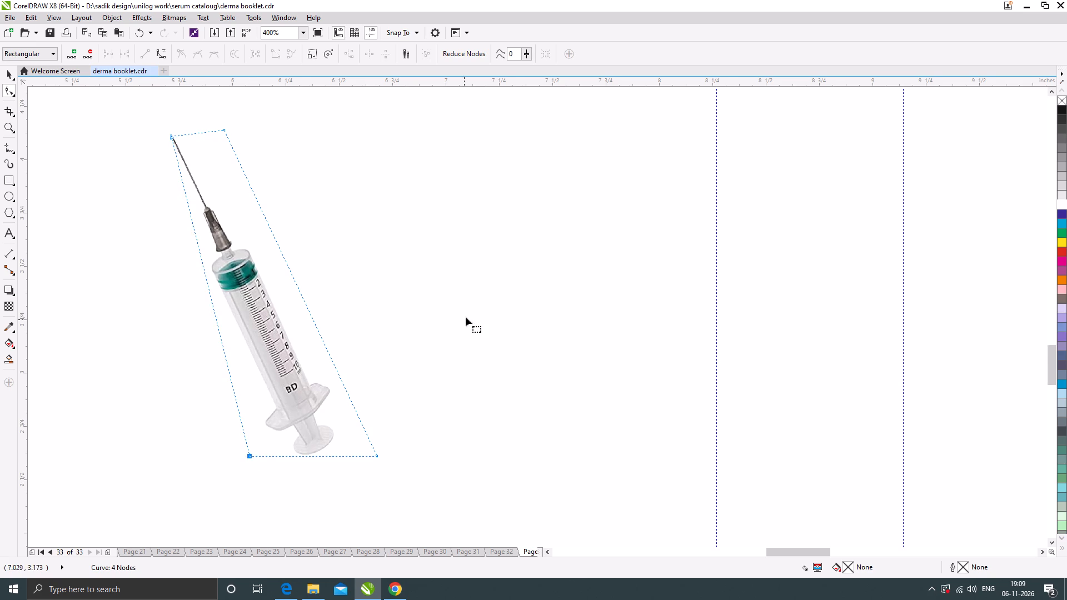
scroll(466, 317, "down", 1)
left_click(8, 72)
Rotate the 10 ml syringe by about 65.4° to lie level and move it beside the 10ml: block at about X 5.44, Y 3.80 in.
scroll(391, 263, "down", 1)
left_click_drag(381, 298, 370, 292)
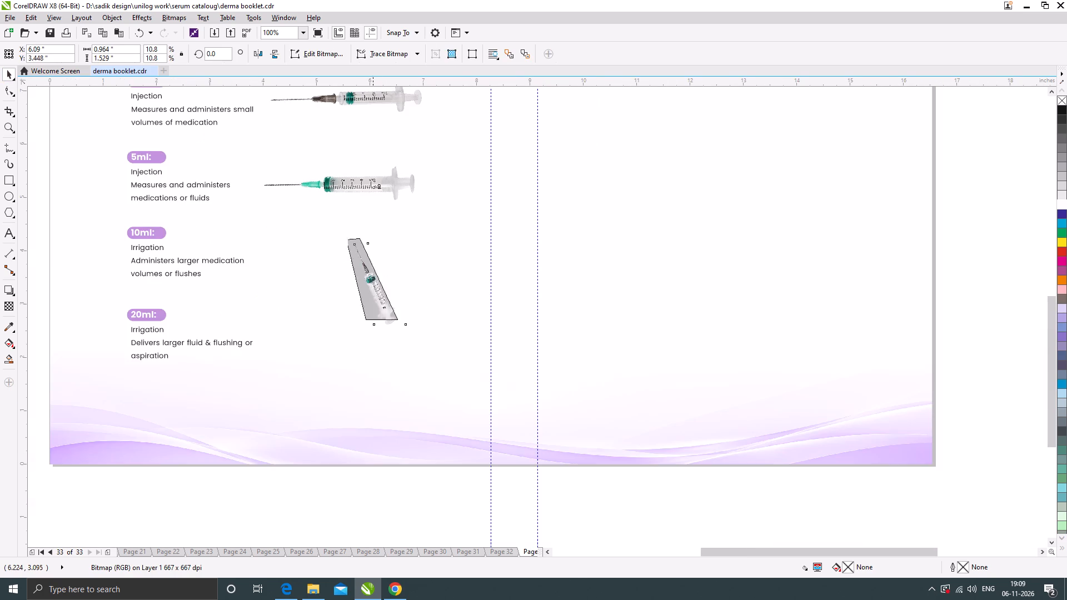
left_click_drag(370, 292, 326, 279)
left_click(326, 279)
left_click_drag(360, 312, 373, 249)
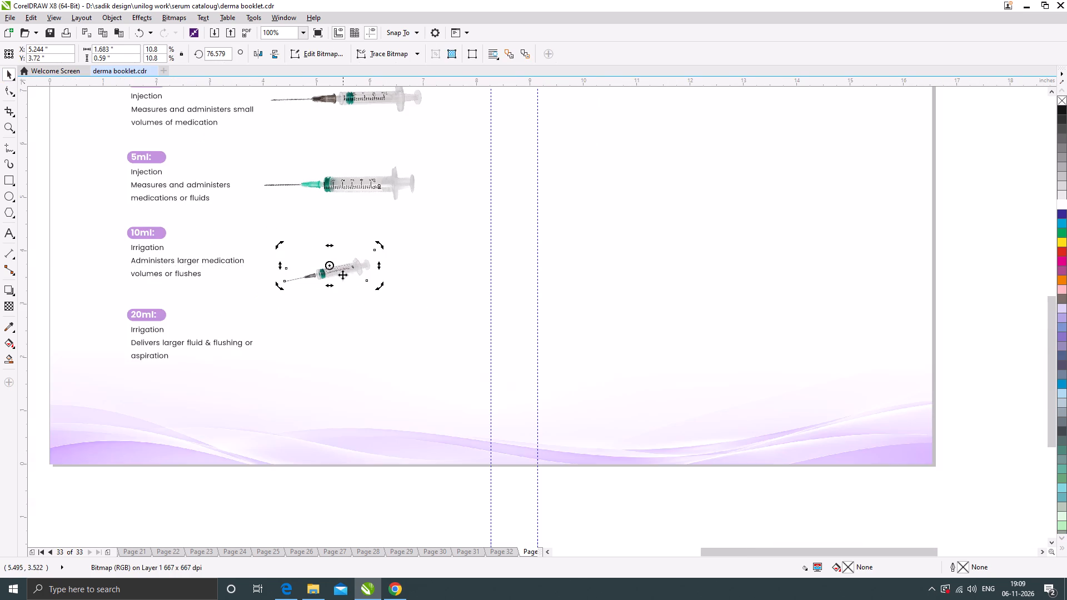
scroll(360, 262, "up", 1)
left_click(369, 266)
left_click(361, 274)
left_click_drag(392, 234, 398, 241)
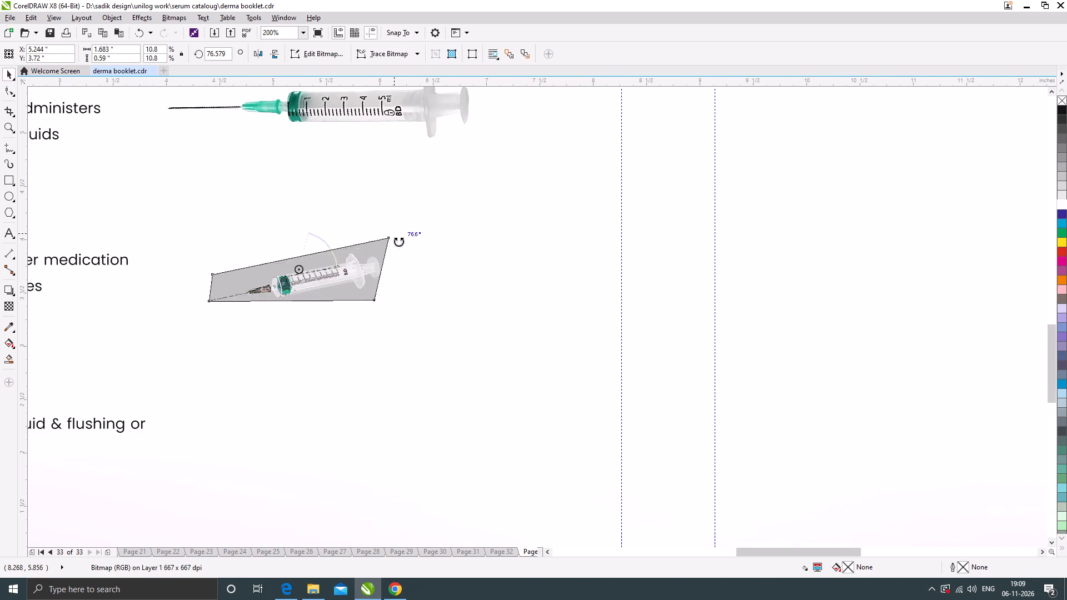
left_click_drag(398, 241, 406, 251)
left_click(365, 278)
left_click_drag(348, 280, 369, 254)
Enlarge the 10 ml syringe to about 2.67 in wide and reposition it at about X 5.63, Y 3.72 in.
left_click_drag(416, 228, 417, 228)
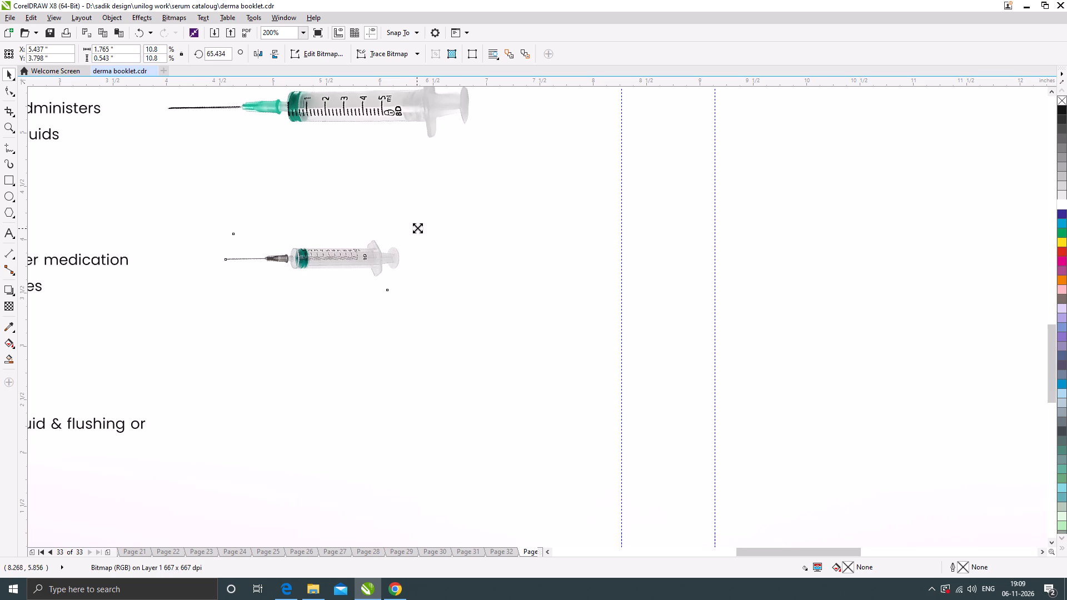
left_click_drag(417, 228, 513, 178)
left_click_drag(432, 229, 405, 257)
scroll(461, 257, "down", 2)
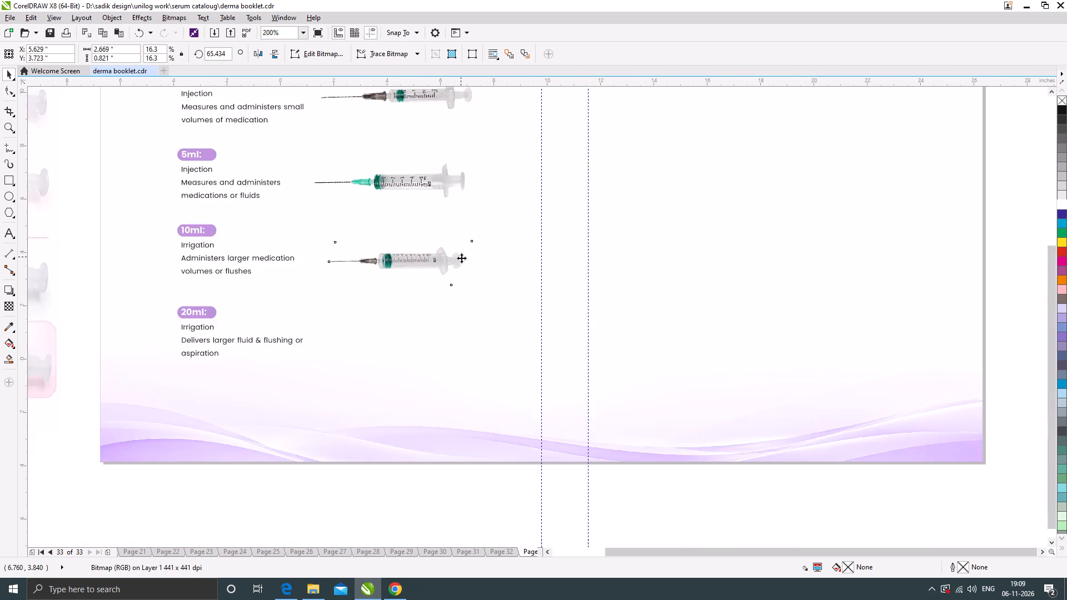
scroll(458, 268, "up", 2)
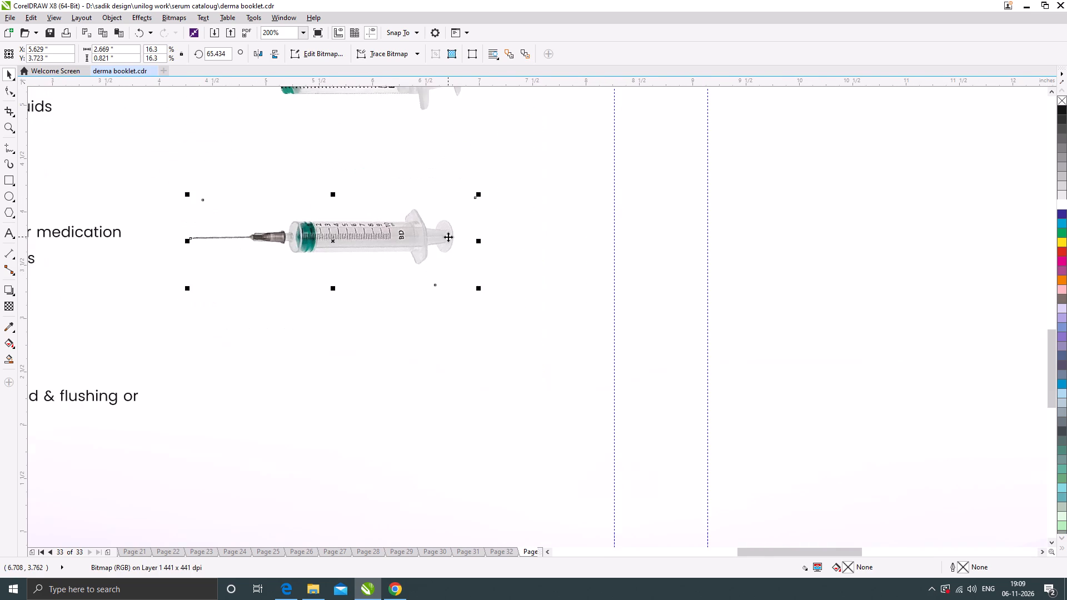
Fine-tune the 10 ml syringe's rotation to about 65.6° to straighten it, then deselect it.
left_click(448, 237)
scroll(482, 236, "up", 1)
left_click_drag(473, 246, 475, 239)
scroll(451, 209, "down", 2)
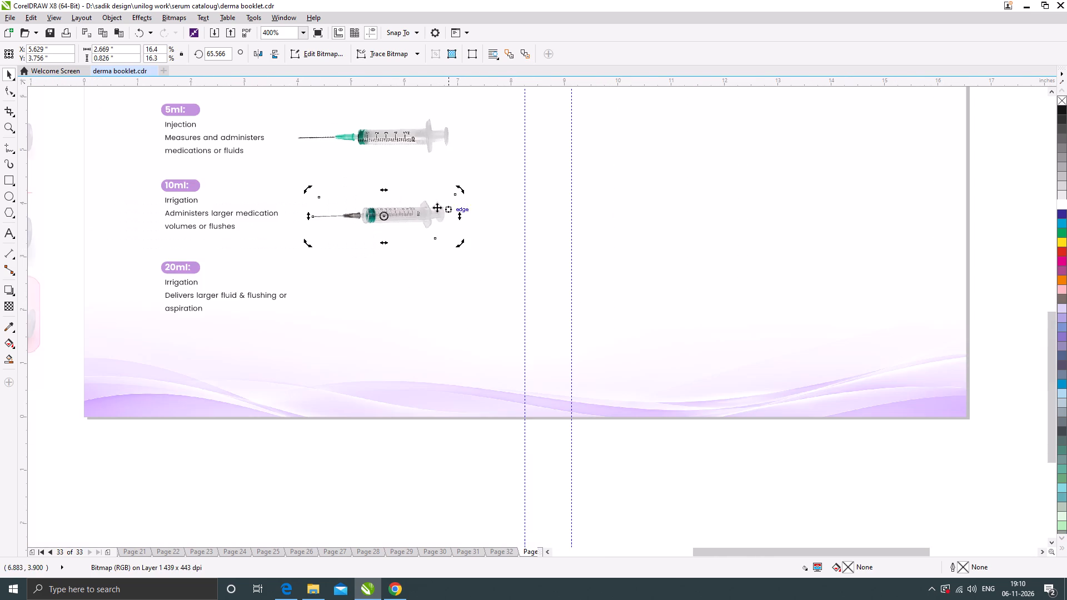
scroll(415, 210, "down", 1)
left_click(611, 351)
Move the remaining syringe from outside the page to beside the 20ml: block at about X 6.29, Y 1.72 in.
left_click_drag(771, 102, 496, 267)
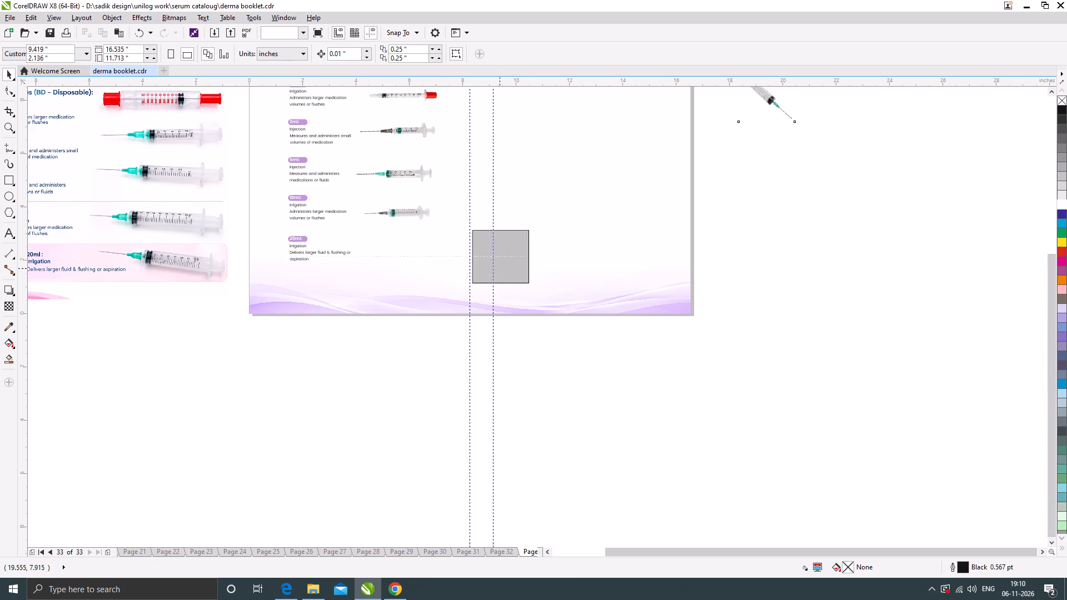
left_click_drag(496, 267, 423, 274)
scroll(424, 277, "up", 1)
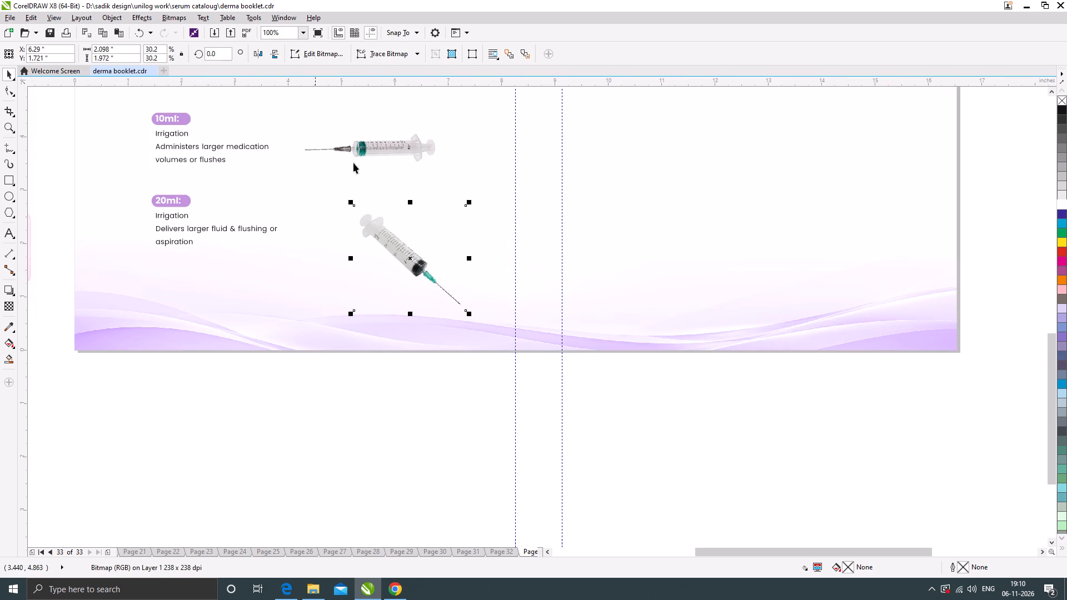
Rotate the syringe beside the 20ml: block to about 216.9° so its needle points toward the text.
left_click(393, 239)
left_click_drag(472, 201, 403, 281)
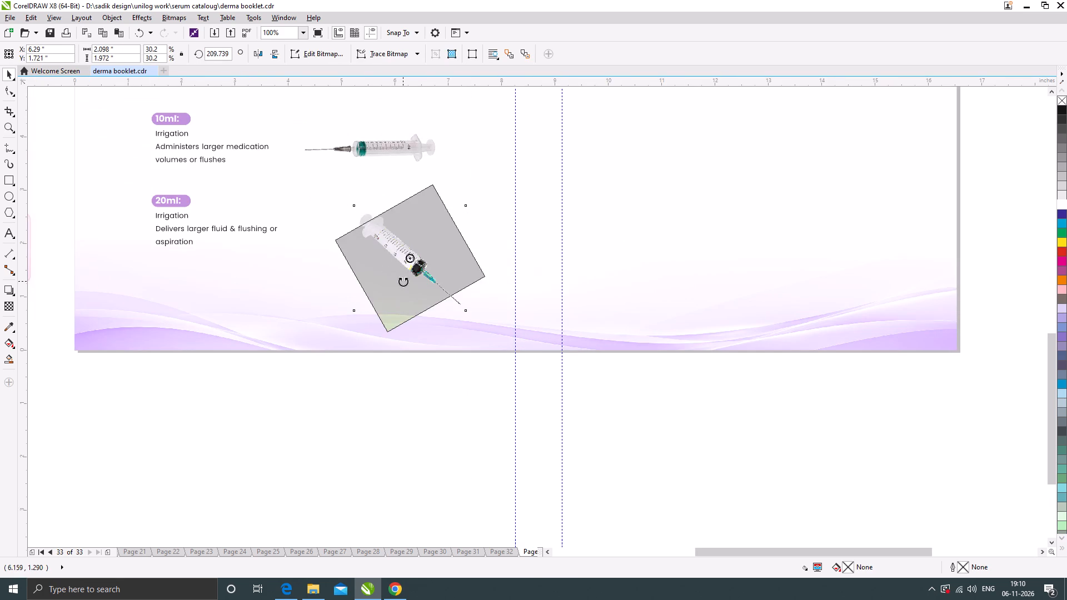
left_click_drag(403, 281, 389, 281)
left_click(443, 288)
left_click(465, 293)
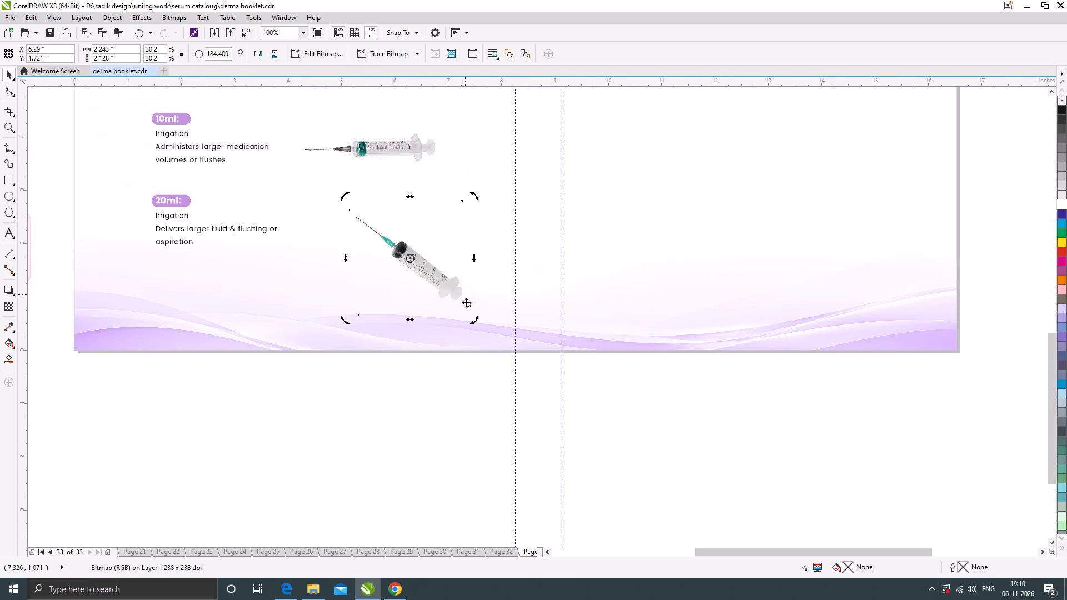
scroll(473, 321, "up", 1)
left_click_drag(472, 312, 485, 222)
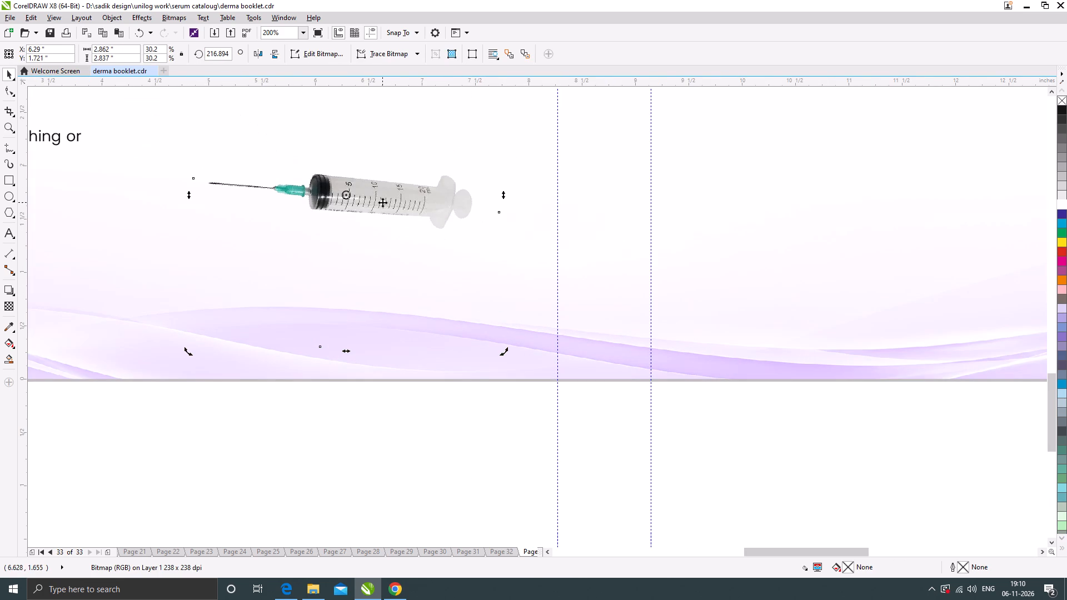
Crop the 20 ml syringe photo by reshaping its upper and lower corner nodes to about 2.86 × 0.96 in overall.
scroll(409, 202, "down", 2)
left_click(10, 88)
scroll(412, 171, "up", 2)
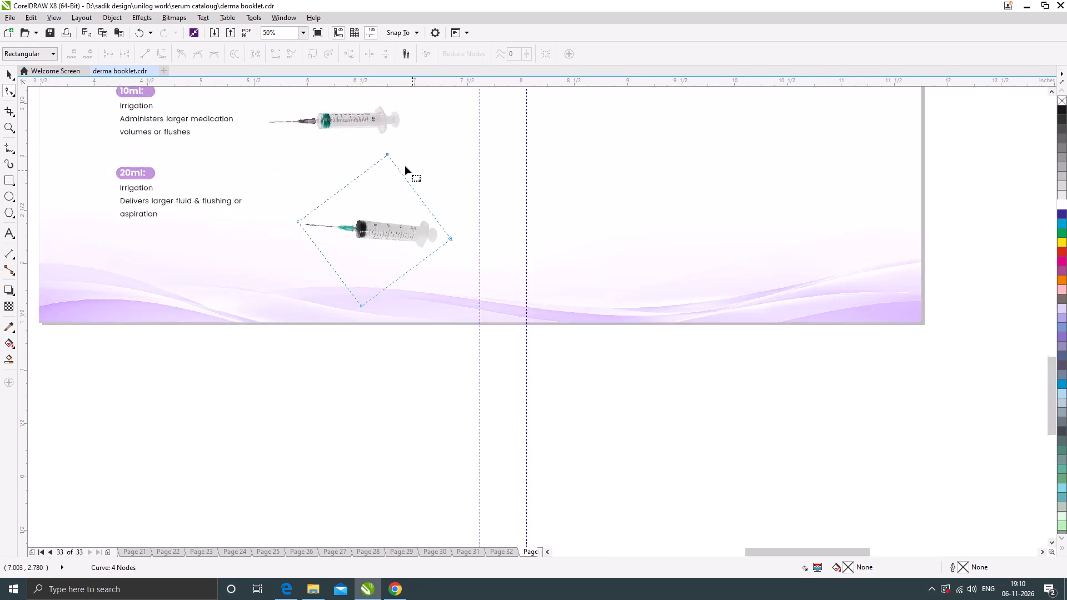
left_click_drag(365, 143, 463, 256)
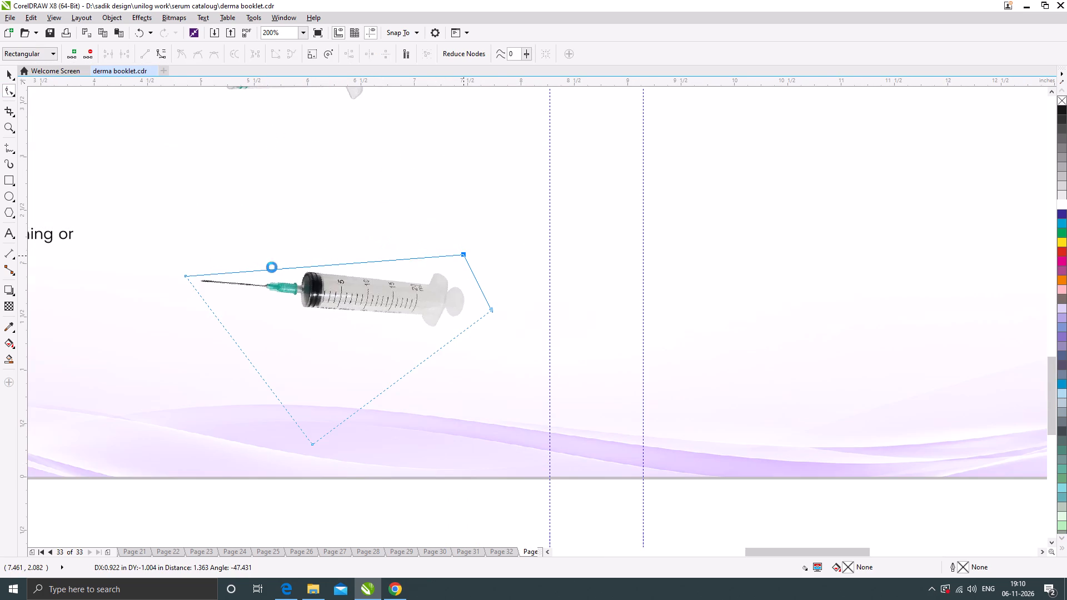
left_click_drag(312, 444, 394, 353)
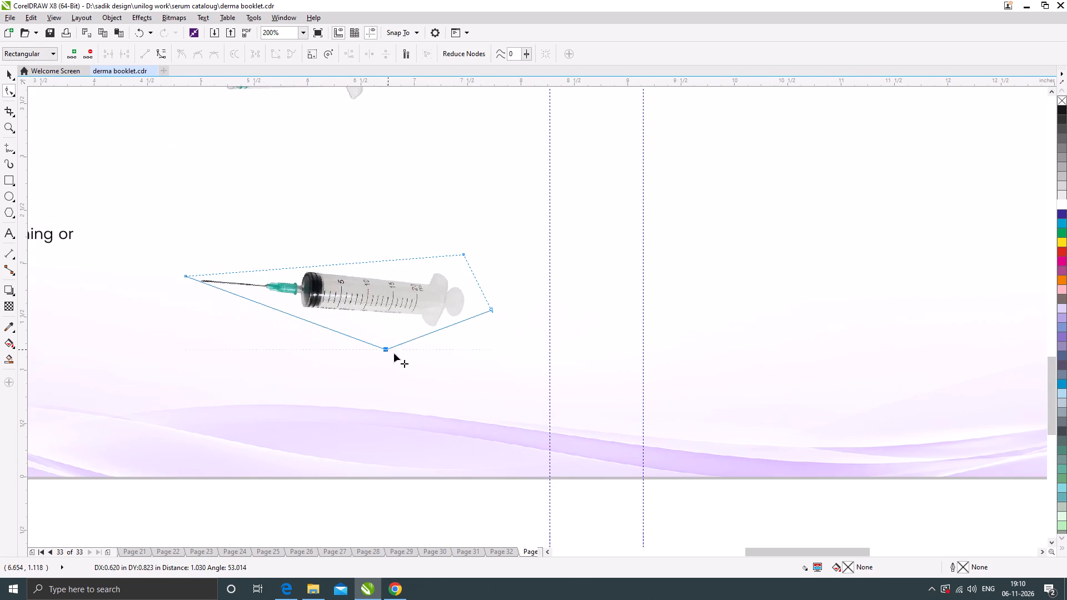
left_click_drag(394, 353, 399, 357)
left_click(9, 71)
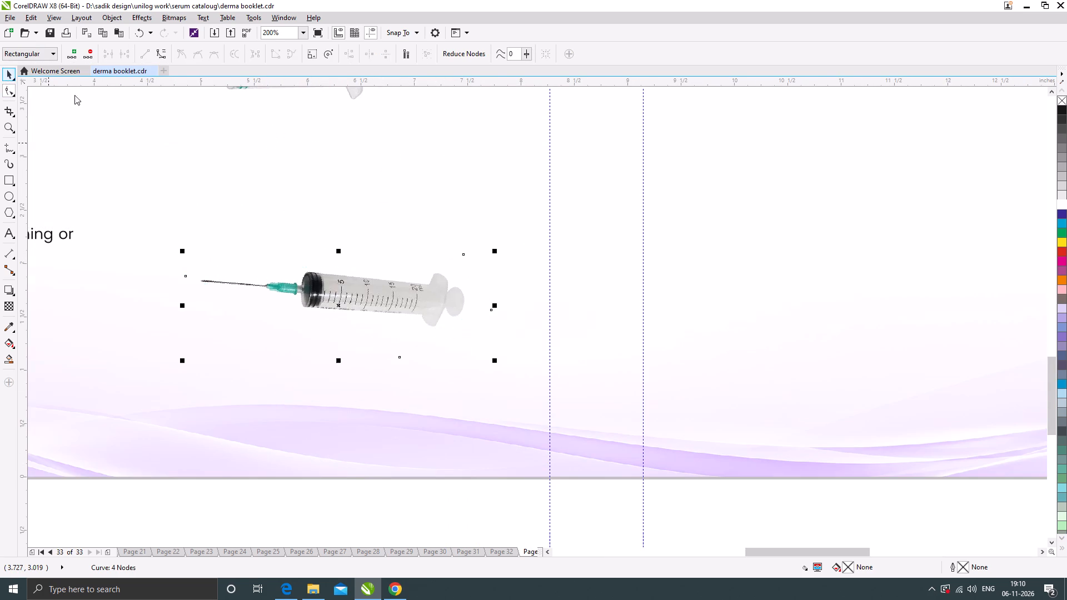
Move the cropped 20 ml syringe beside the 20ml: block at about X 5.63, Y 2.14 in.
scroll(377, 281, "down", 1)
left_click_drag(380, 286, 343, 256)
left_click(349, 257)
Fine-tune the 20 ml syringe's rotation to about 222.8° to level it, and nudge it slightly away from the text.
scroll(385, 266, "up", 1)
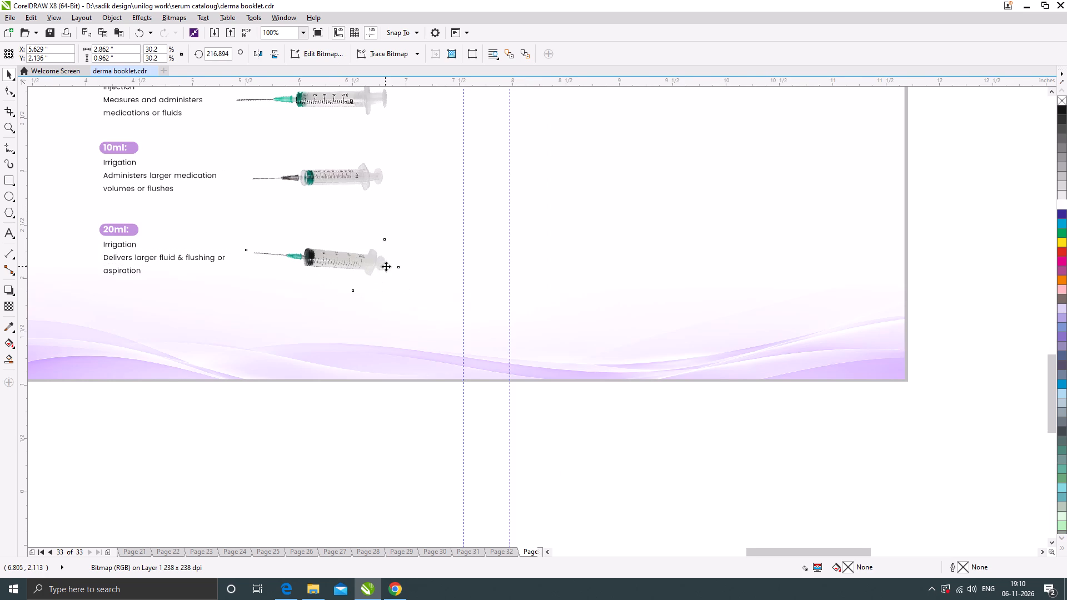
left_click(360, 266)
left_click_drag(420, 323, 427, 304)
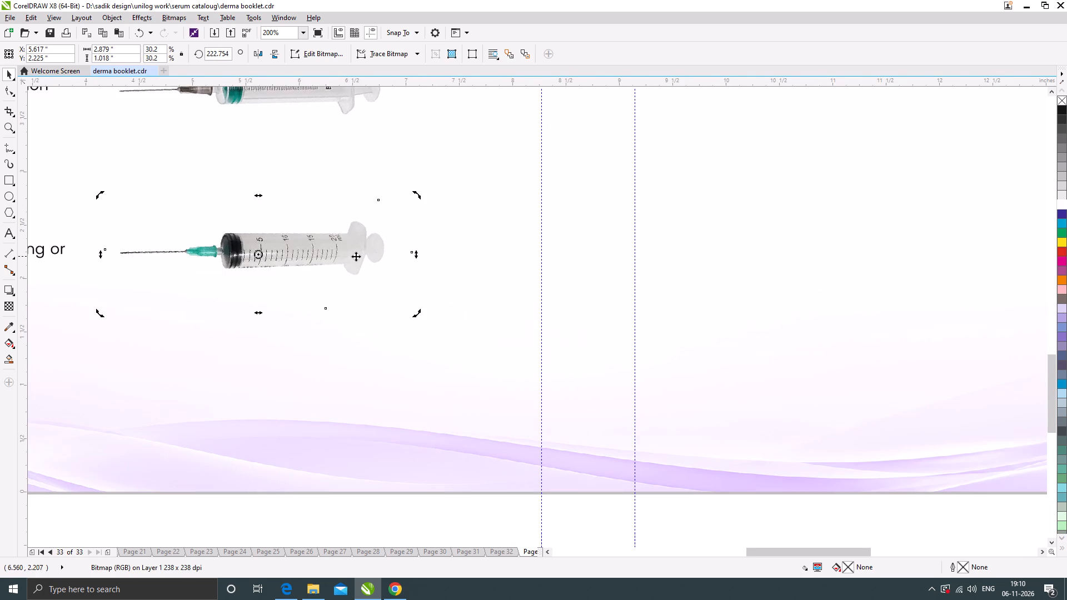
left_click(345, 254)
left_click_drag(346, 249, 357, 248)
scroll(355, 251, "down", 2)
left_click_drag(386, 374, 386, 369)
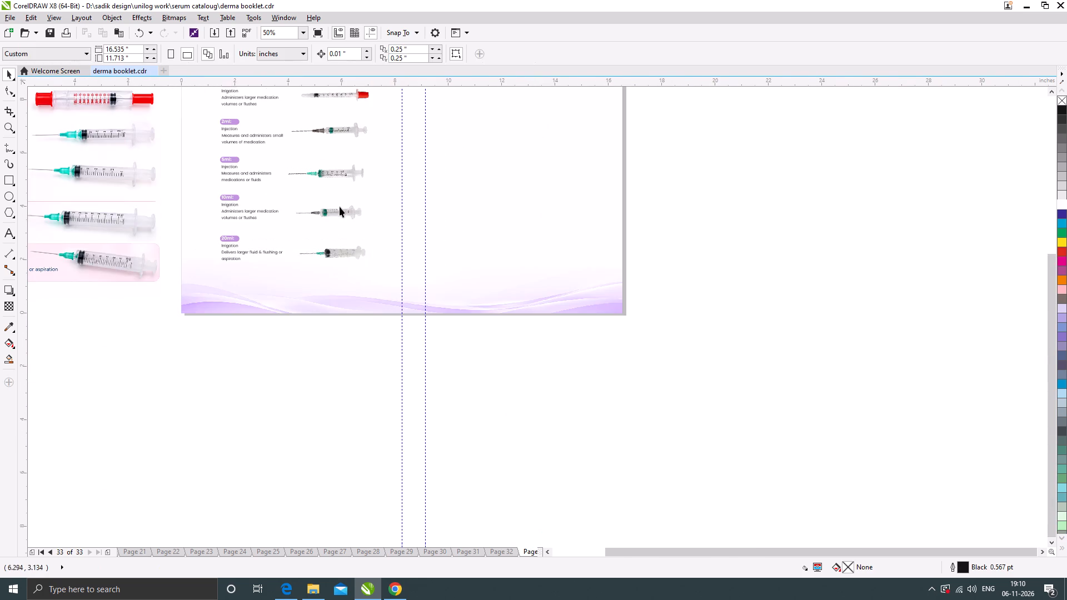
Shift the 10 ml syringe away from its text to about X 5.84, Y 3.76 in.
scroll(339, 205, "up", 1)
left_click_drag(347, 221, 357, 221)
scroll(365, 233, "down", 1)
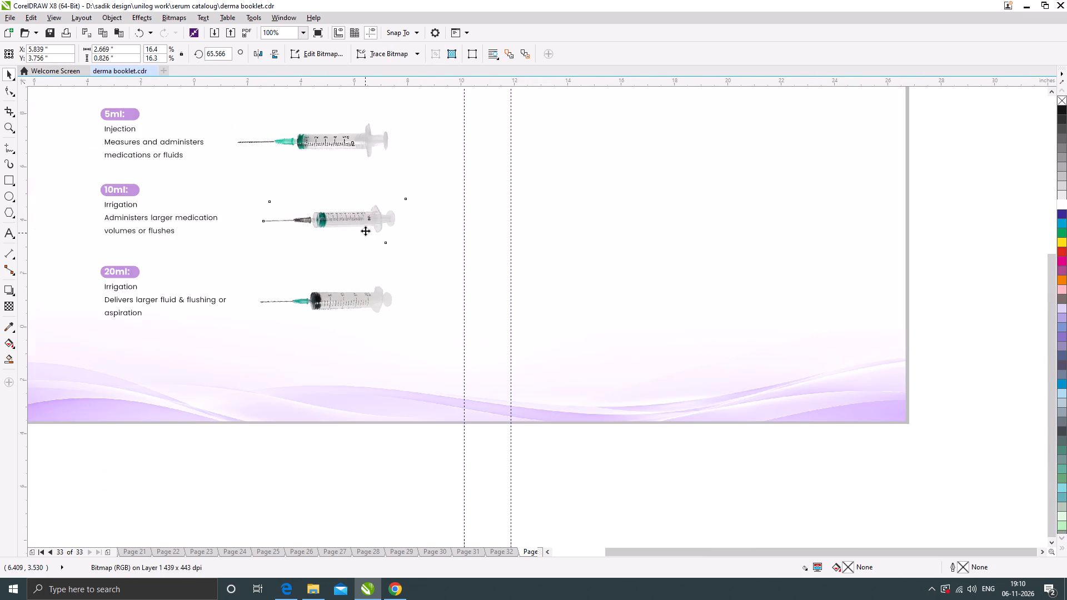
Shift the 5 ml syringe to about X 5.59, Y 5.26 in to line up its plunger end with the other syringes.
scroll(362, 183, "up", 2)
left_click_drag(362, 189, 371, 189)
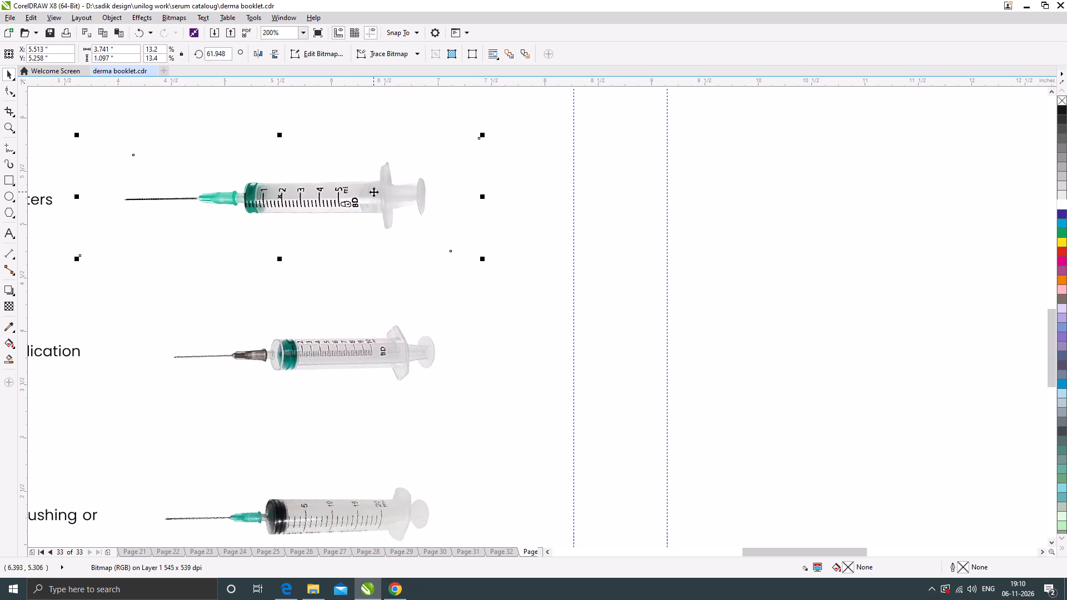
left_click_drag(373, 192, 381, 192)
scroll(382, 196, "down", 3)
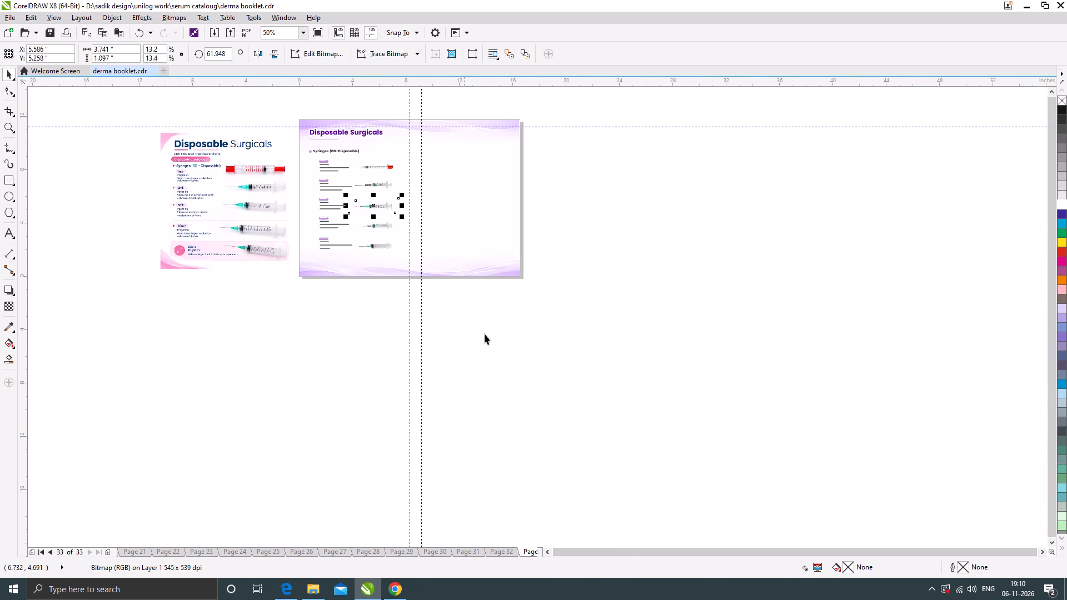
left_click(488, 337)
scroll(381, 194, "up", 1)
left_click(426, 396)
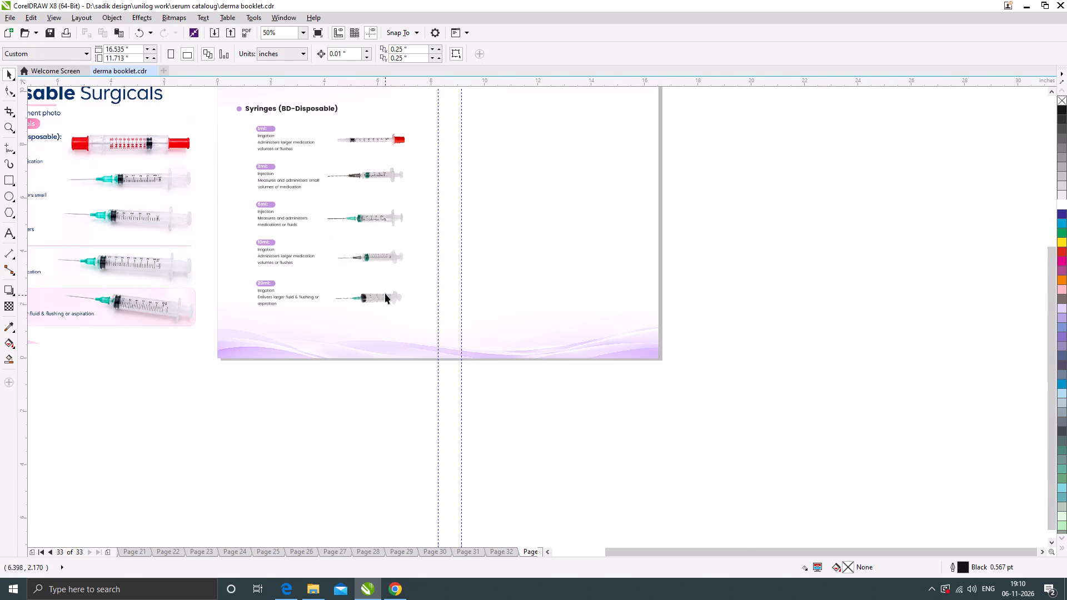
Stretch the 20 ml syringe horizontally to 3.0 in wide, and deselect it.
left_click(385, 293)
scroll(406, 307, "up", 2)
left_click_drag(421, 273, 434, 276)
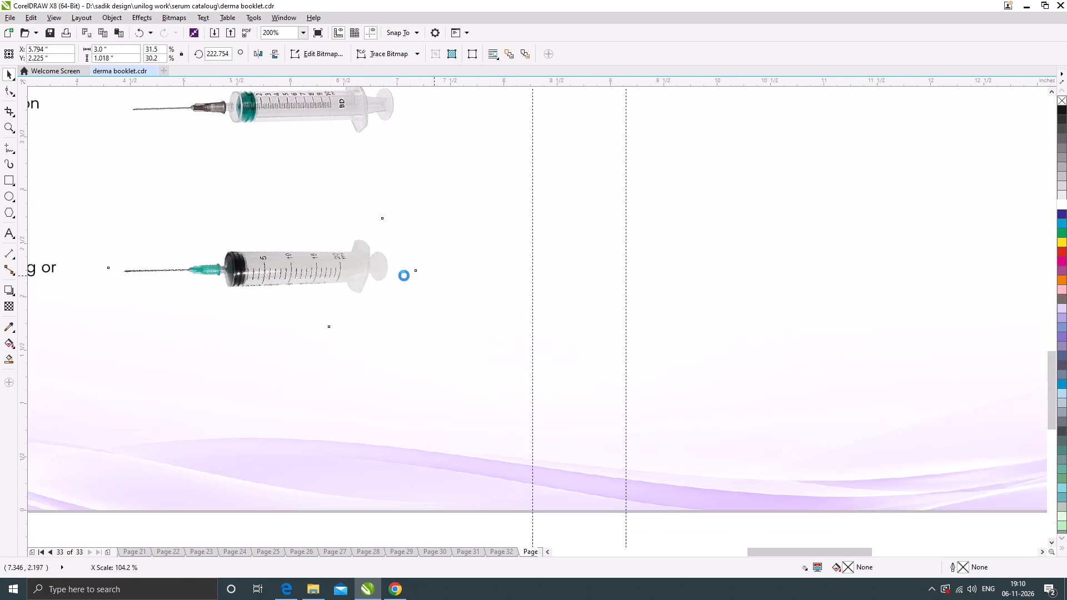
scroll(391, 275, "down", 2)
left_click(398, 369)
Move the whole 20ml: block with its syringe down the page to about Y 1.94 in.
left_click_drag(414, 364, 270, 244)
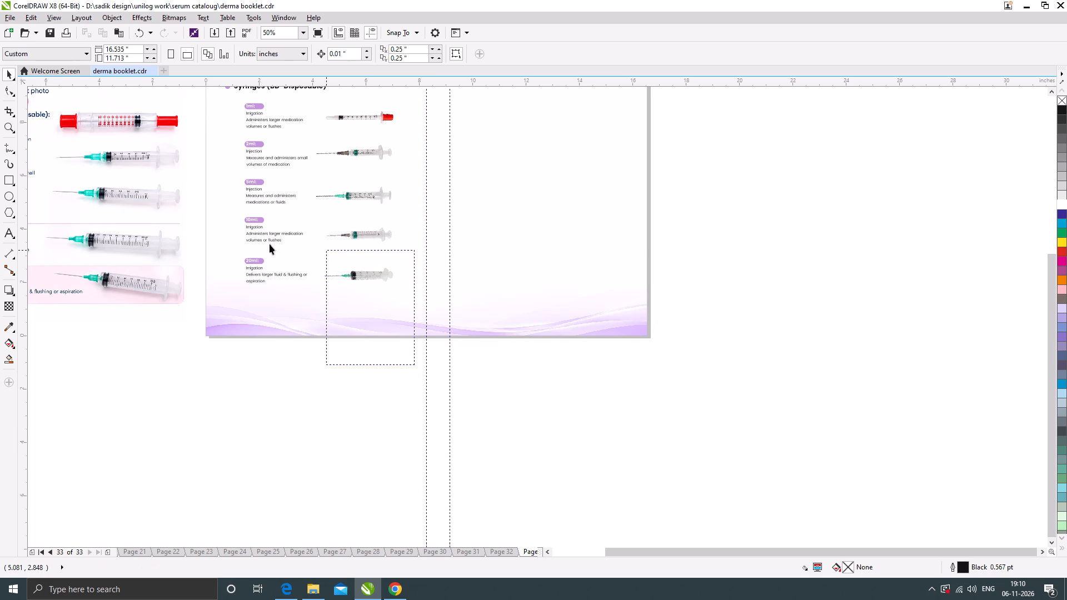
left_click_drag(270, 244, 229, 251)
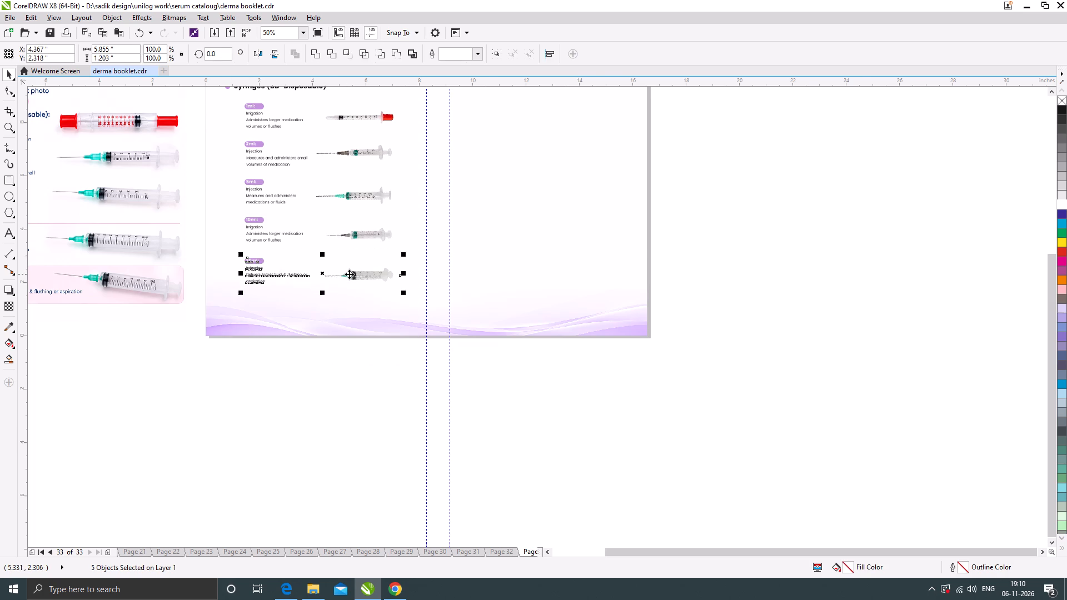
scroll(349, 273, "up", 1)
left_click_drag(363, 276, 365, 298)
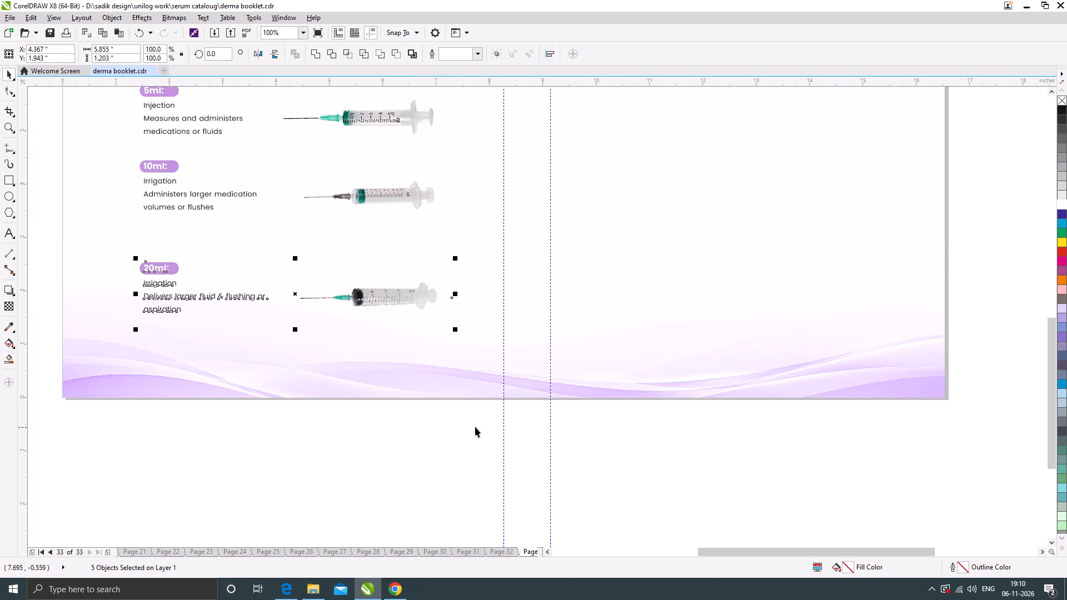
left_click(477, 424)
Move the 10ml: block with its syringe down to about Y 3.61 in to even out the spacing.
scroll(304, 242, "down", 1)
scroll(218, 203, "up", 1)
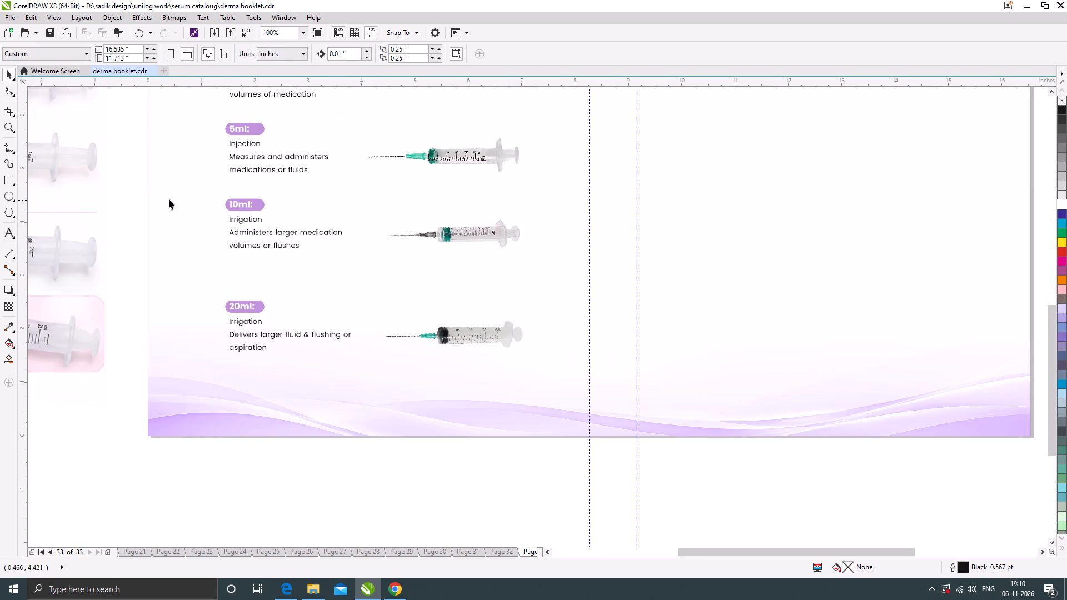
left_click_drag(131, 183, 554, 271)
left_click_drag(479, 237, 481, 247)
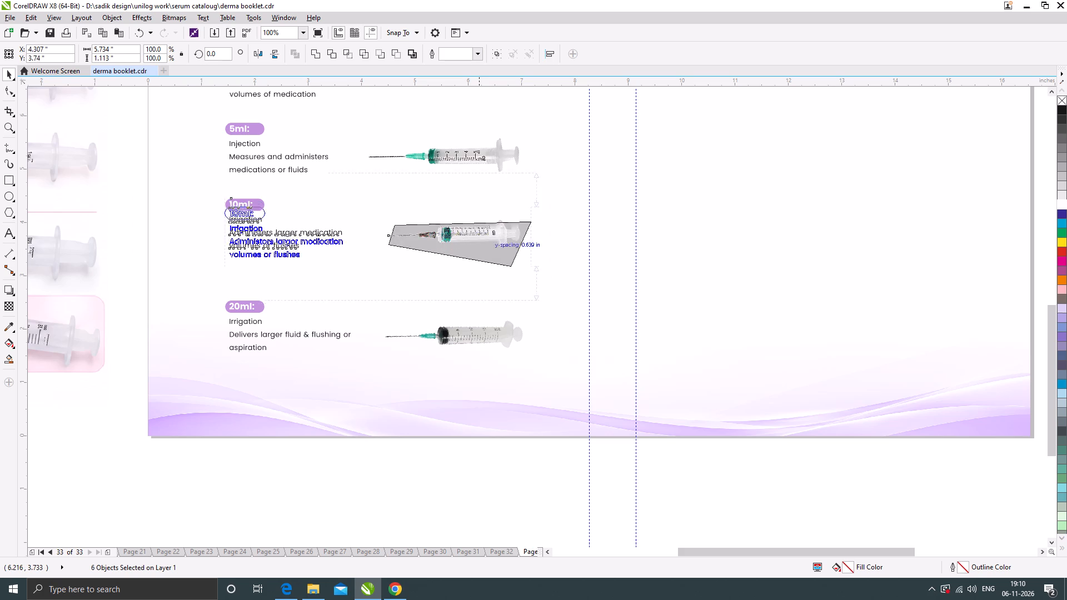
left_click_drag(481, 247, 482, 250)
Move the 5ml: block with its syringe down to about Y 5.18 in, evening the gaps between blocks.
scroll(365, 232, "down", 1)
left_click_drag(245, 164, 465, 215)
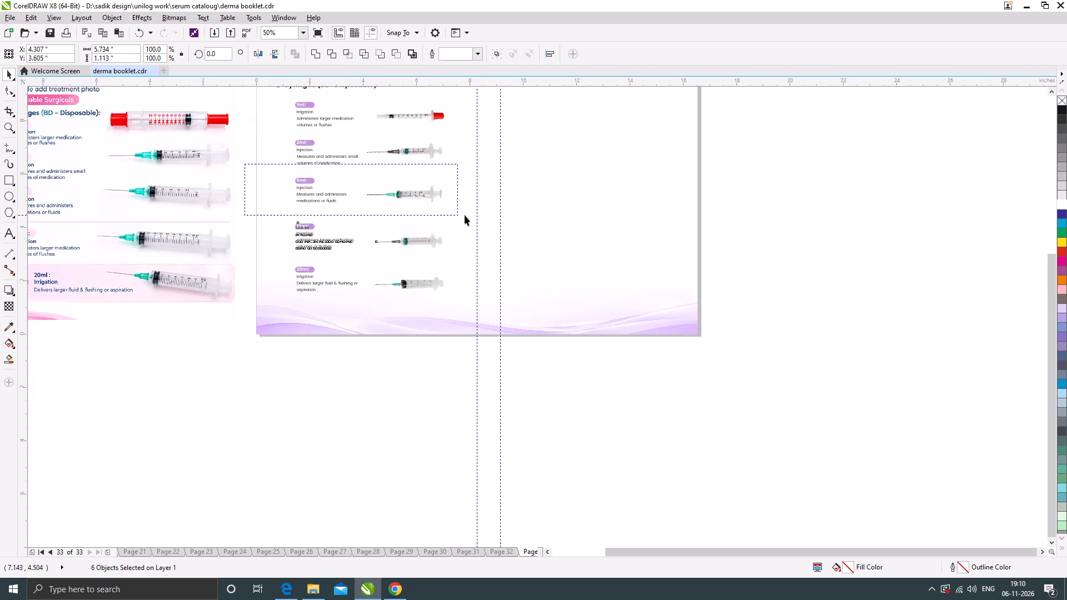
left_click_drag(465, 215, 477, 215)
scroll(292, 173, "up", 2)
left_click_drag(324, 192, 324, 206)
scroll(327, 202, "down", 2)
scroll(357, 163, "up", 1)
scroll(325, 163, "down", 1)
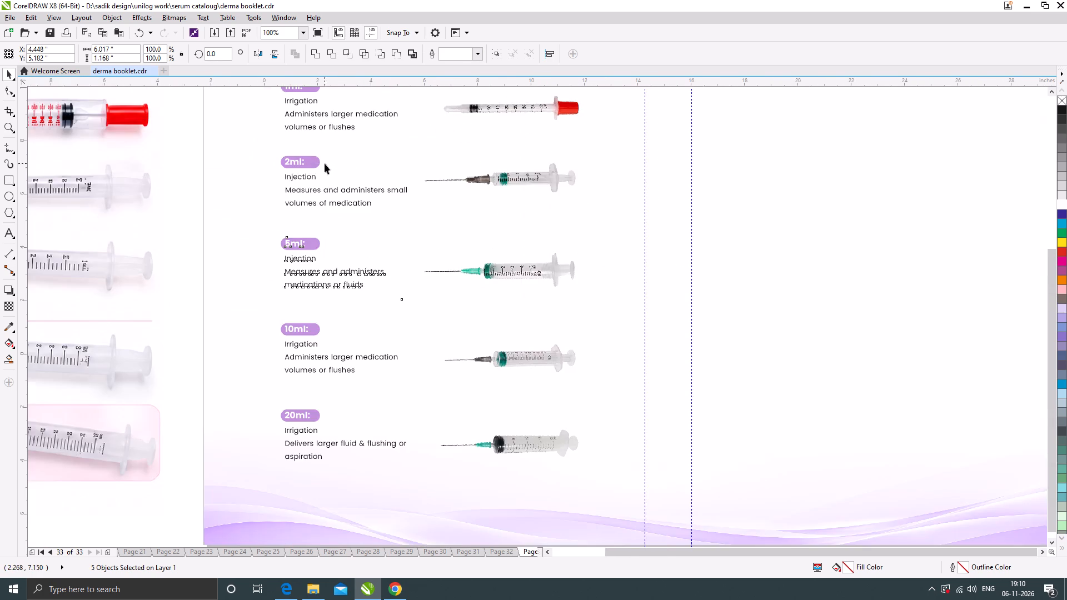
Move all five syringe blocks, 1ml: to 20ml:, down together to about Y 5.01 in, and deselect them.
left_click_drag(468, 372, 392, 121)
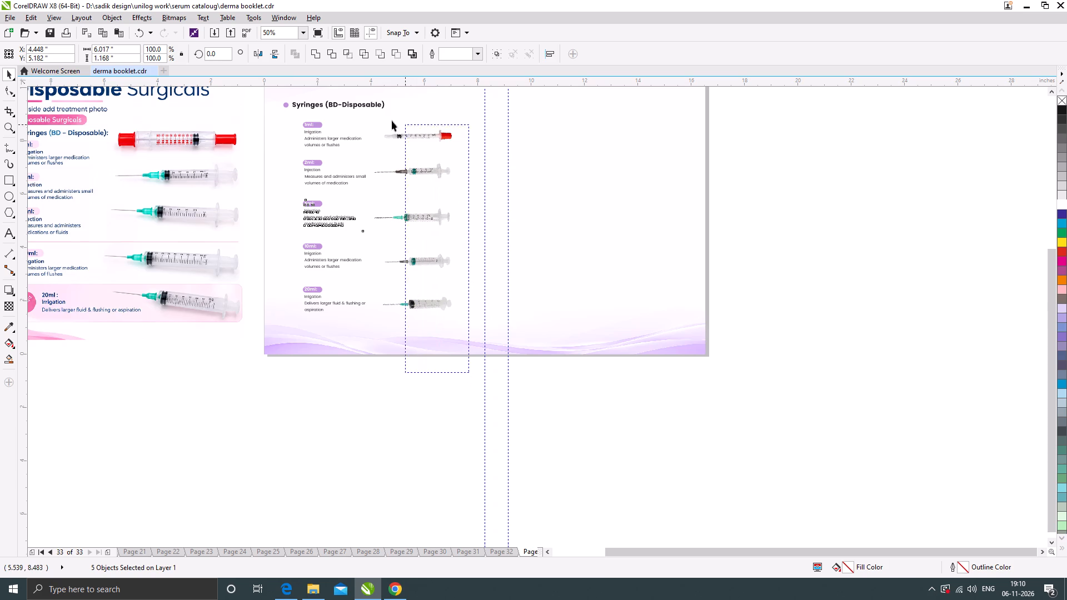
left_click_drag(392, 121, 285, 112)
scroll(361, 308, "up", 2)
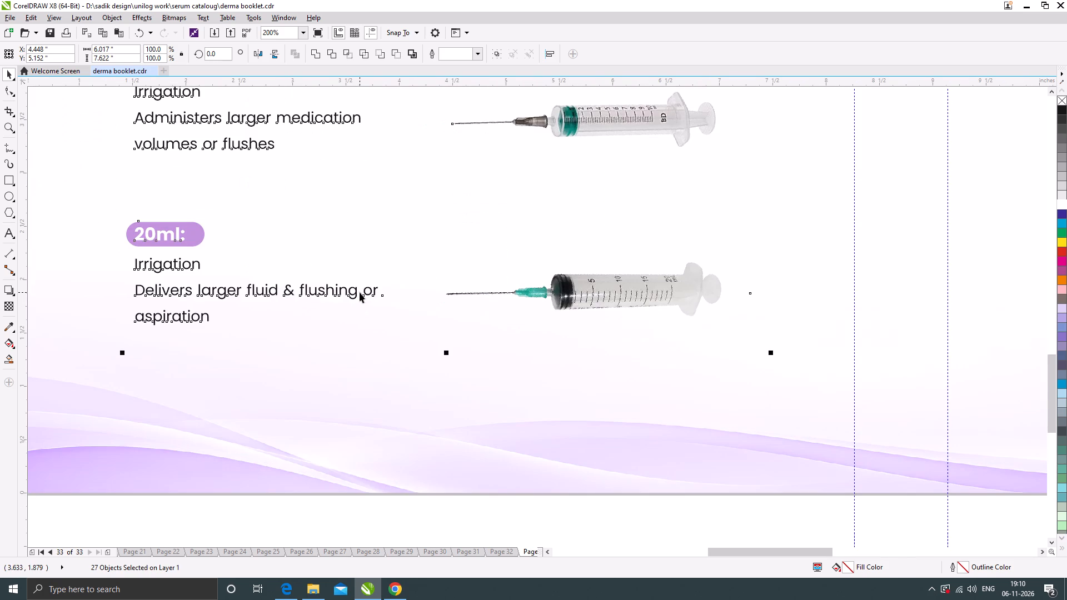
left_click_drag(356, 292, 357, 308)
scroll(332, 250, "down", 2)
left_click(389, 356)
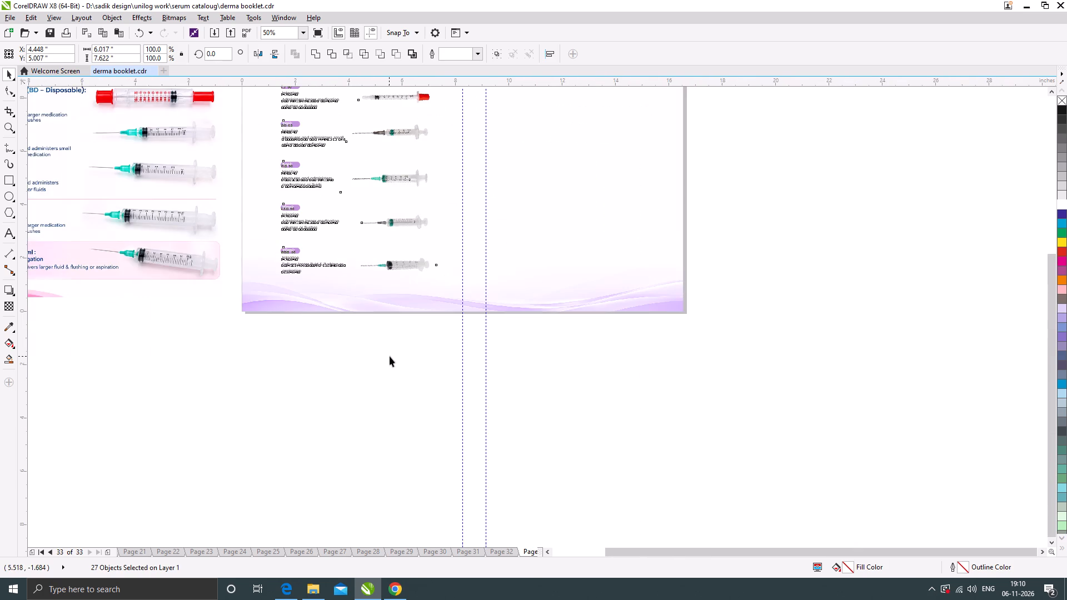
Copy the title, Syringes (BD-Disposable) subheading and all five syringe blocks together.
scroll(338, 298, "down", 1)
scroll(306, 210, "up", 1)
scroll(327, 195, "down", 1)
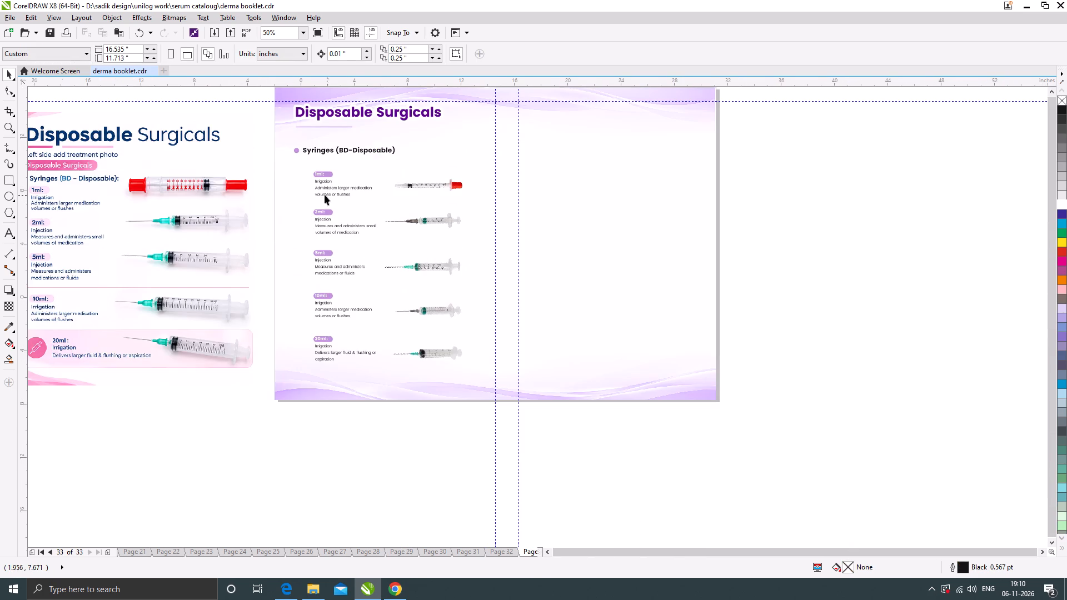
left_click_drag(287, 115, 465, 326)
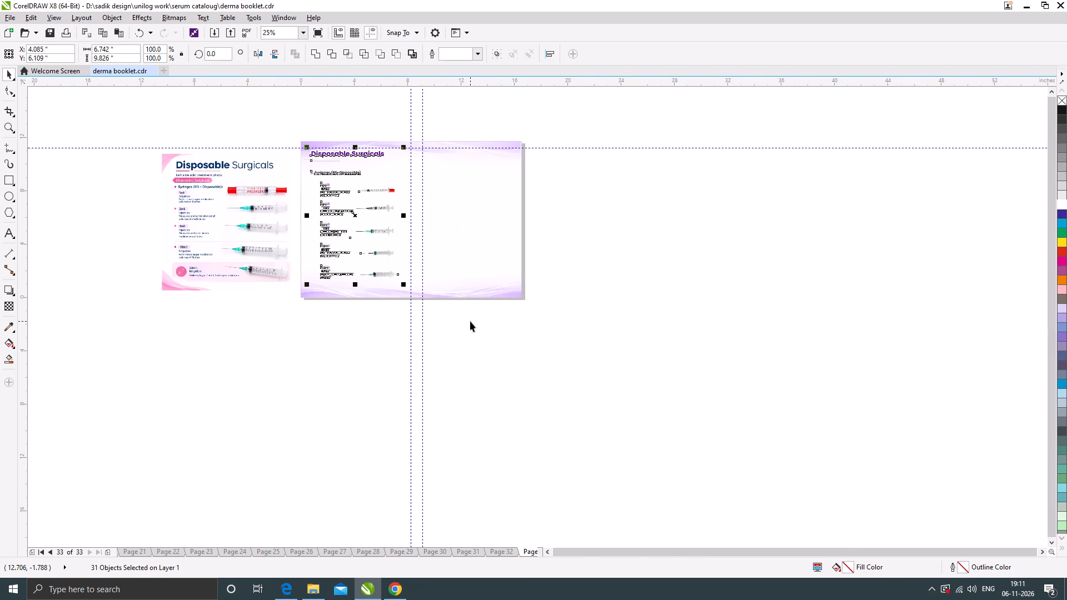
key("ctrl+c")
left_click(569, 223)
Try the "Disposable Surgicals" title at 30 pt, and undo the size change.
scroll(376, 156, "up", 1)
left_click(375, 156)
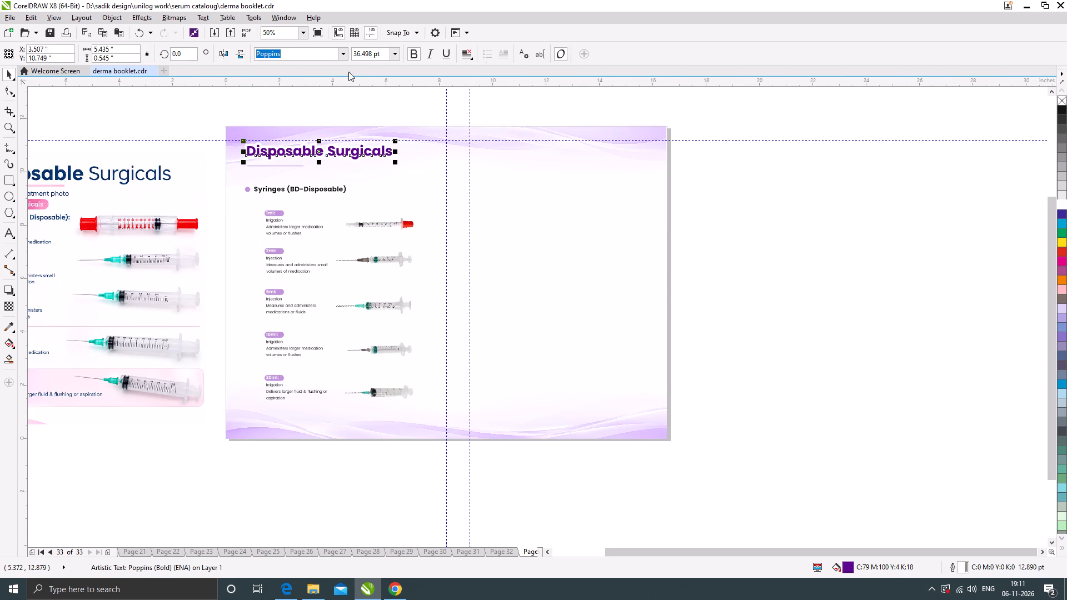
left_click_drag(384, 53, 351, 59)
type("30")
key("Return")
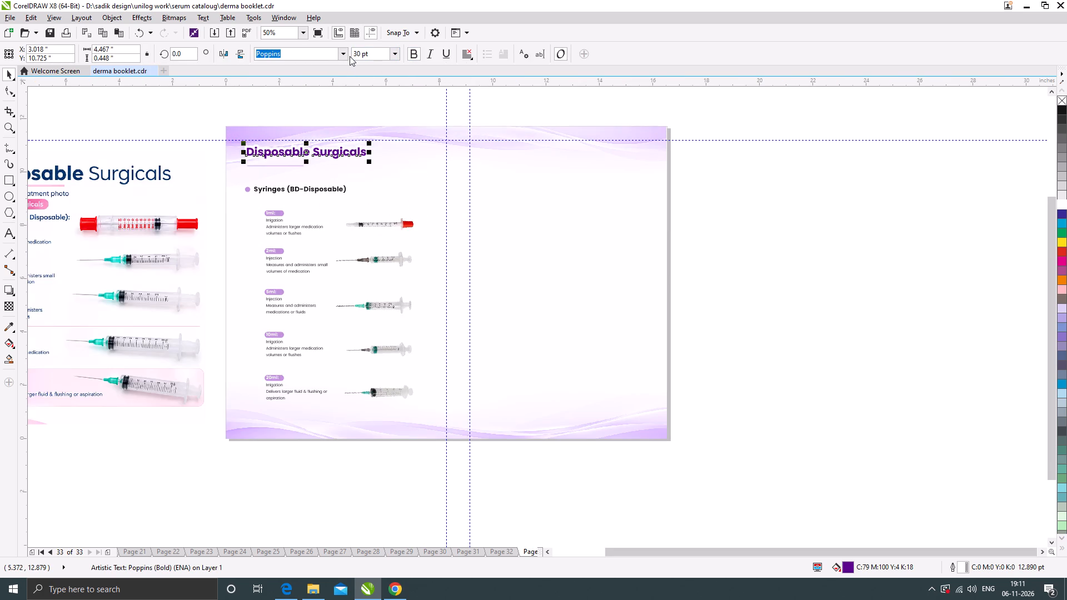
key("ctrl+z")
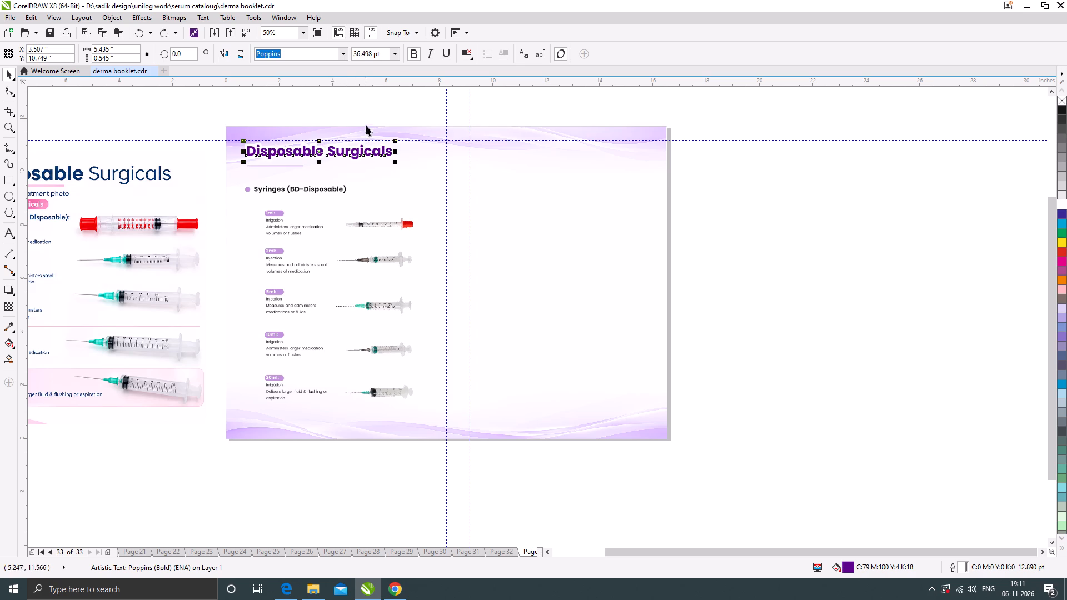
Scale the "Disposable Surgicals" title down proportionally to about 31.1 pt, about 4.64 in wide, and deselect it.
scroll(386, 142, "up", 1)
left_click_drag(403, 179, 396, 176)
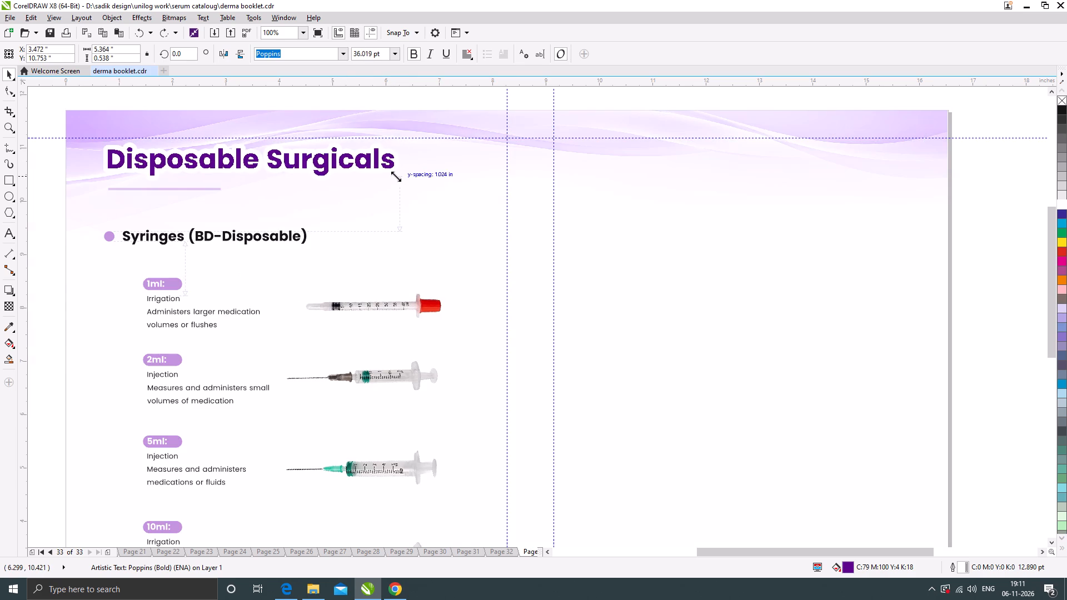
left_click_drag(396, 176, 388, 173)
left_click_drag(297, 169, 309, 173)
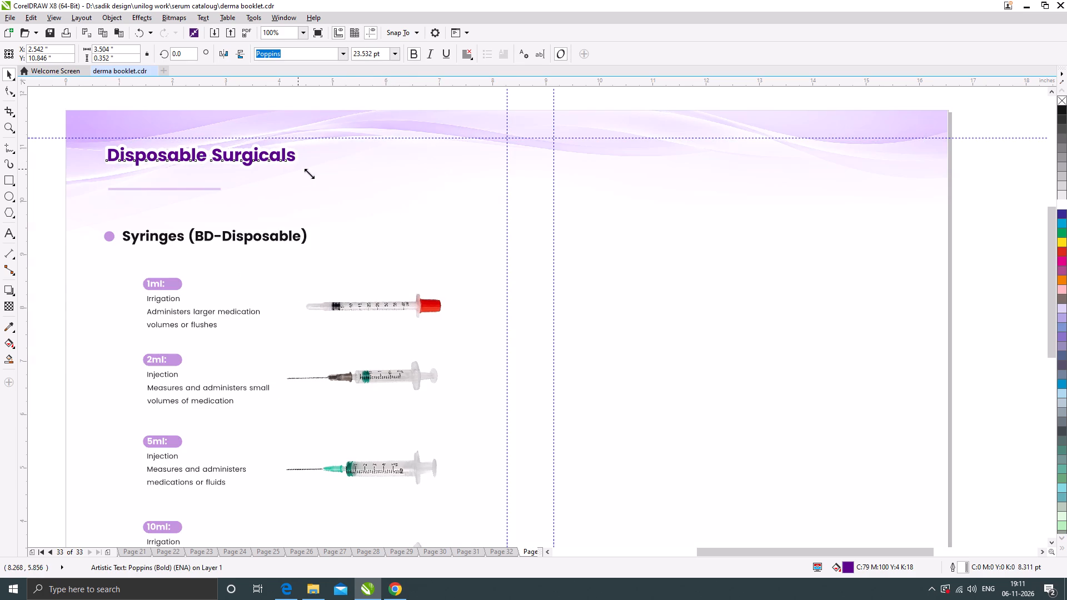
left_click_drag(309, 173, 357, 181)
scroll(317, 166, "down", 1)
left_click(293, 124)
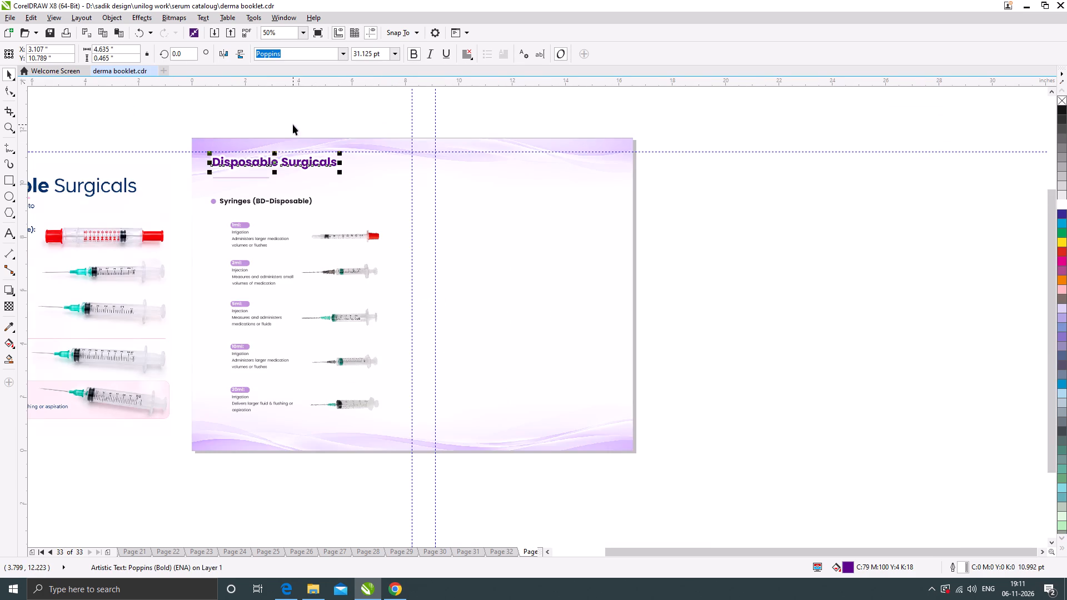
scroll(300, 187, "down", 1)
left_click(587, 312)
scroll(244, 251, "up", 1)
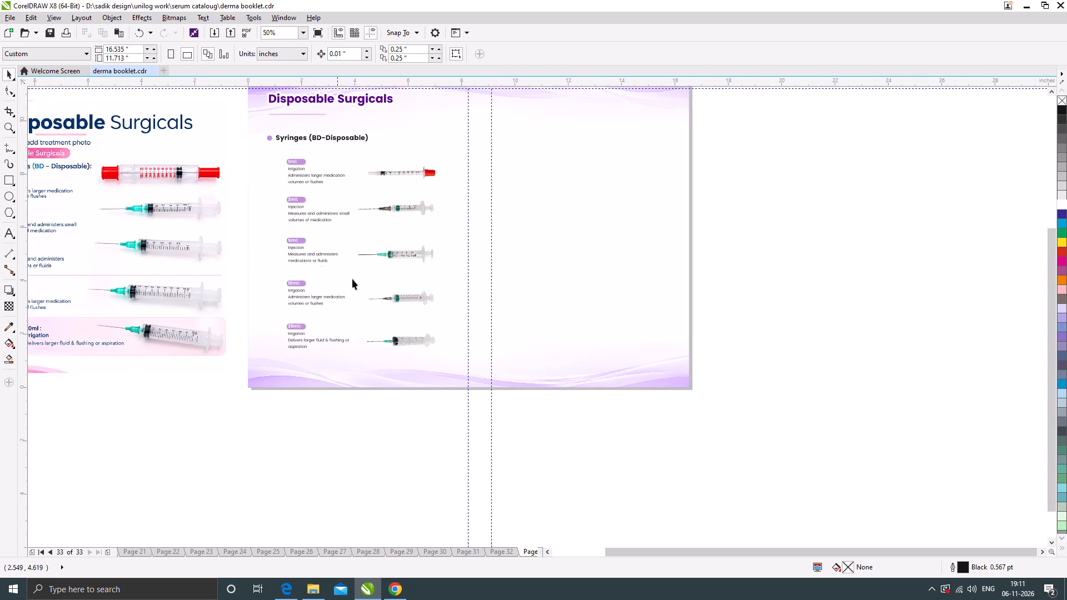
Find a thin divider line on the earlier pages and copy the one below page 29's Advanced Hydrafacial Kit section onto the desktop beside the page.
scroll(368, 263, "down", 1)
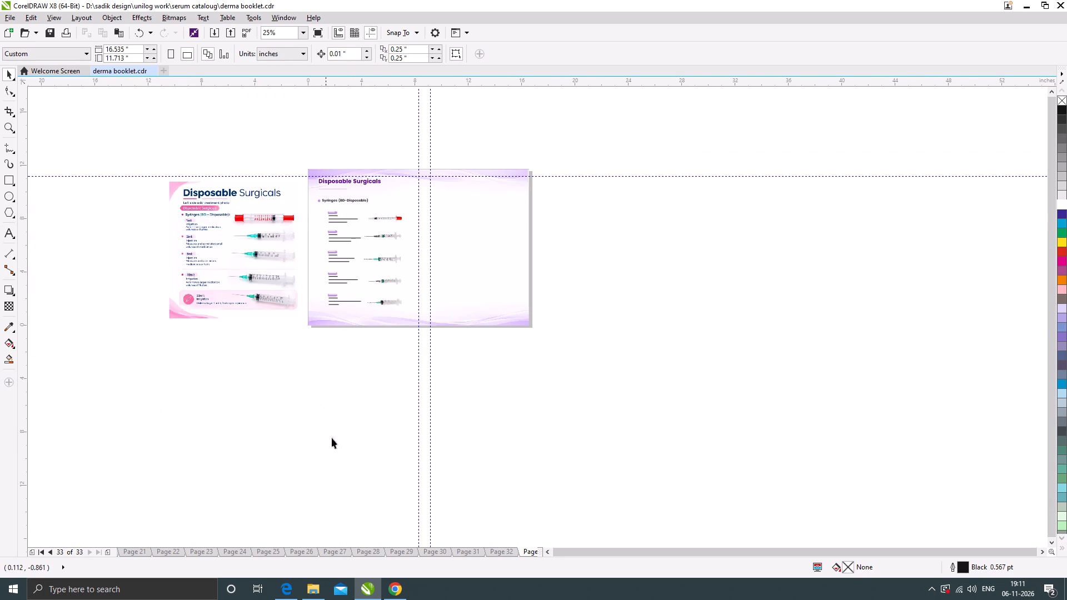
left_click(505, 551)
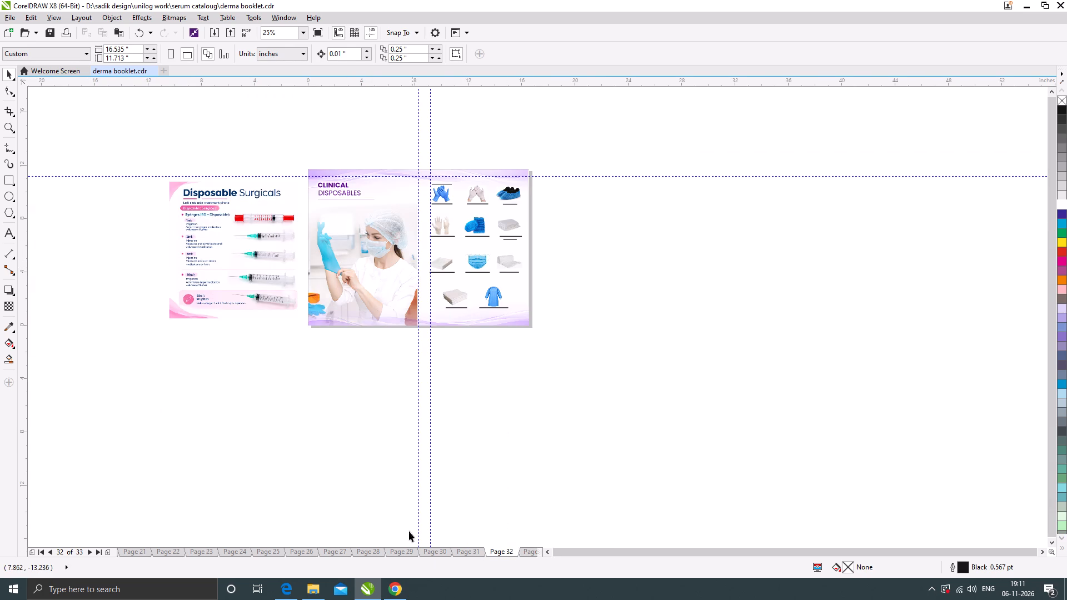
left_click(467, 551)
scroll(455, 231, "up", 2)
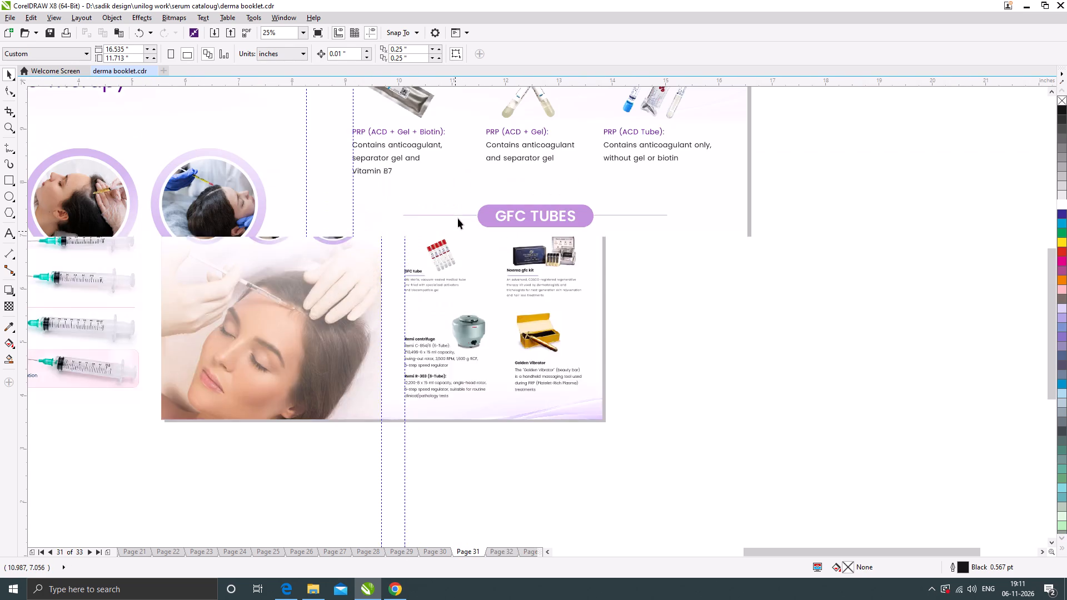
left_click(458, 213)
left_click(457, 215)
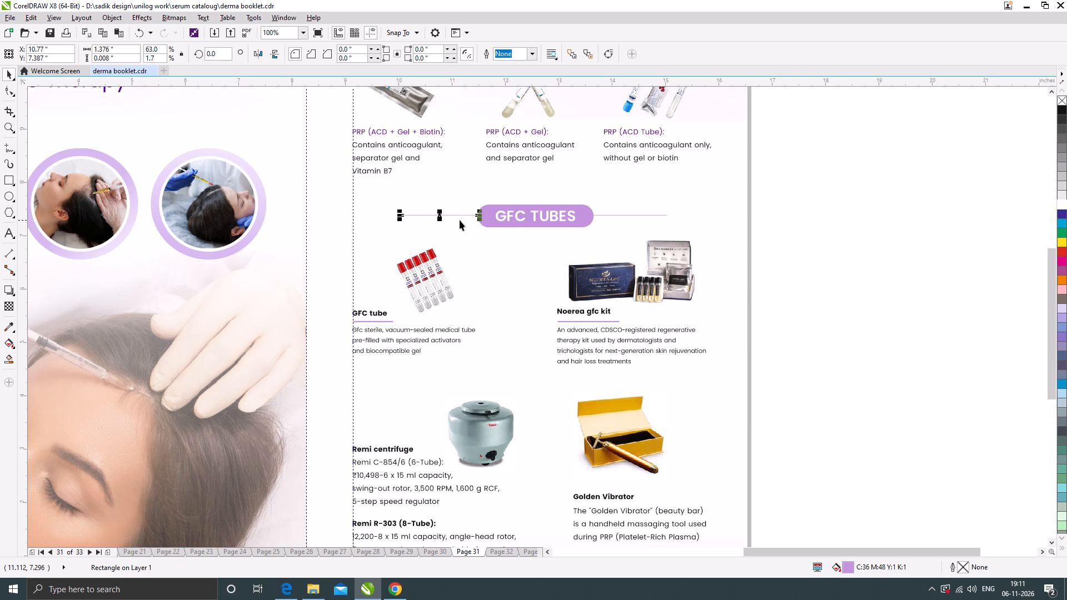
scroll(462, 221, "down", 1)
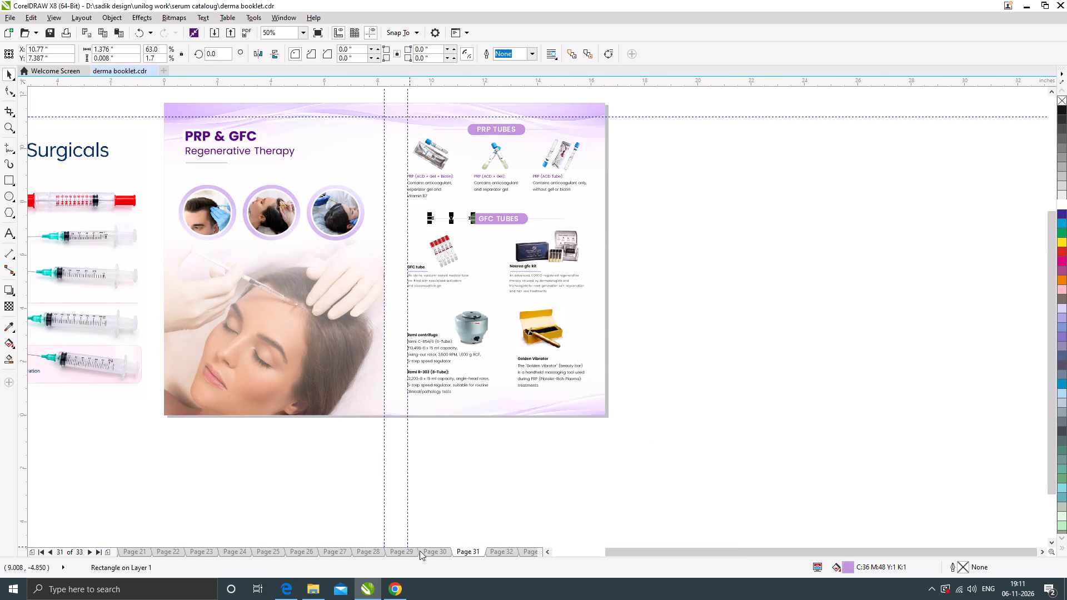
left_click(440, 553)
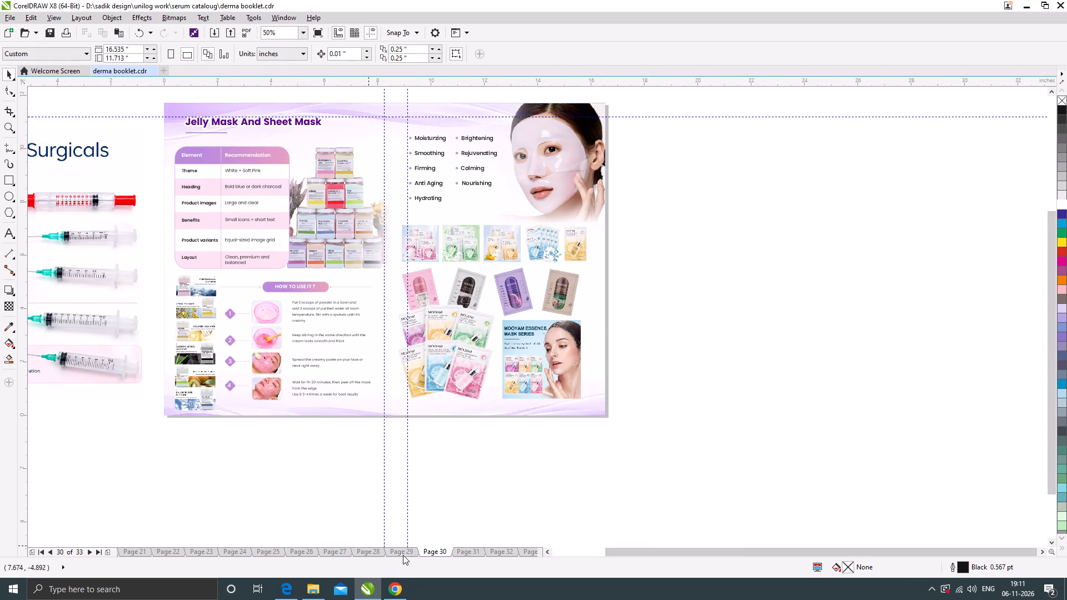
left_click(403, 555)
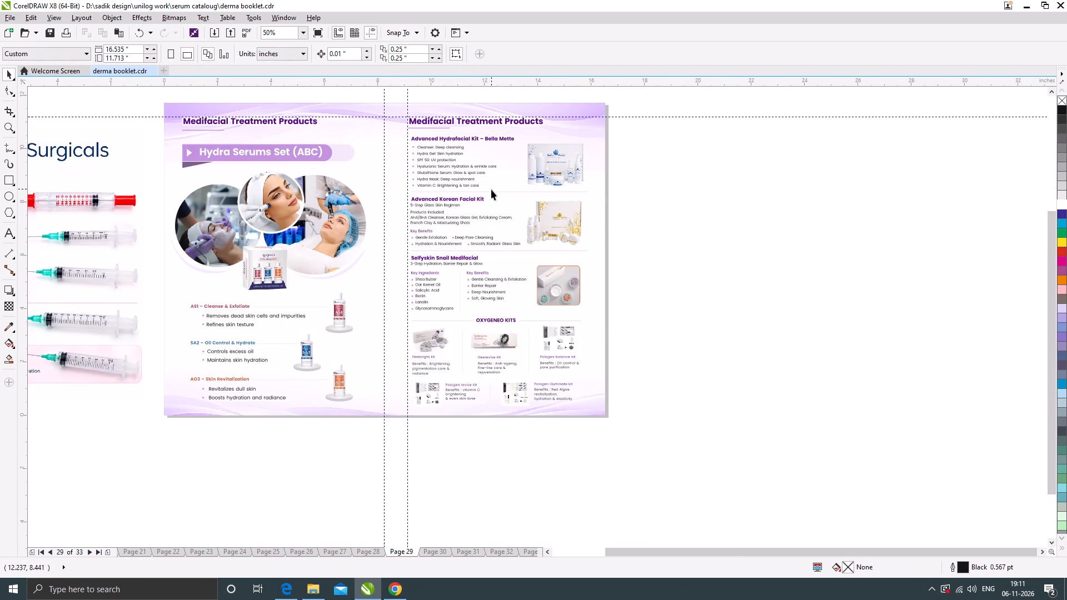
left_click_drag(491, 192, 724, 207)
right_click(724, 207)
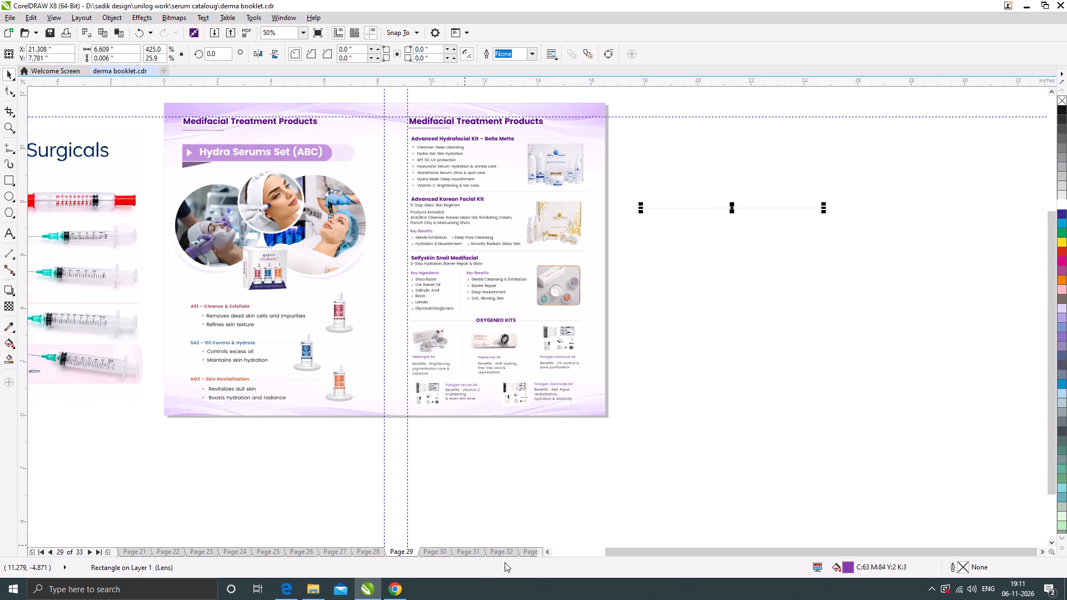
Place the copied divider line on page 33 between the 1ml: and 2ml: blocks, at about Y 7.41 in.
left_click(525, 554)
left_click(680, 207)
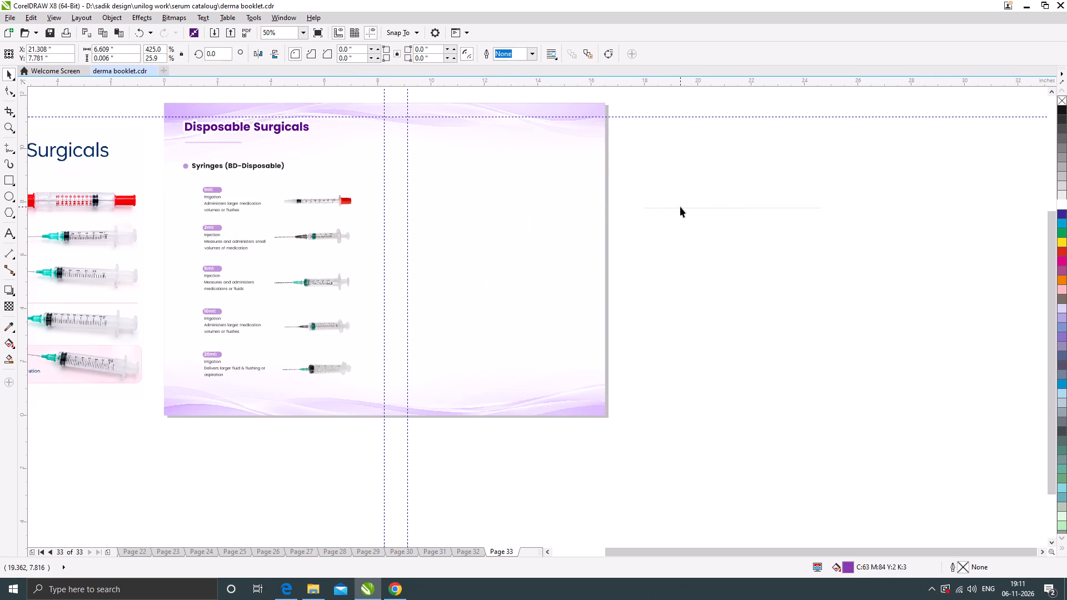
left_click_drag(683, 207, 244, 217)
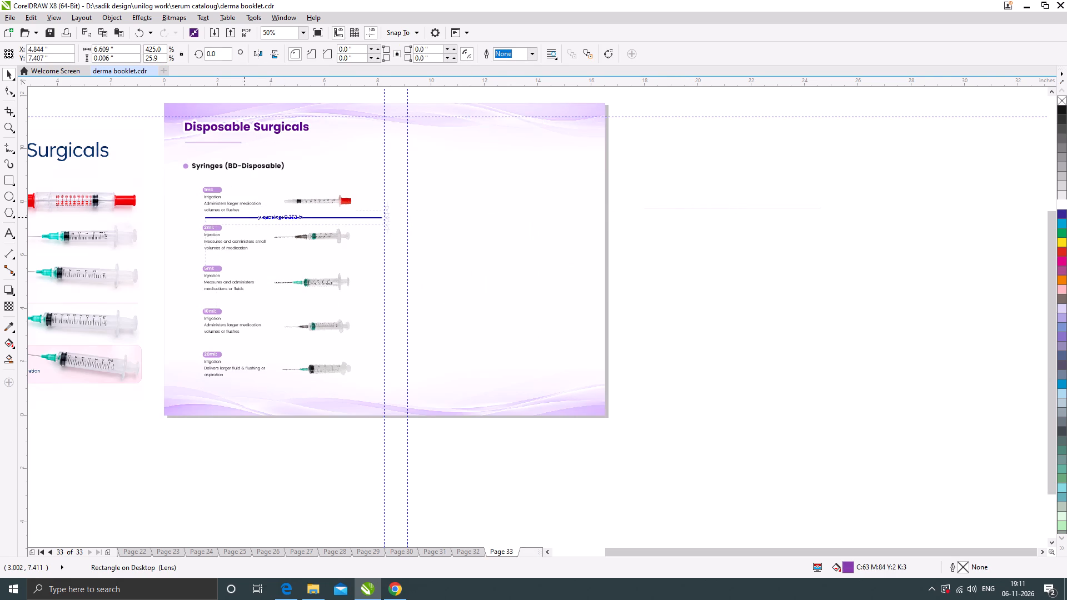
left_click_drag(244, 217, 236, 217)
Shorten the divider line from both ends to about 5.85 in wide, starting flush with the edge of the ml labels.
scroll(367, 223, "up", 1)
left_click_drag(380, 214, 351, 218)
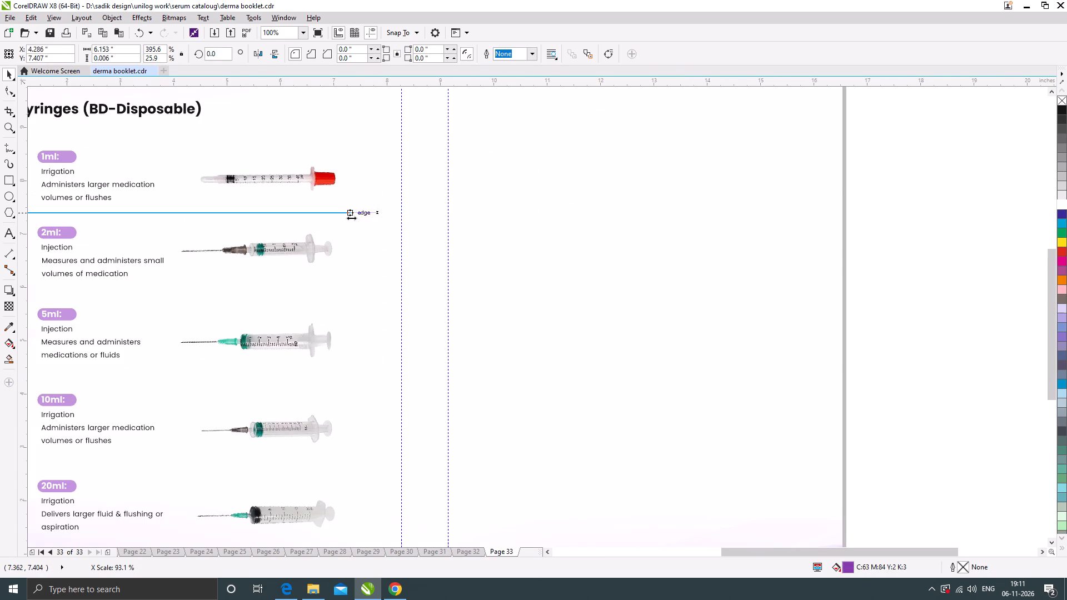
left_click_drag(351, 218, 351, 218)
scroll(387, 213, "down", 1)
scroll(195, 218, "up", 1)
left_click_drag(213, 209, 223, 214)
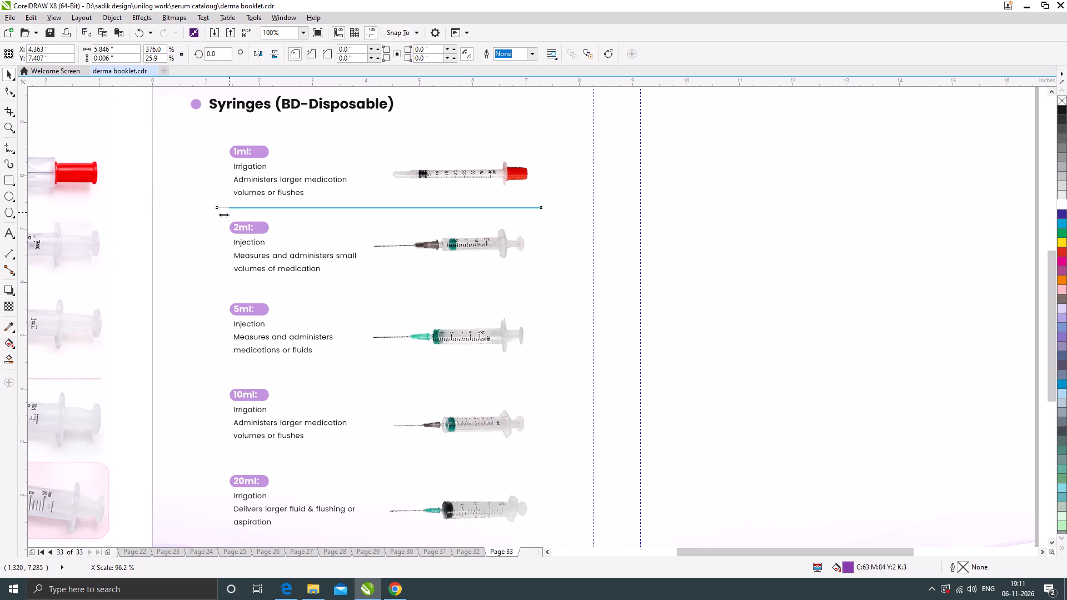
left_click_drag(223, 214, 226, 217)
Duplicate the divider line straight down into the gaps between the 2ml: and 5ml: blocks and the 5ml: and 10ml: blocks.
left_click_drag(383, 207, 385, 283)
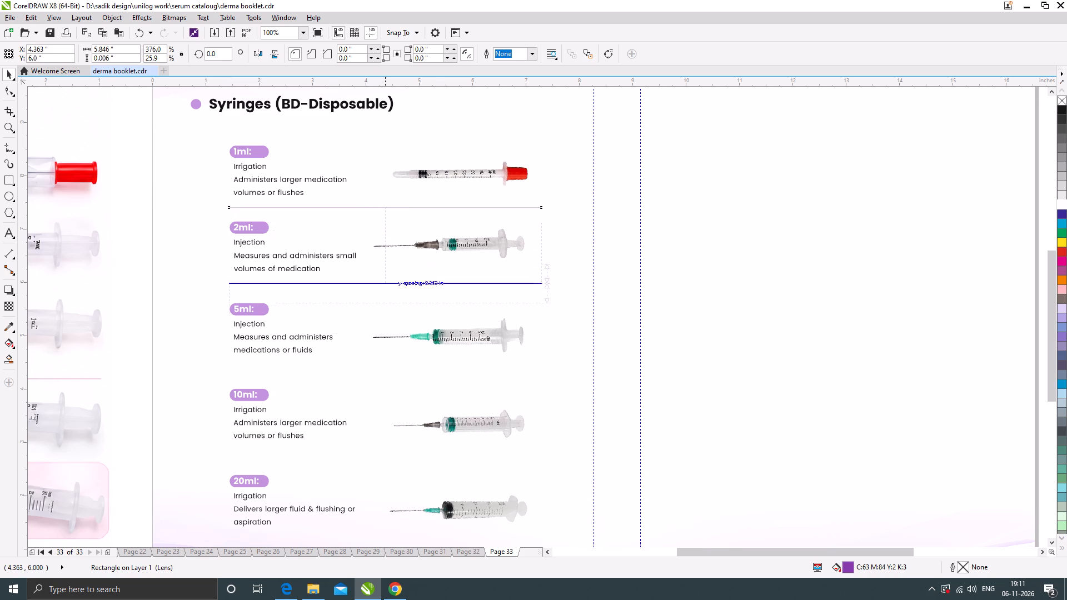
left_click_drag(385, 283, 383, 287)
right_click(383, 287, "shift")
left_click_drag(385, 287, 376, 378)
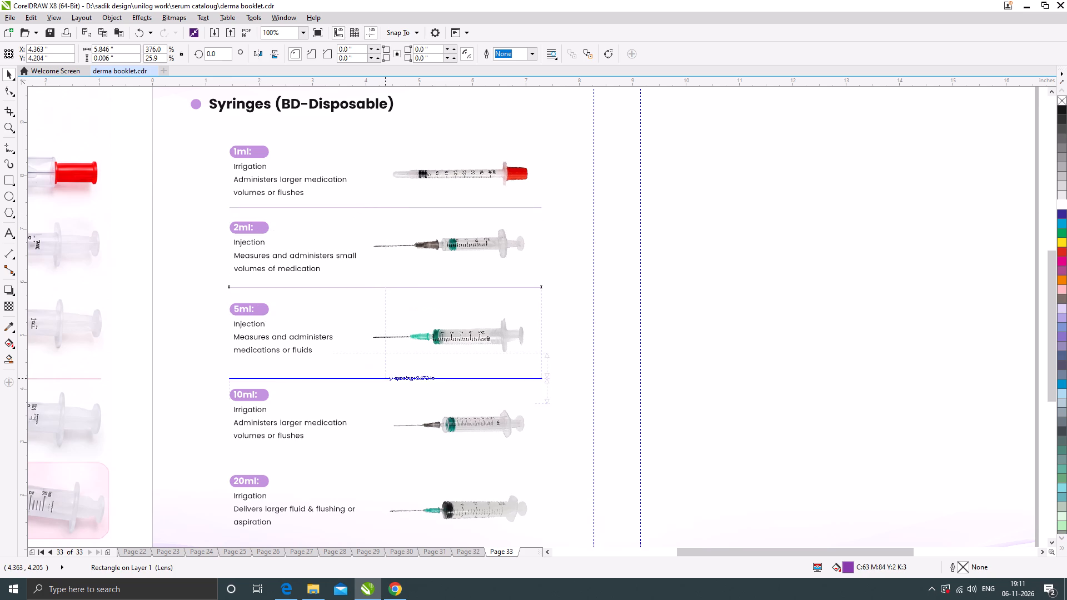
left_click_drag(376, 378, 377, 376)
right_click(377, 376, "shift")
Move the divider line between the 5ml: and 10ml: blocks up slightly to about Y 4.35 in.
scroll(359, 270, "down", 1)
scroll(379, 333, "up", 2)
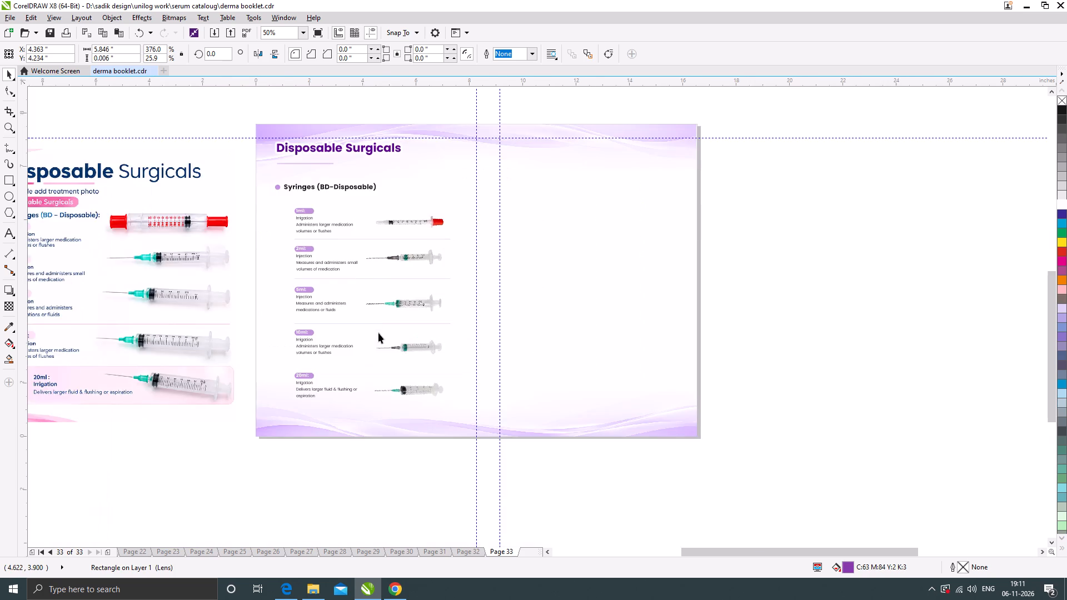
scroll(362, 315, "up", 1)
left_click_drag(362, 293, 362, 272)
scroll(352, 257, "down", 2)
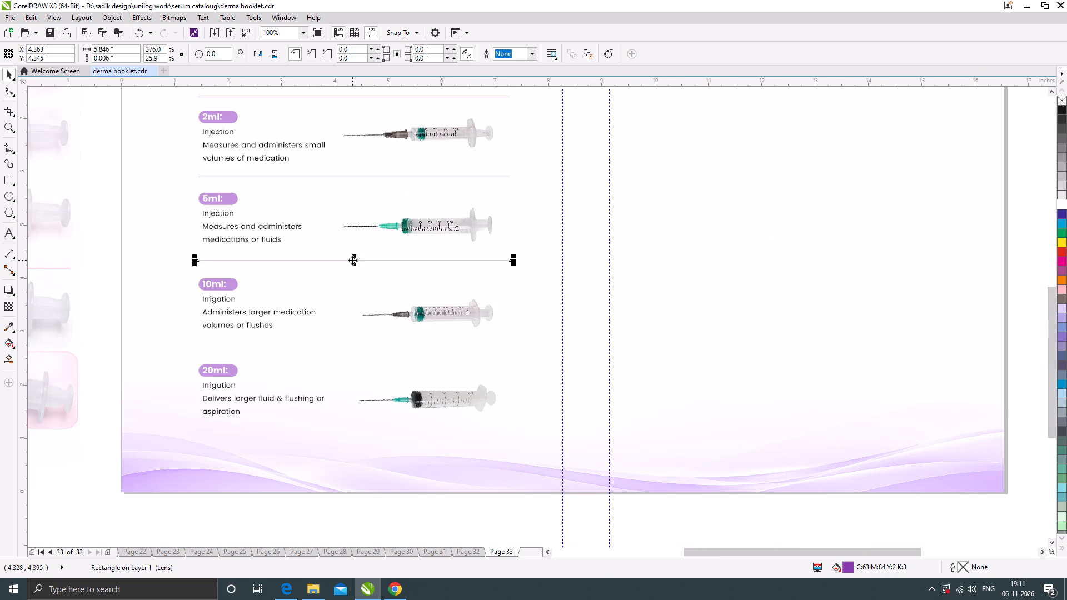
Duplicate the divider line into the gap between the 10ml: and 20ml: blocks at about Y 2.75 in, and deselect it.
left_click_drag(352, 260, 351, 345)
right_click(351, 345, "shift")
scroll(352, 346, "down", 2)
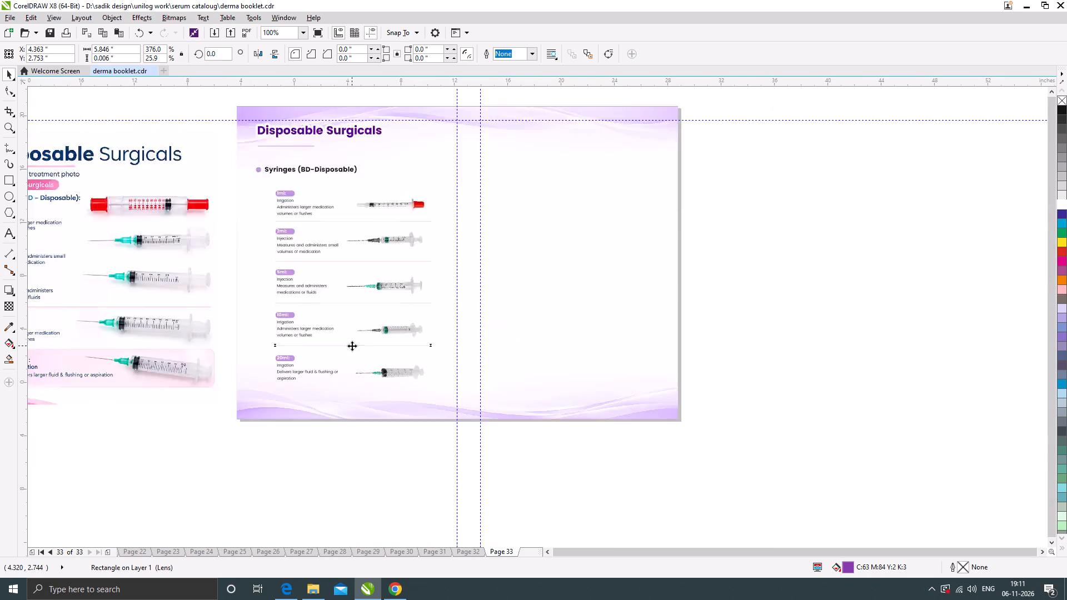
left_click(357, 438)
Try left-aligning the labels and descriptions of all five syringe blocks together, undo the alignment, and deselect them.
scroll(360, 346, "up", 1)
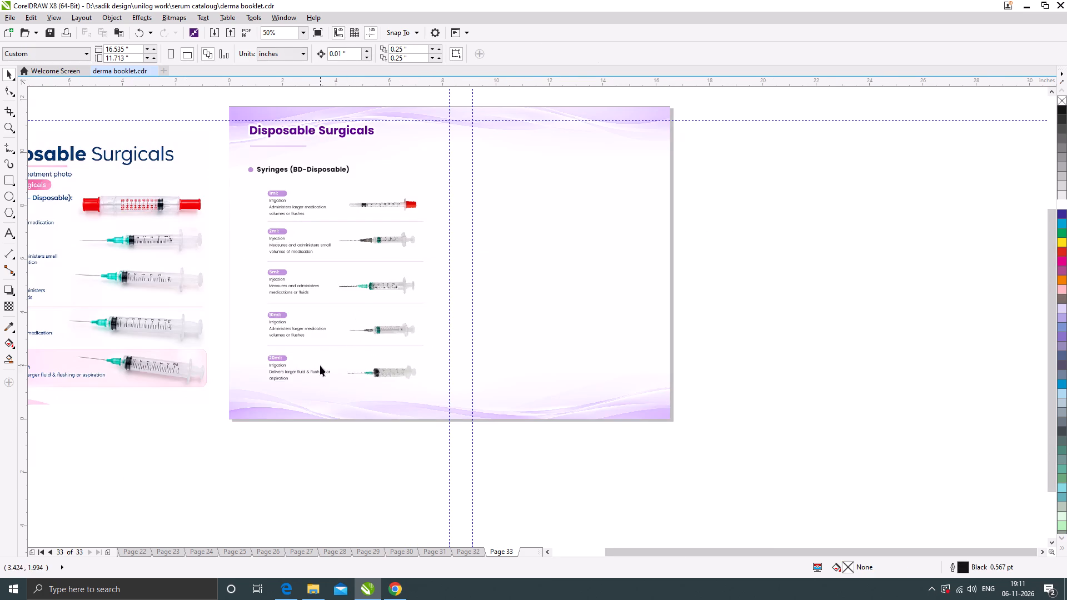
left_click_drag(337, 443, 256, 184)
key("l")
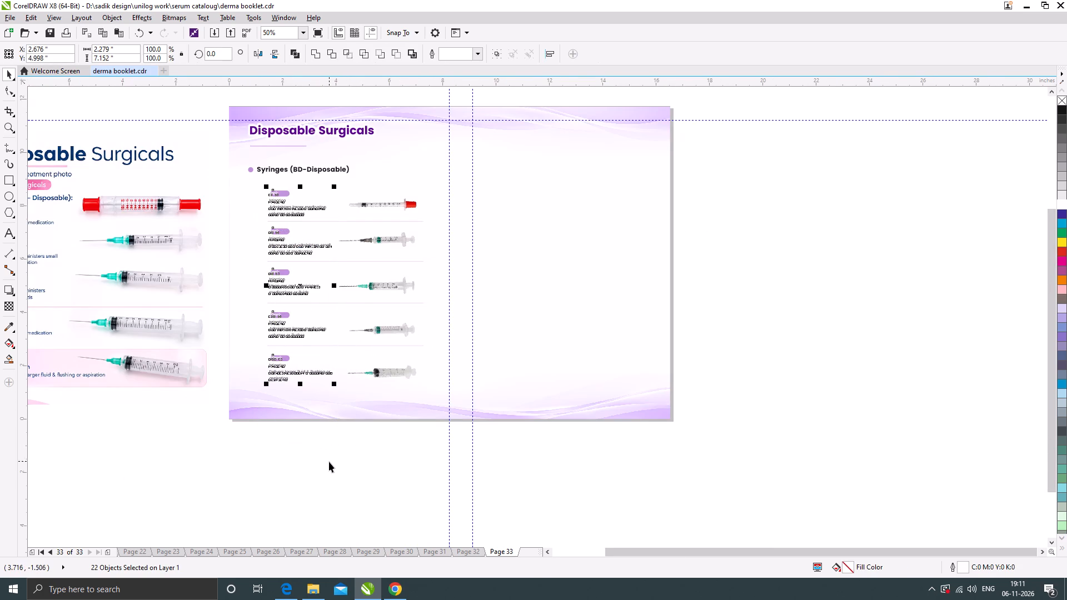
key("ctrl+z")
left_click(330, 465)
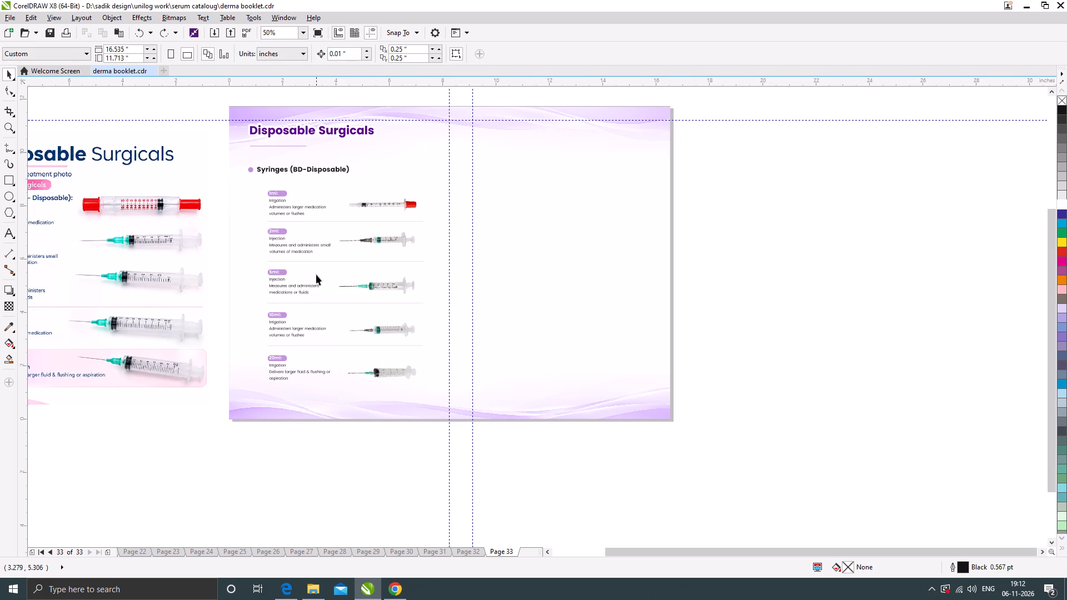
Save the booklet file.
scroll(316, 274, "down", 1)
scroll(331, 298, "up", 1)
scroll(323, 251, "down", 1)
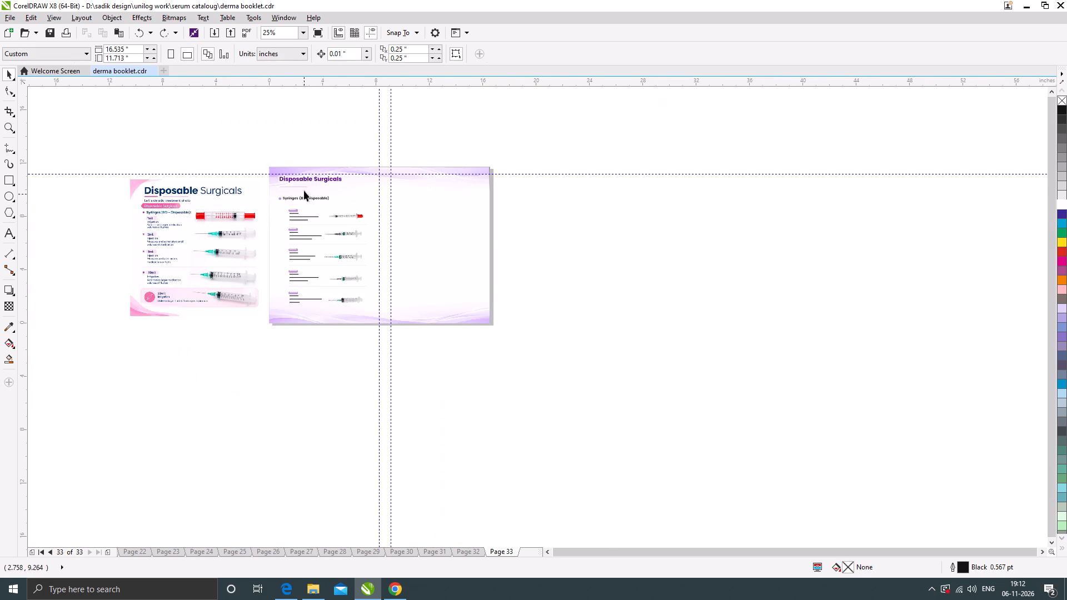
scroll(222, 191, "up", 1)
key("ctrl+s")
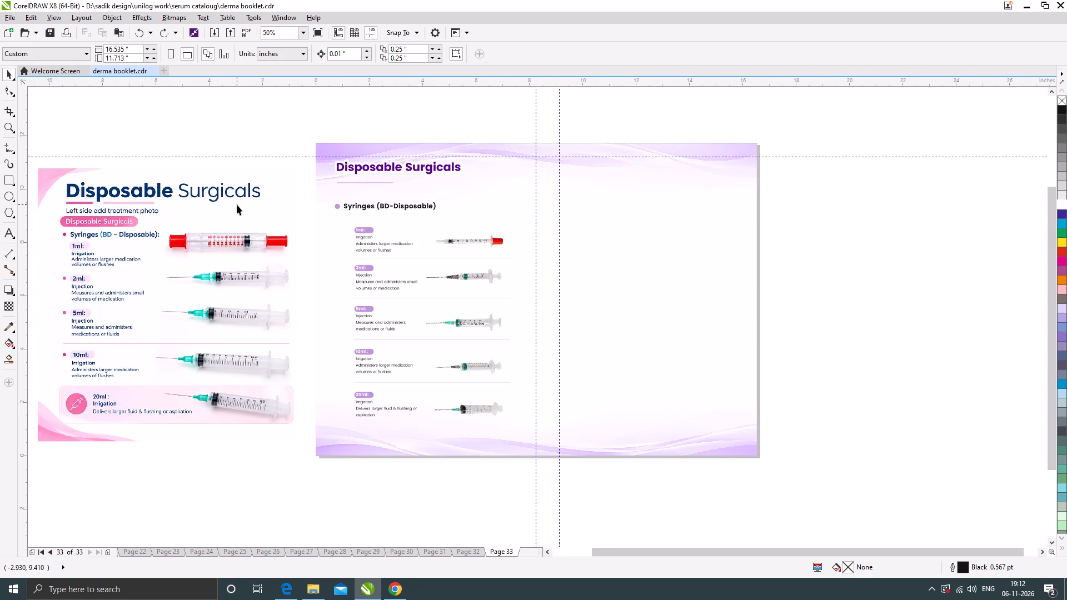
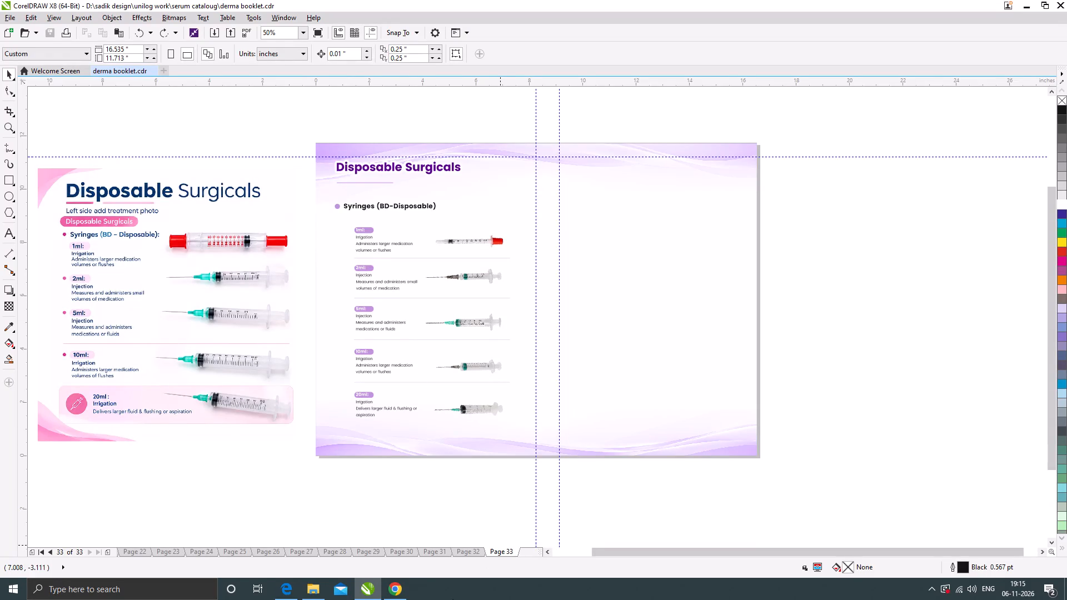
Minimize the booklet window and close the Downloads folder window to clear the desktop.
left_click(1028, 5)
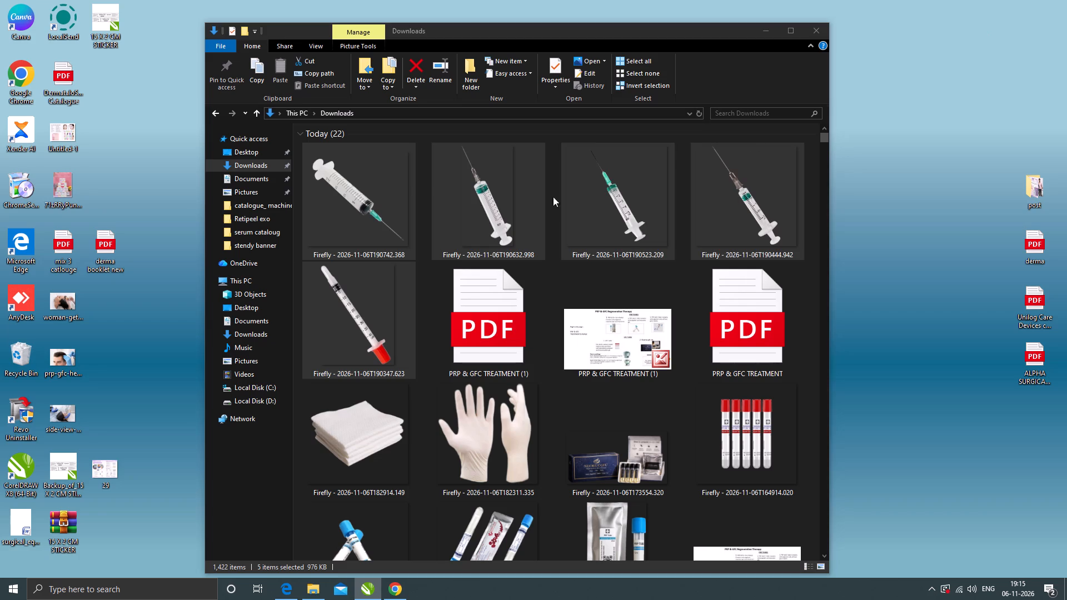
left_click(819, 27)
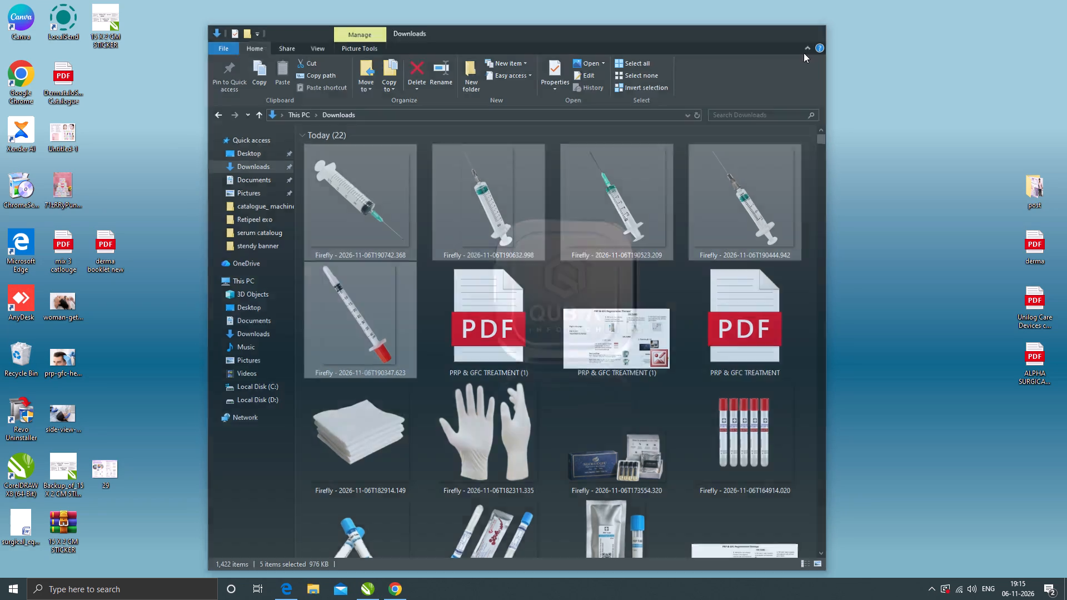
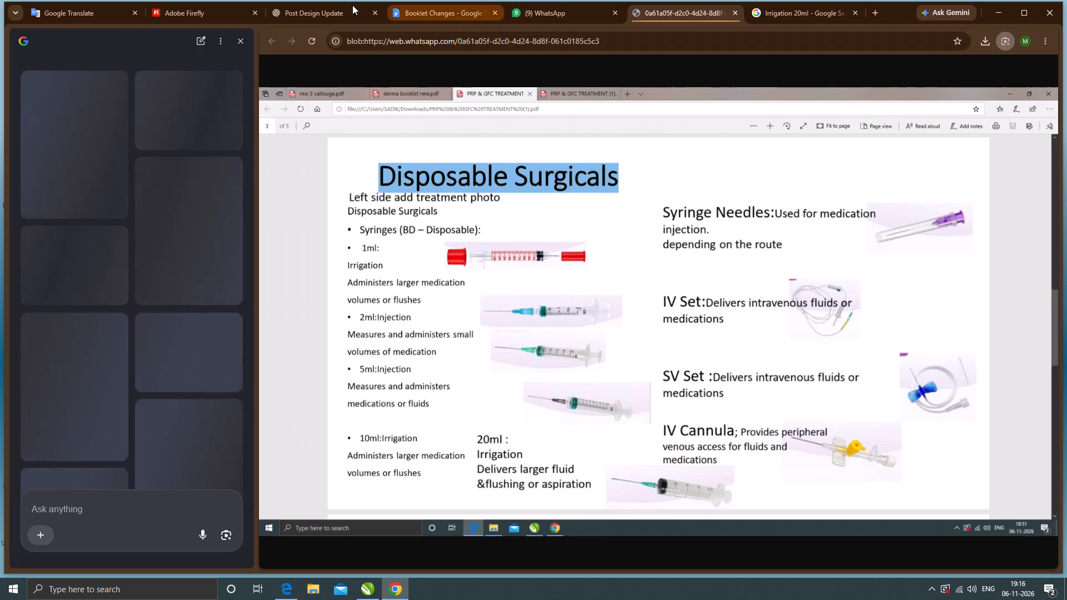
Bring up the Post Design Update chat, minimize the browser window, and return to derma booklet.cdr in CorelDRAW.
left_click(319, 12)
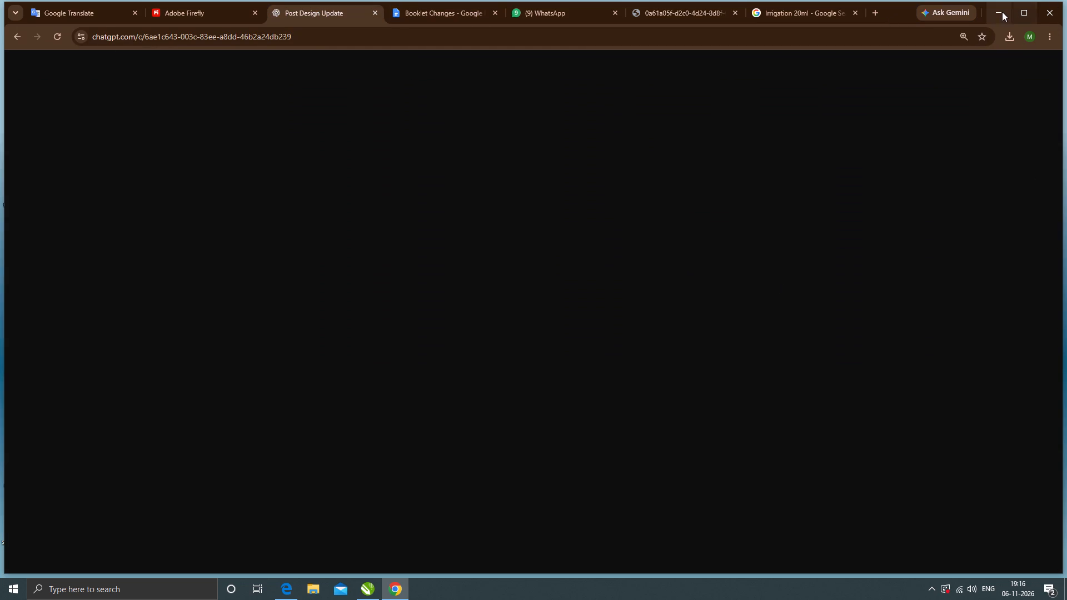
left_click(1001, 10)
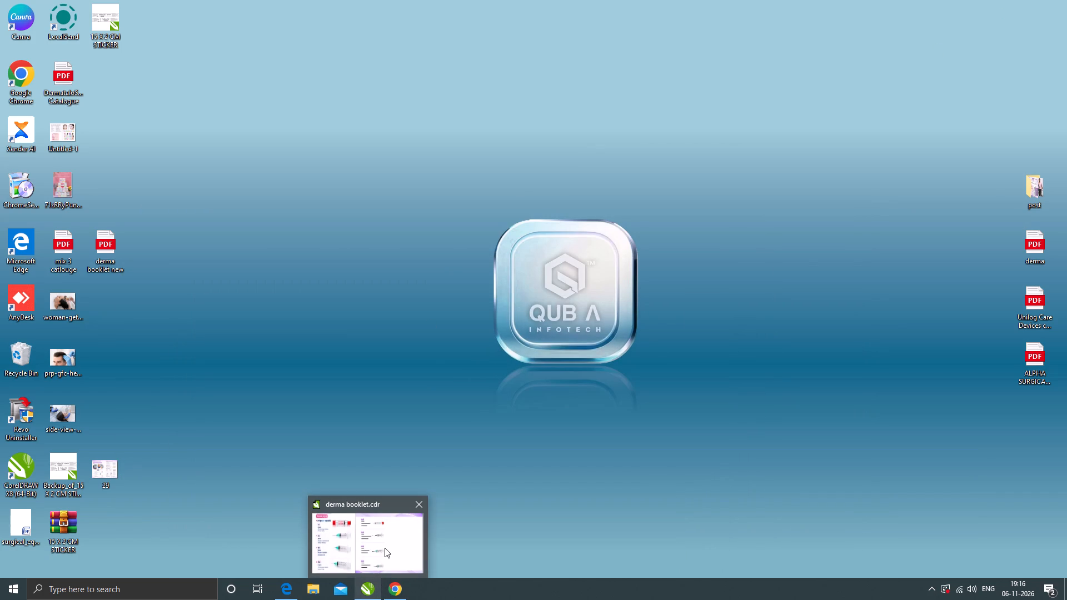
left_click(385, 548)
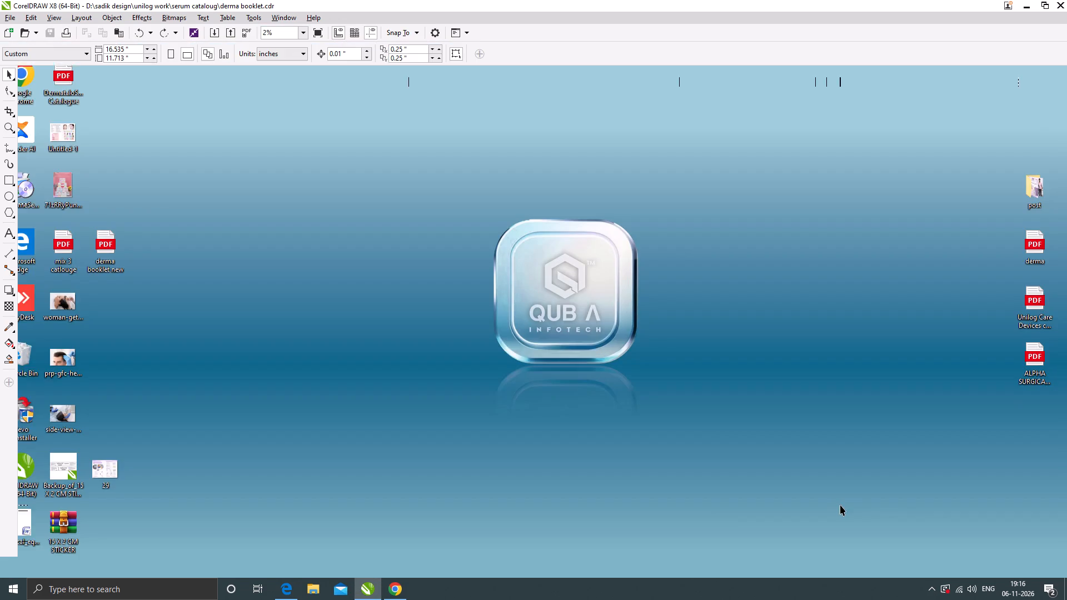
Return to the booklet window and paste the Syringe Needles, IV Set, SV Set and IV Cannula descriptions as artistic text.
left_click(835, 367)
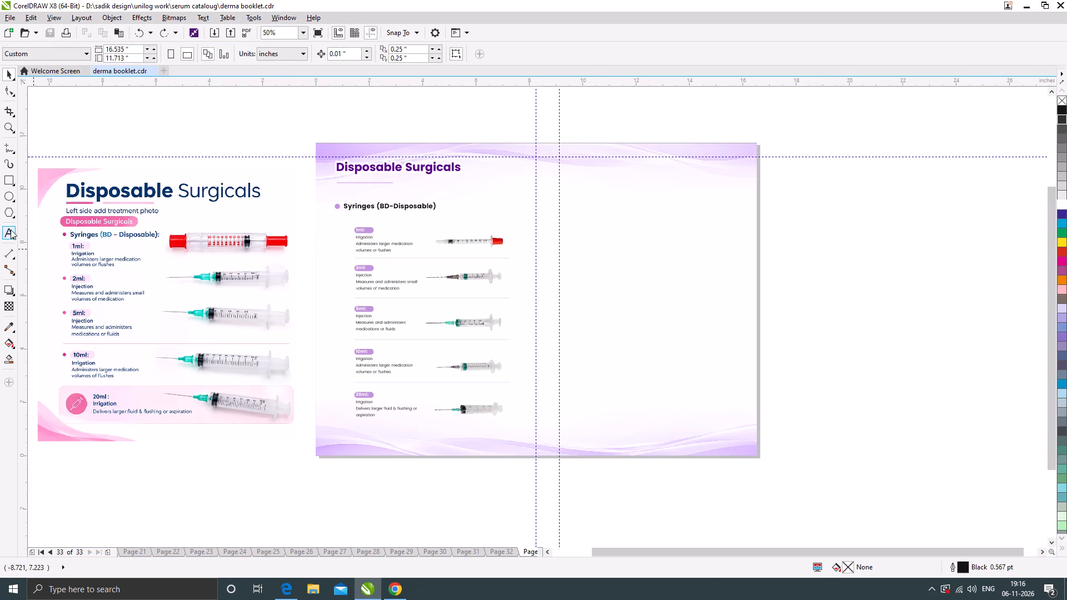
left_click(9, 229)
left_click(610, 254)
key("ctrl+v")
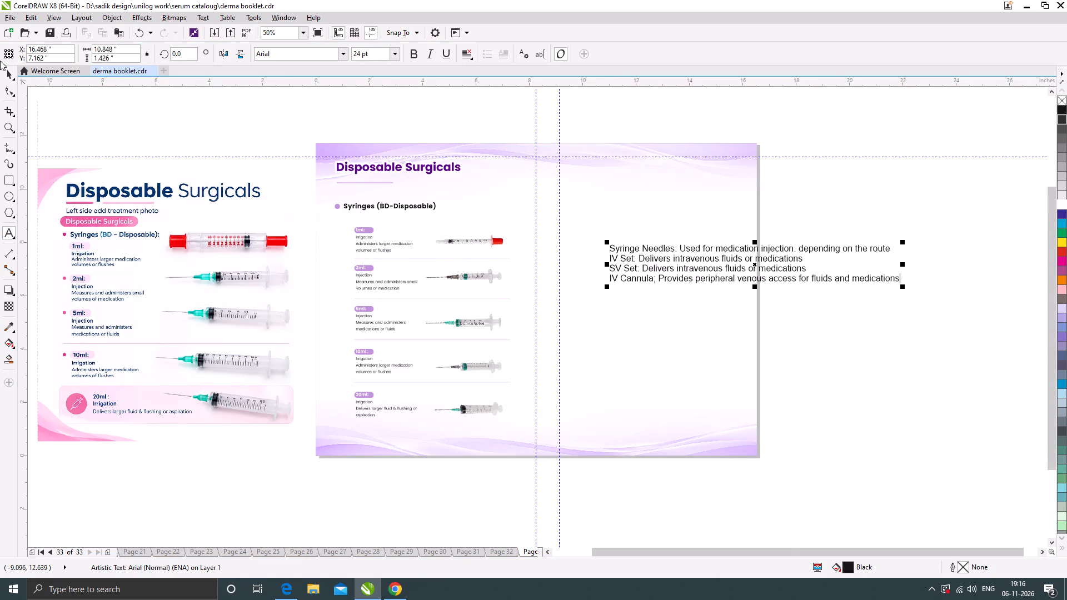
Set the pasted descriptions in Poppins regular and move the text off the page, beside its outer edge.
left_click(345, 54)
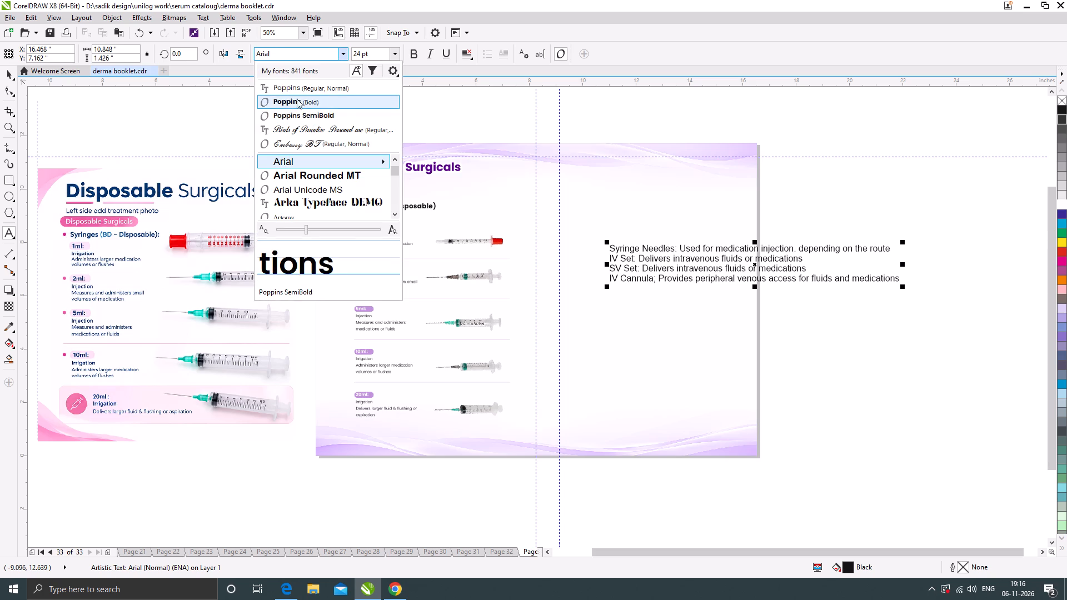
left_click(295, 88)
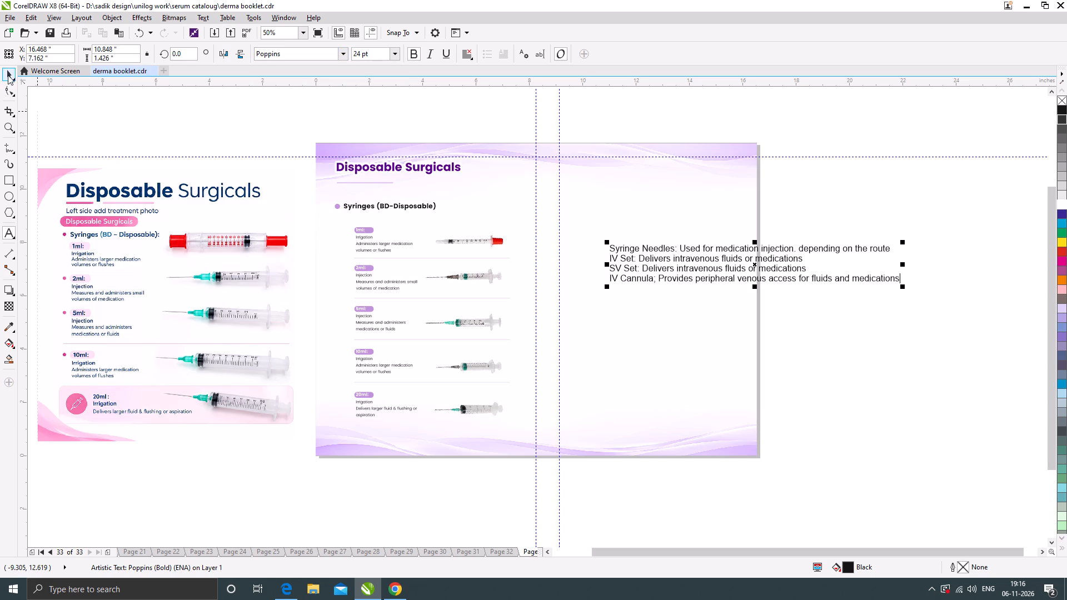
left_click(8, 72)
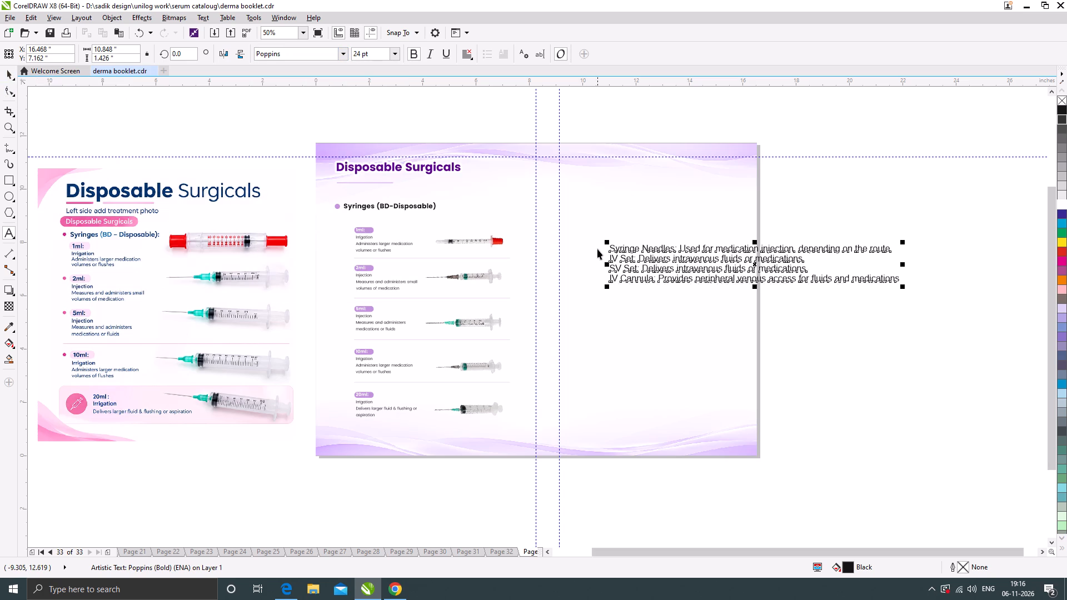
left_click_drag(687, 249, 861, 247)
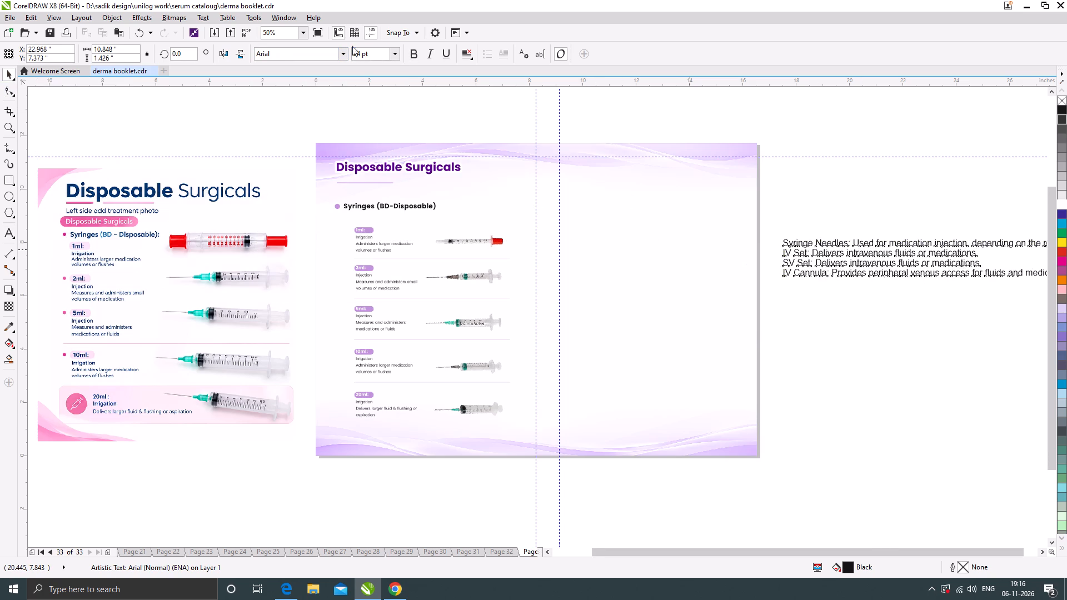
left_click(342, 52)
left_click(299, 83)
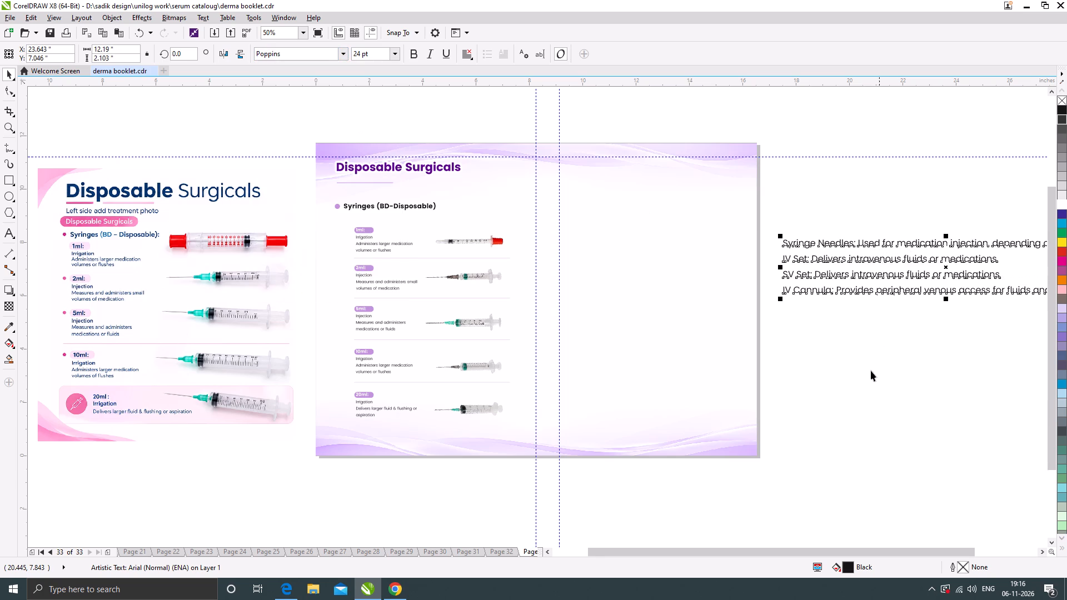
left_click(864, 366)
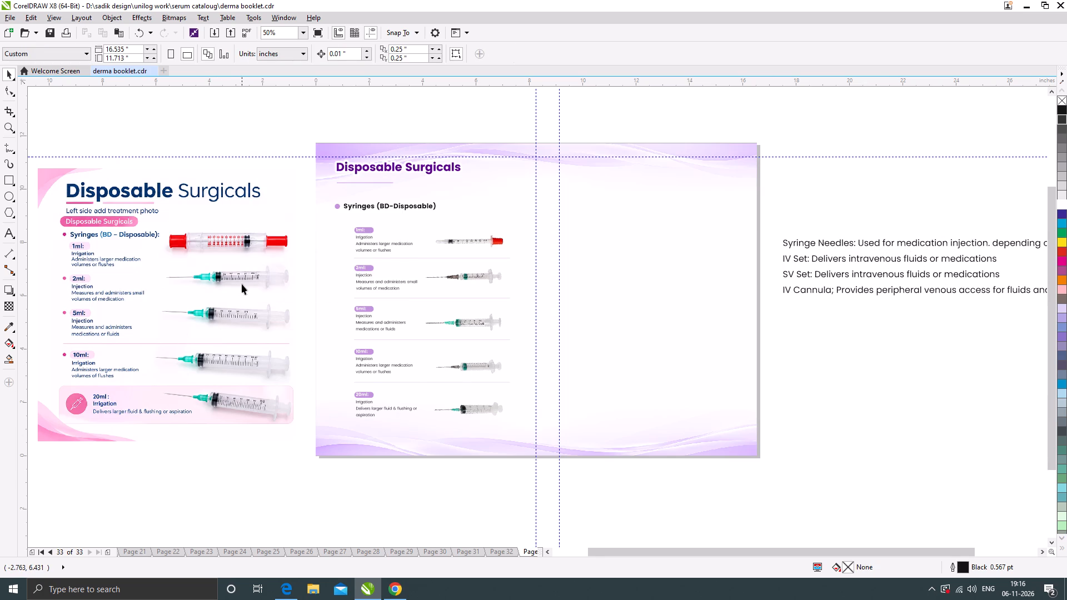
Recrop the reference bitmap with the Shape tool to show only its Syringe Needles, IV Set, SV Set and IV Cannula half.
left_click(242, 284)
left_click(9, 93)
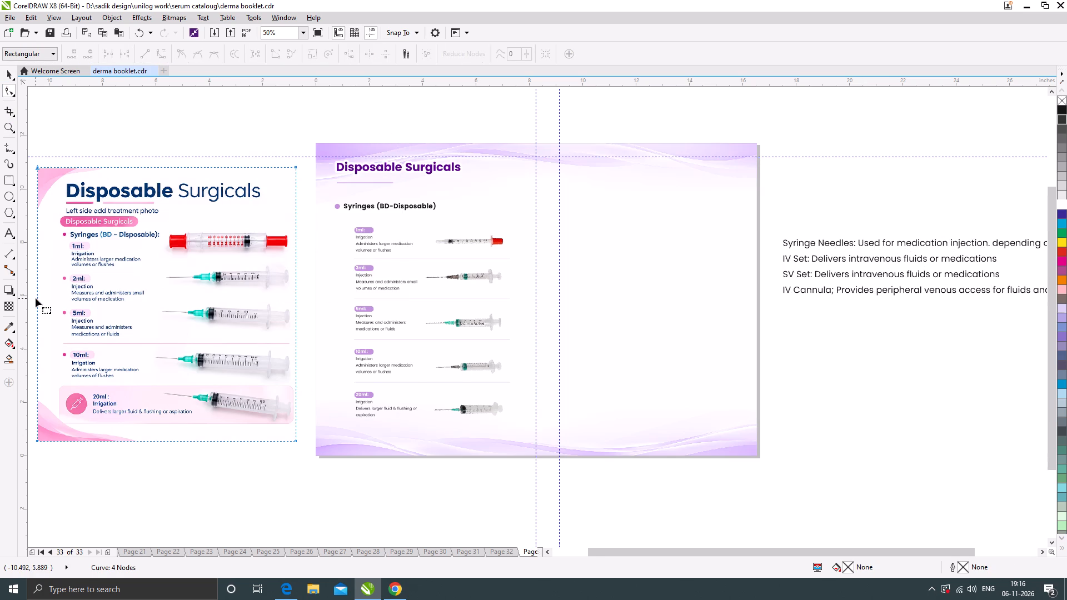
left_click_drag(38, 294, 114, 301)
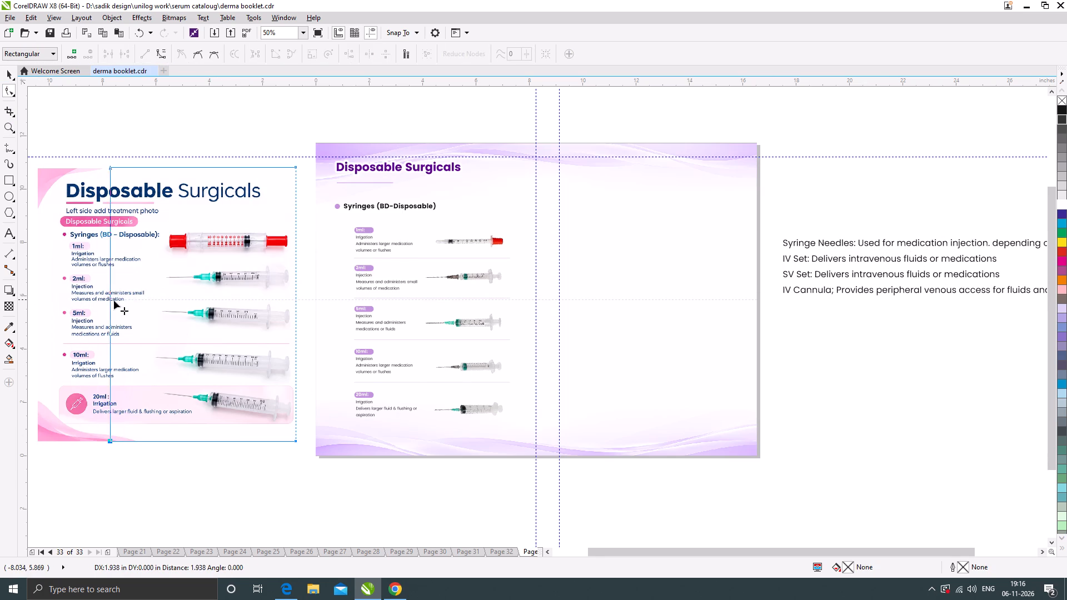
left_click_drag(114, 301, 160, 302)
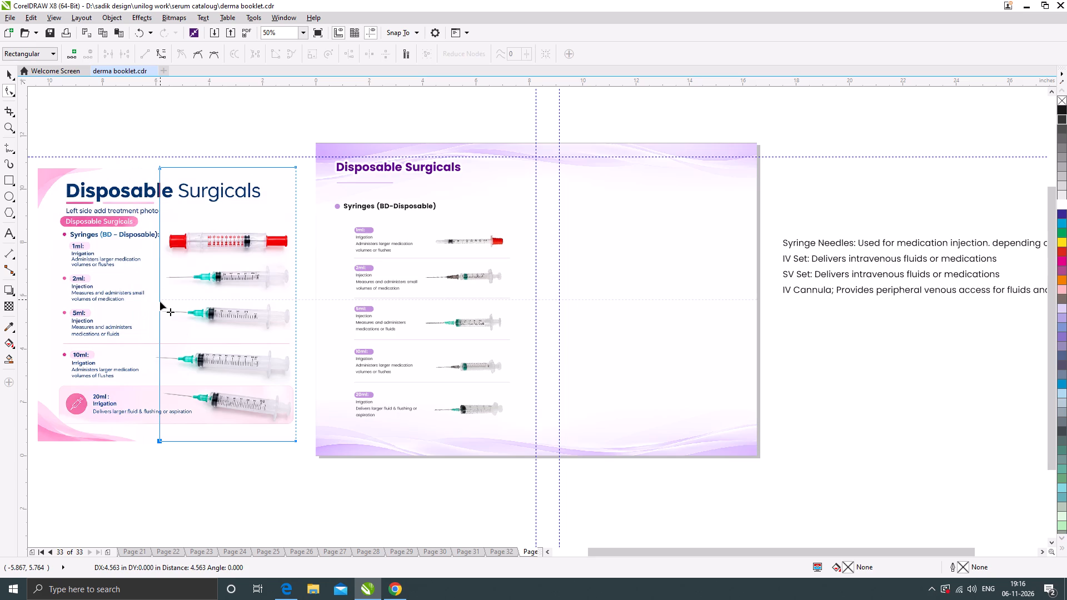
left_click_drag(160, 302, 161, 304)
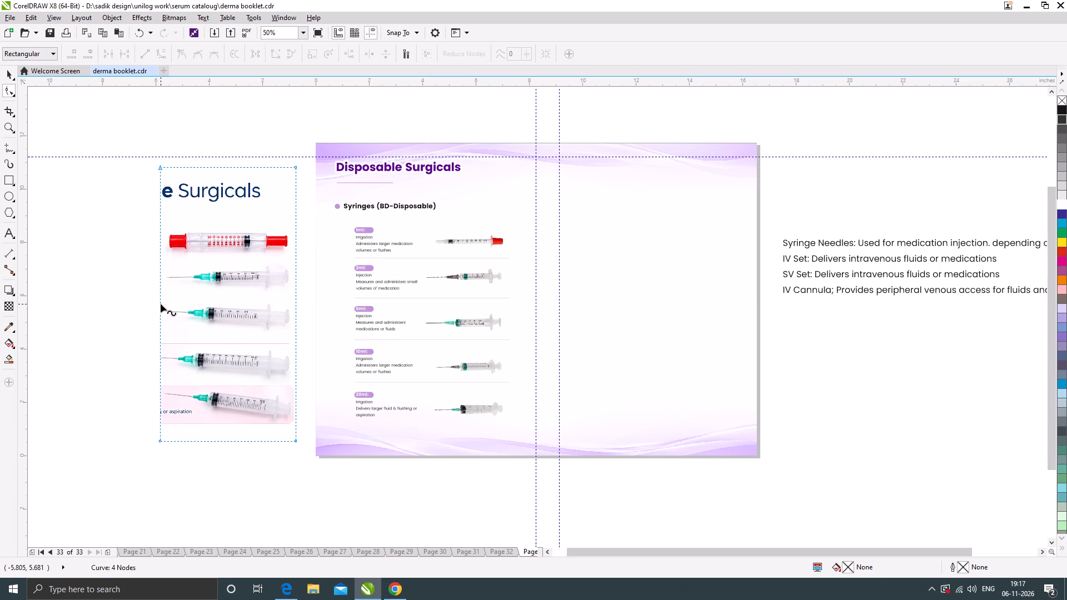
left_click(10, 74)
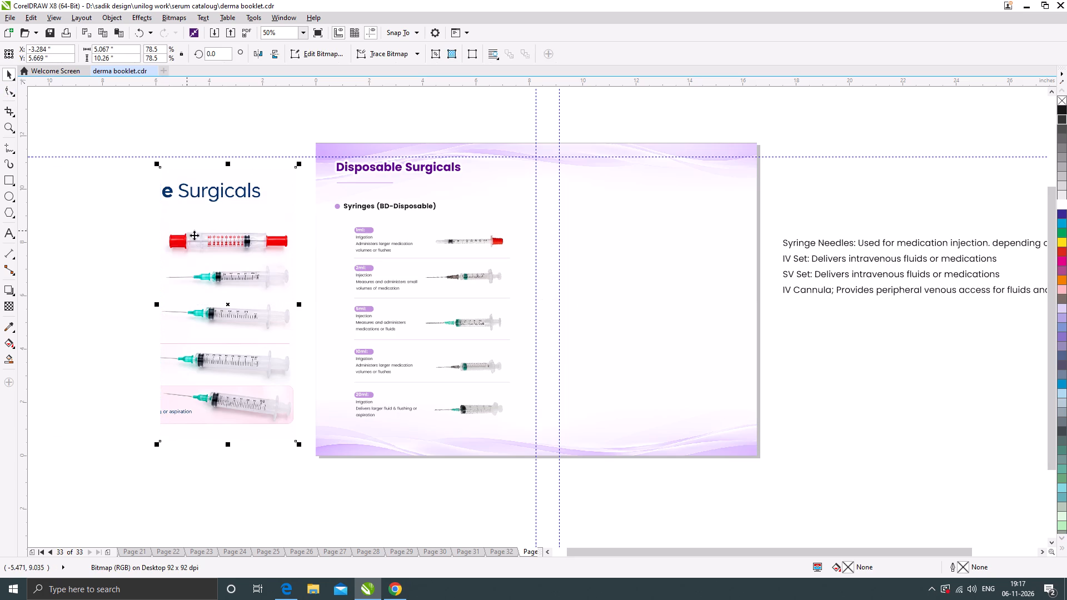
left_click(9, 89)
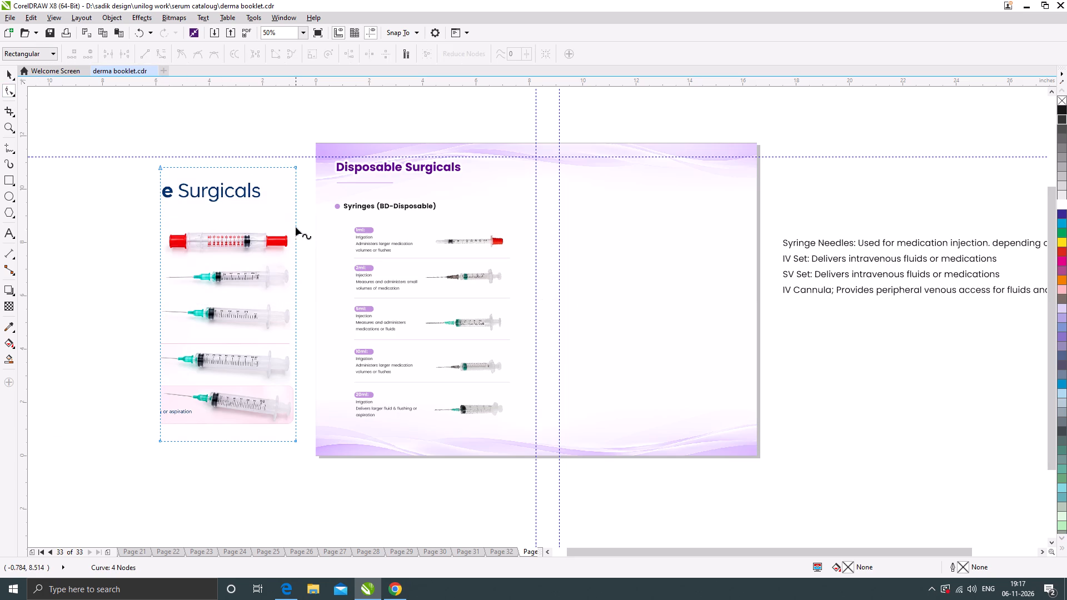
left_click_drag(296, 227, 487, 219)
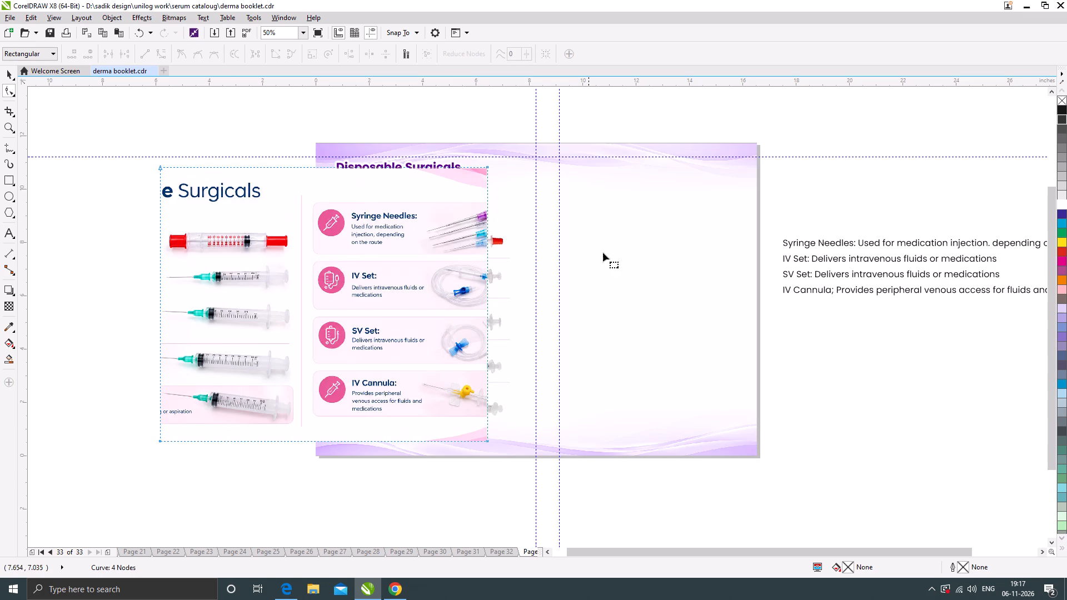
left_click_drag(487, 196, 492, 196)
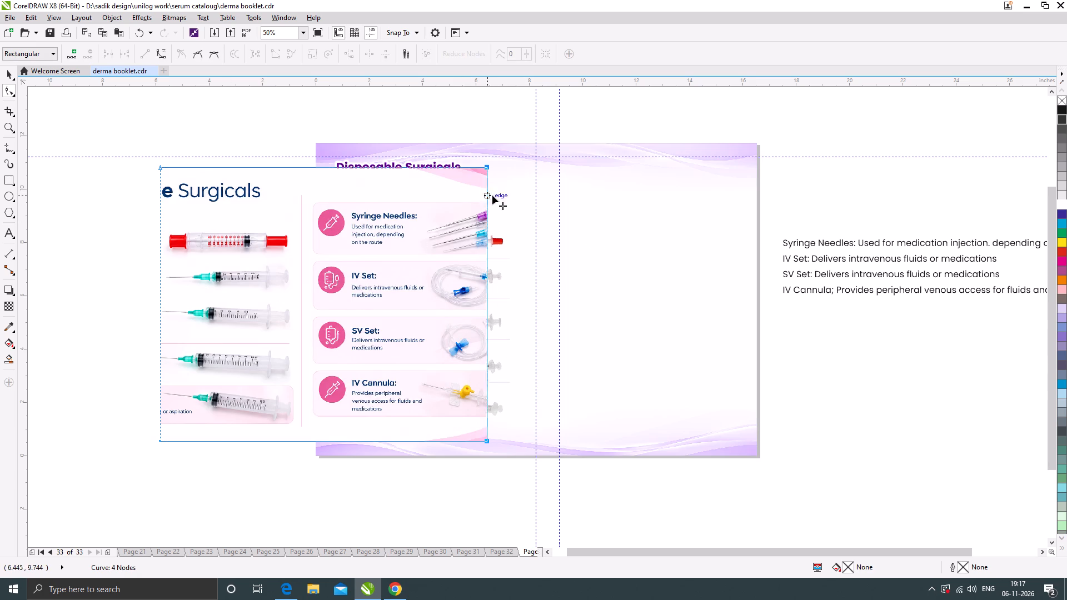
left_click_drag(492, 196, 529, 196)
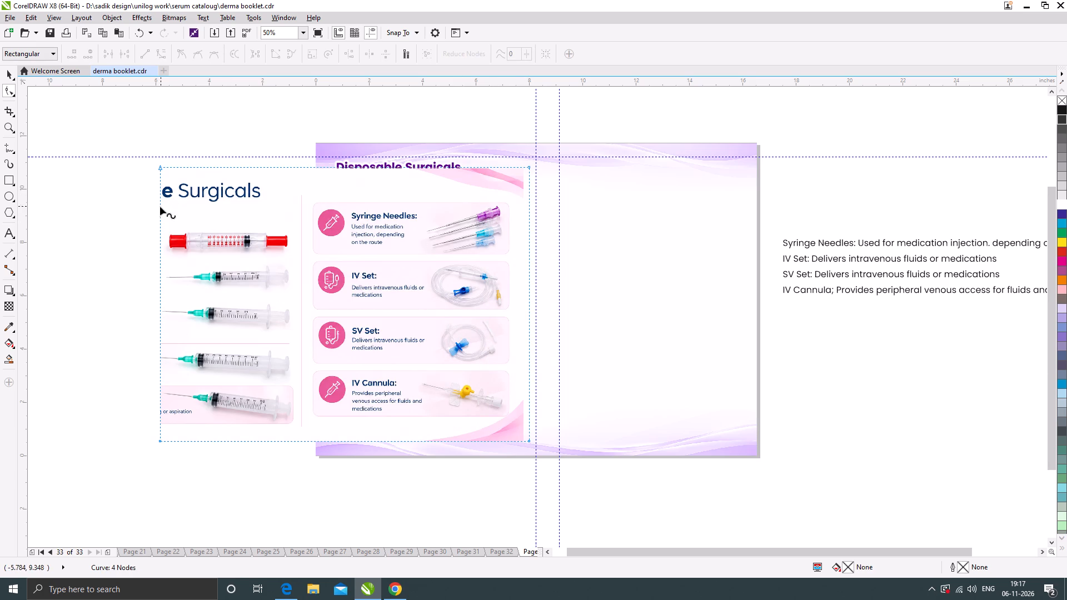
left_click_drag(158, 208, 253, 208)
left_click_drag(160, 231, 312, 236)
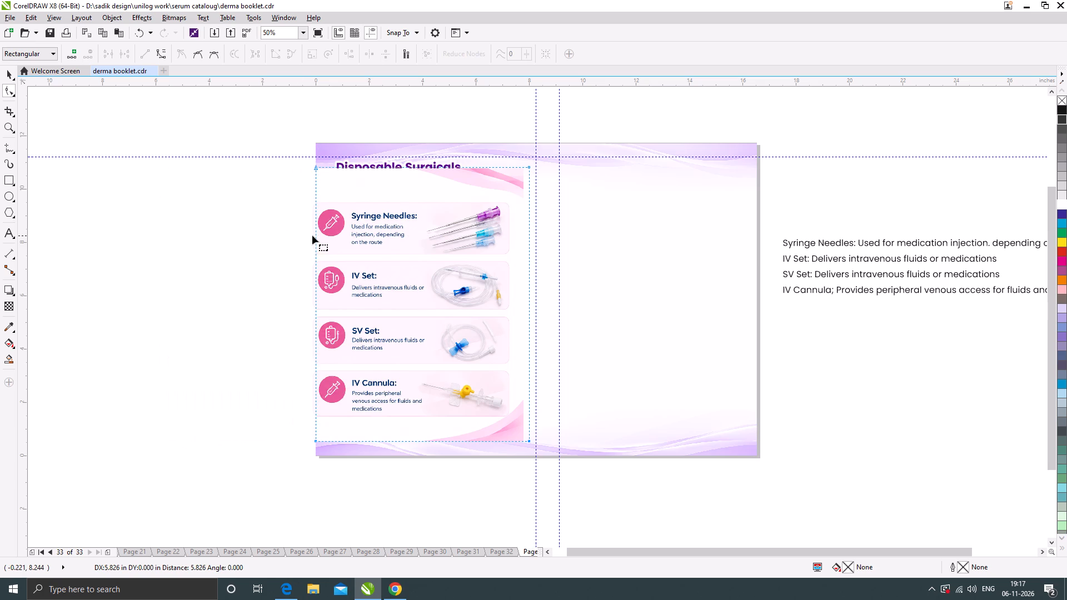
Move the cropped reference bitmap off the page beside its outer edge, with the pasted descriptions placed above it.
left_click(10, 73)
scroll(312, 273, "down", 1)
left_click_drag(368, 280, 442, 280)
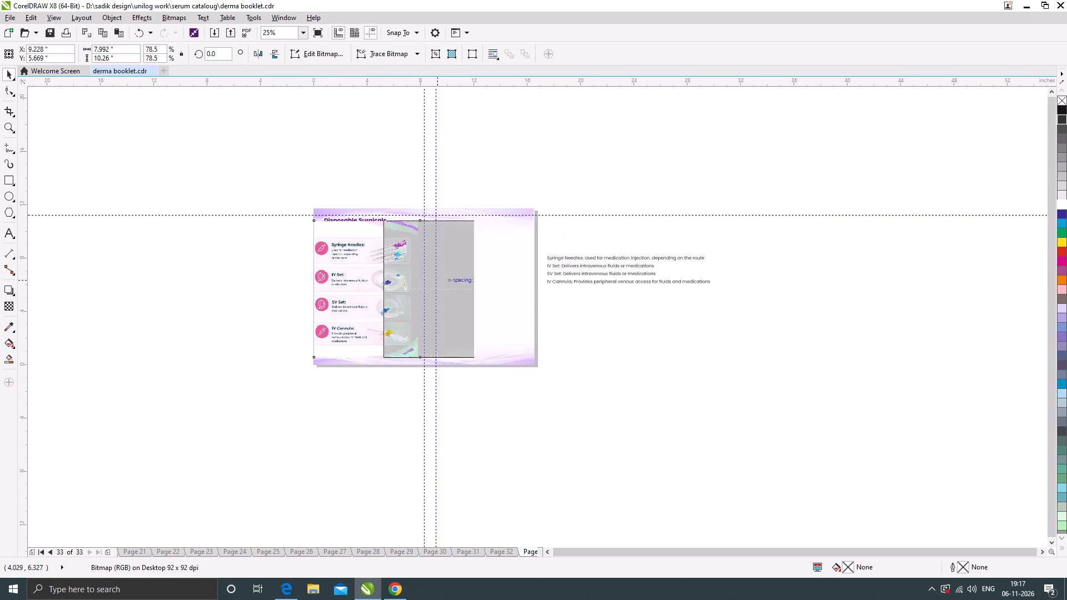
left_click_drag(442, 280, 612, 360)
left_click_drag(612, 264, 637, 204)
left_click_drag(627, 265, 612, 177)
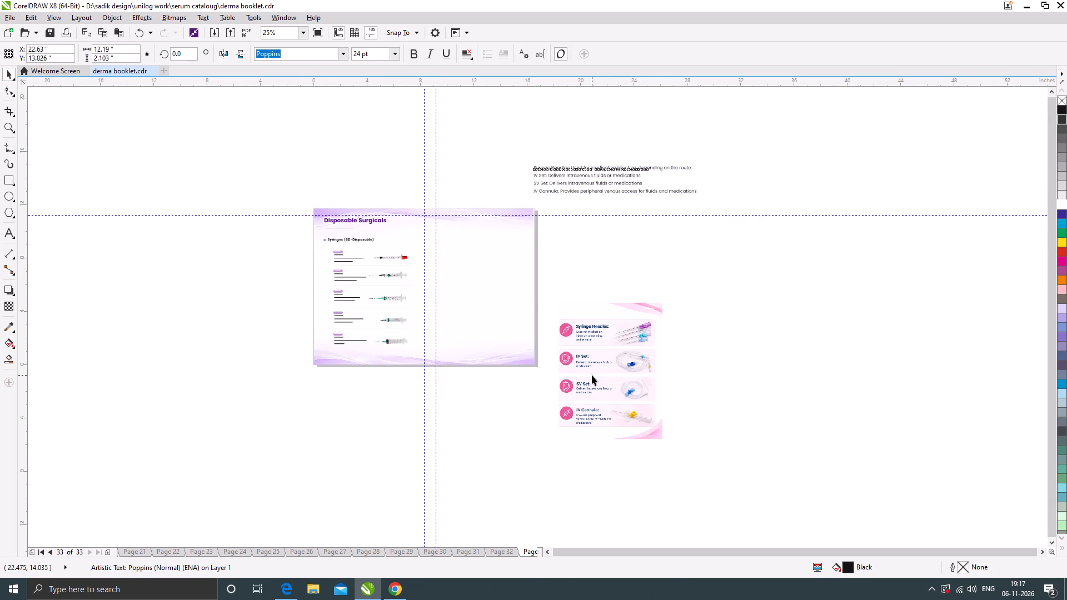
left_click_drag(592, 373, 586, 294)
Delete the four thin divider lines between the 1ml, 2ml, 5ml, 10ml and 20ml syringe blocks.
scroll(353, 248, "up", 1)
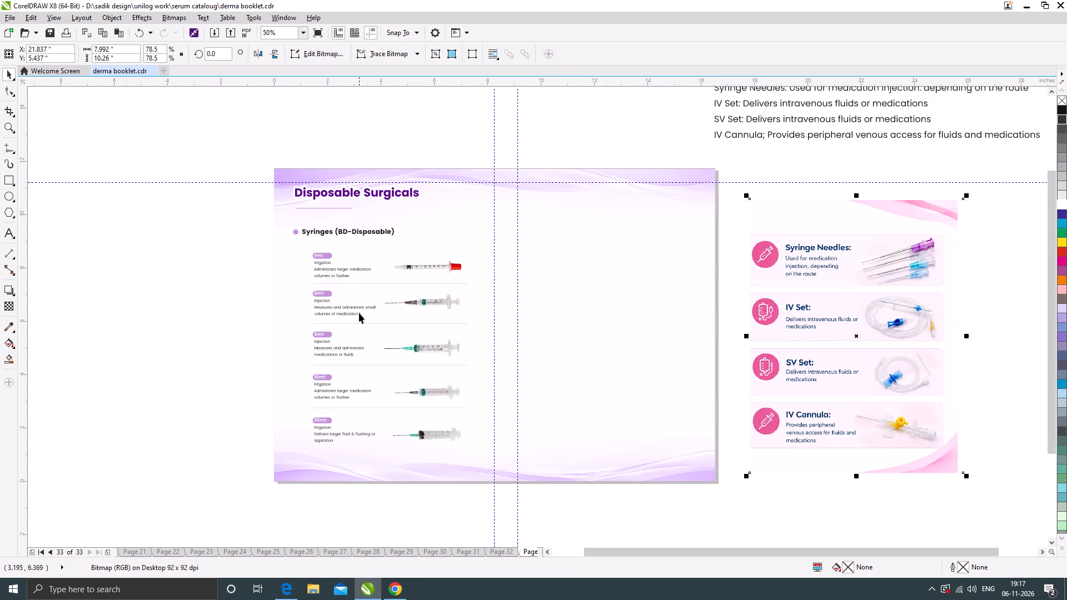
scroll(358, 287, "up", 1)
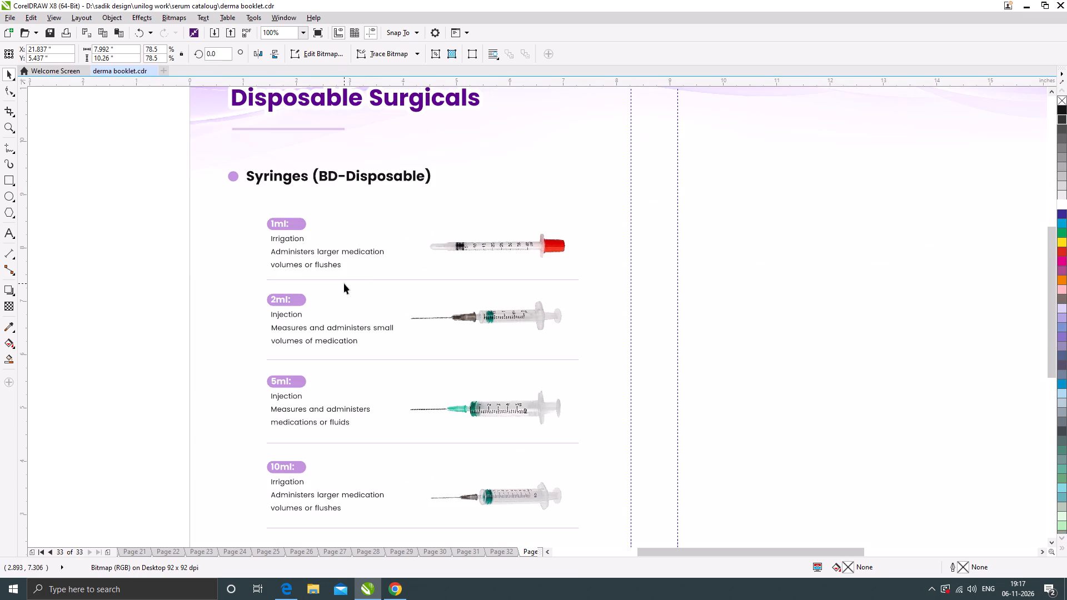
left_click(346, 278)
scroll(352, 242, "down", 1)
key("Delete")
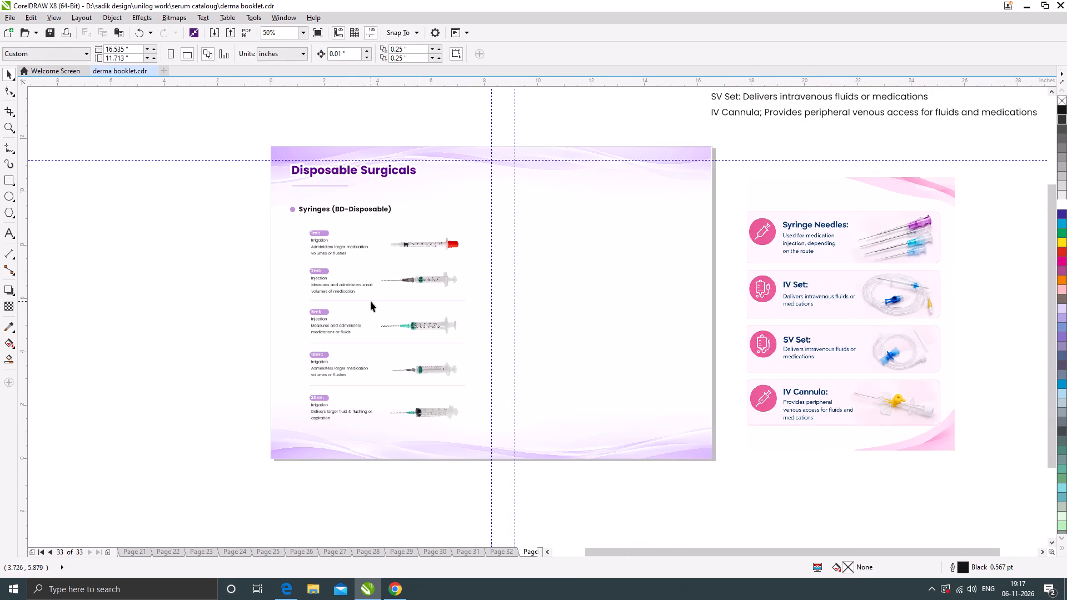
left_click(371, 301)
key("Delete")
left_click(365, 342)
key("Delete")
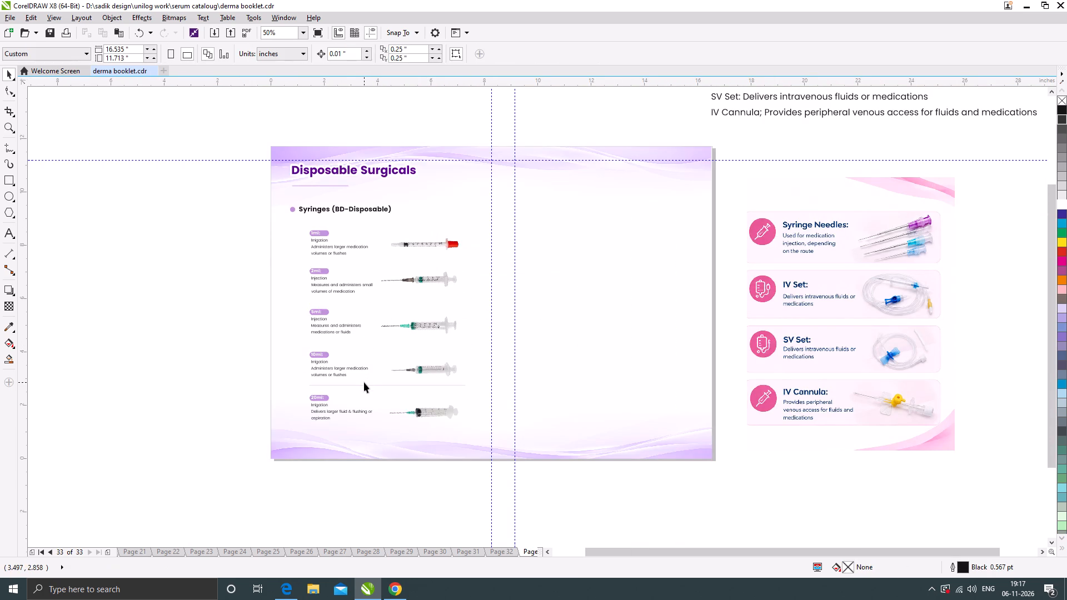
left_click(363, 385)
key("Delete")
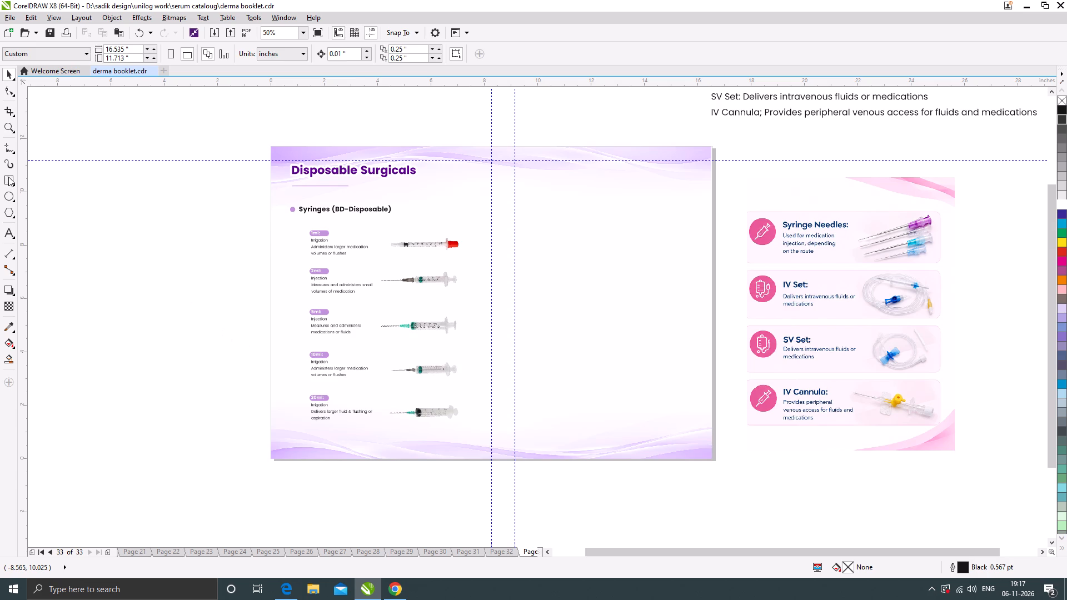
Draw a rectangle about 6.2 by 1.46 inches around the 1ml block and round its corners to about 0.26 inch.
left_click(8, 177)
scroll(339, 232, "up", 1)
left_click_drag(258, 217, 582, 284)
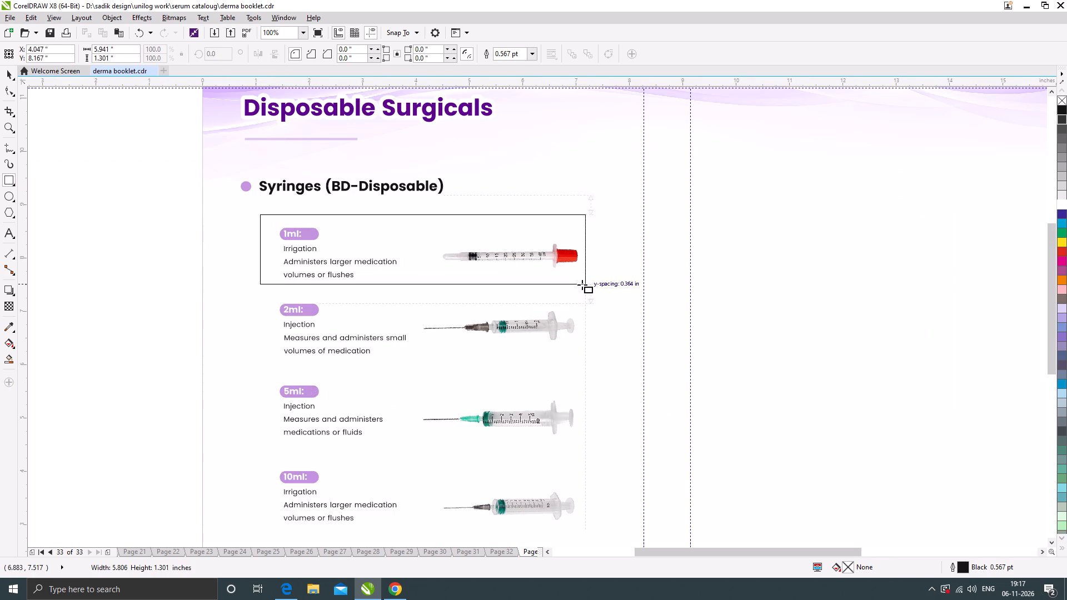
left_click_drag(582, 284, 592, 292)
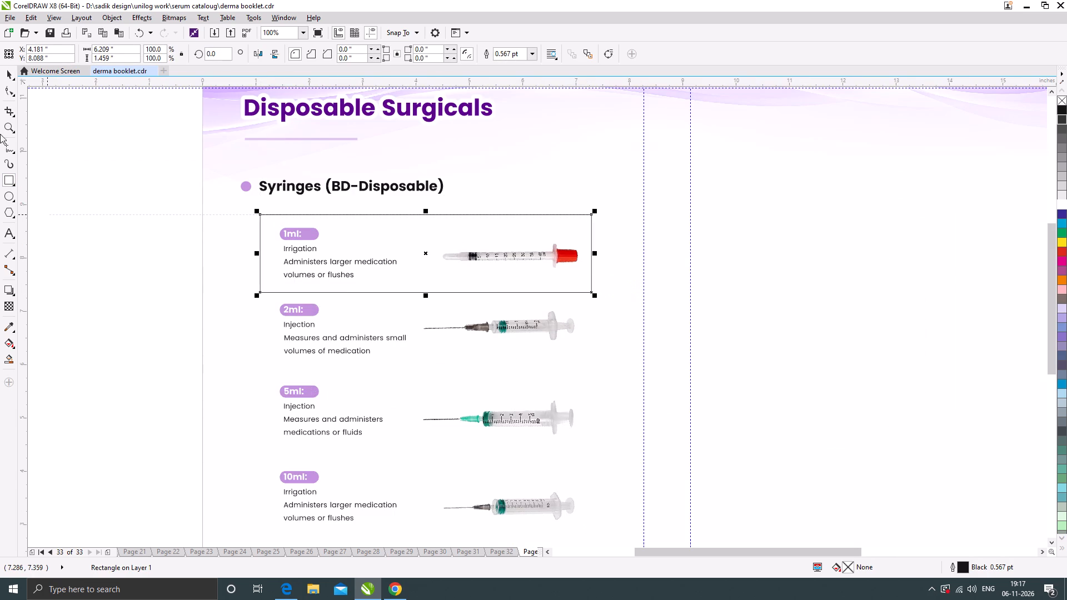
left_click(9, 88)
left_click_drag(261, 213, 343, 214)
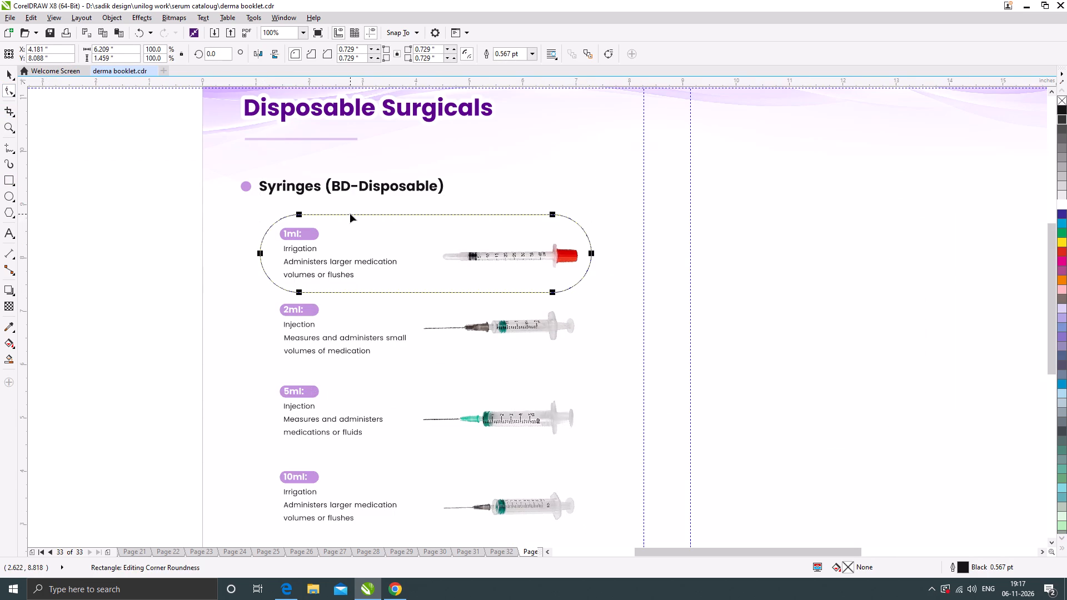
left_click_drag(300, 213, 274, 208)
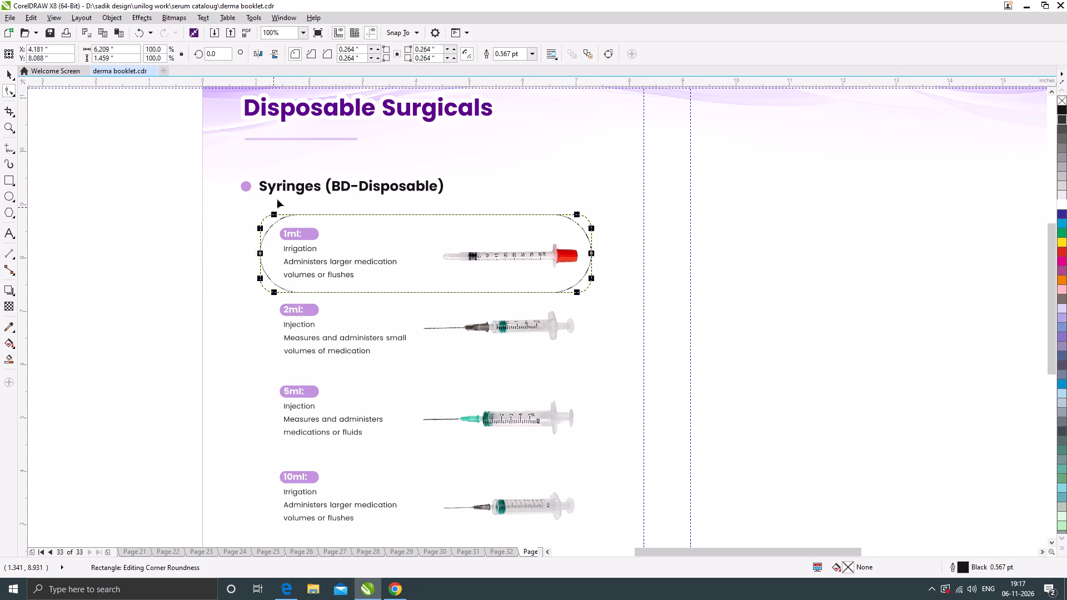
left_click(9, 71)
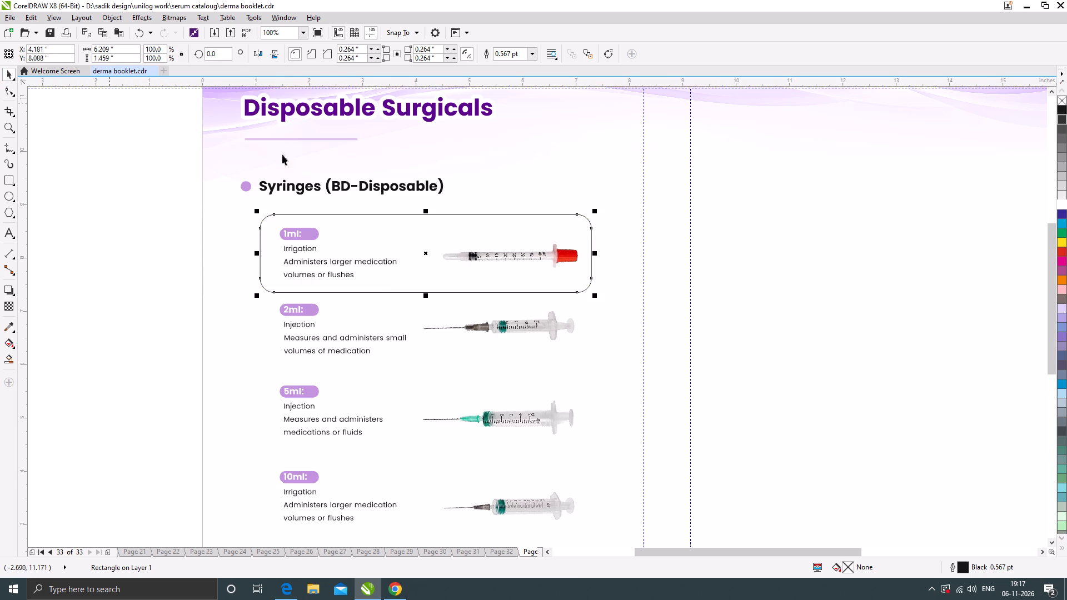
Tighten the rounded frame around the 1ml block to a height of about 1.29 inches.
scroll(487, 199, "down", 1)
scroll(448, 243, "up", 2)
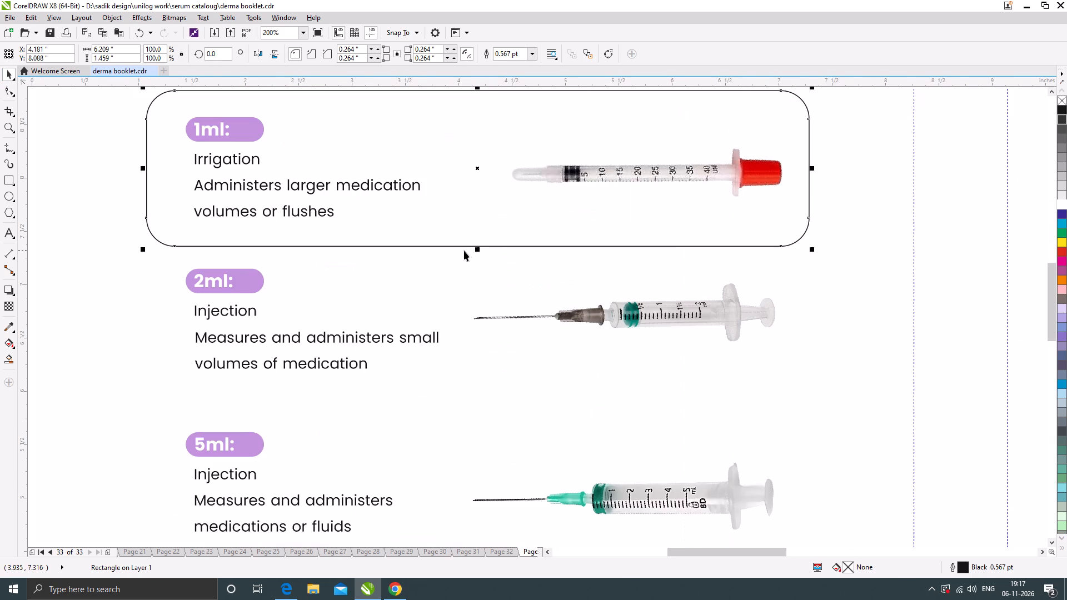
left_click_drag(475, 248, 482, 241)
scroll(464, 139, "down", 1)
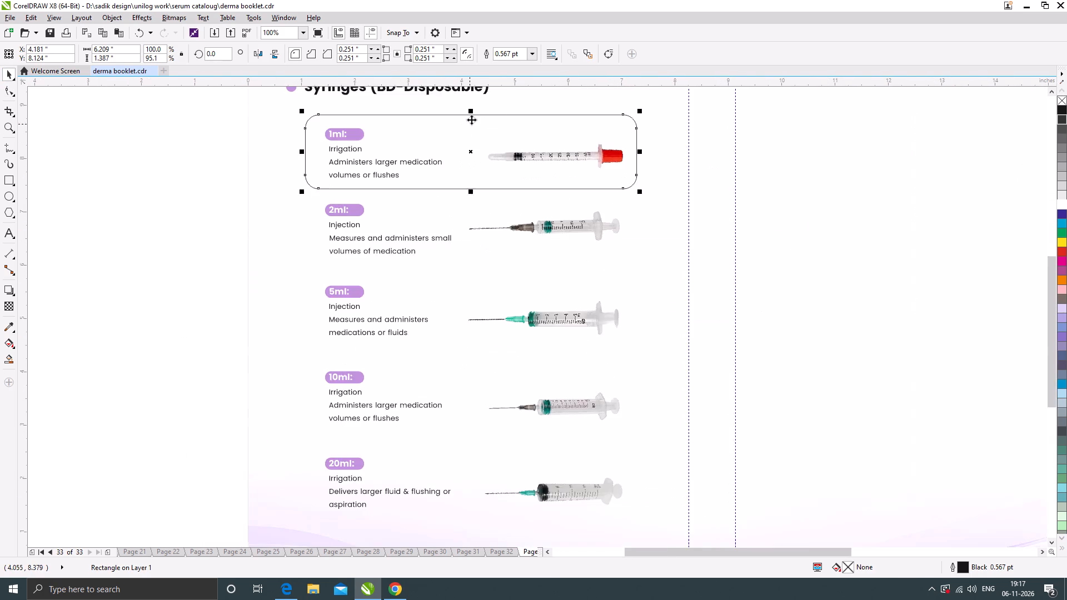
scroll(471, 111, "up", 1)
left_click_drag(470, 117, 477, 127)
scroll(475, 133, "down", 1)
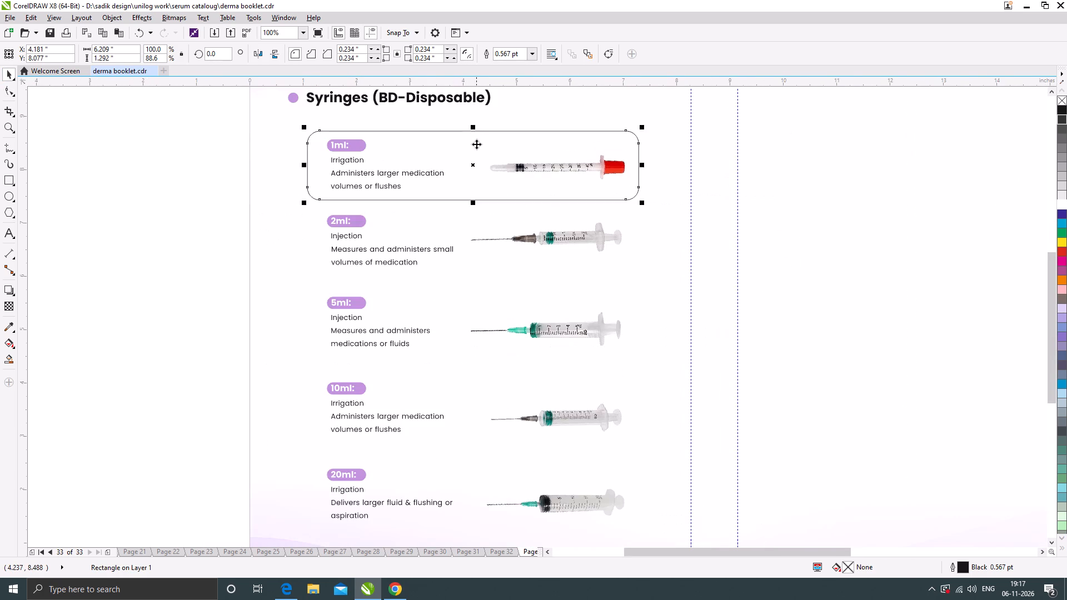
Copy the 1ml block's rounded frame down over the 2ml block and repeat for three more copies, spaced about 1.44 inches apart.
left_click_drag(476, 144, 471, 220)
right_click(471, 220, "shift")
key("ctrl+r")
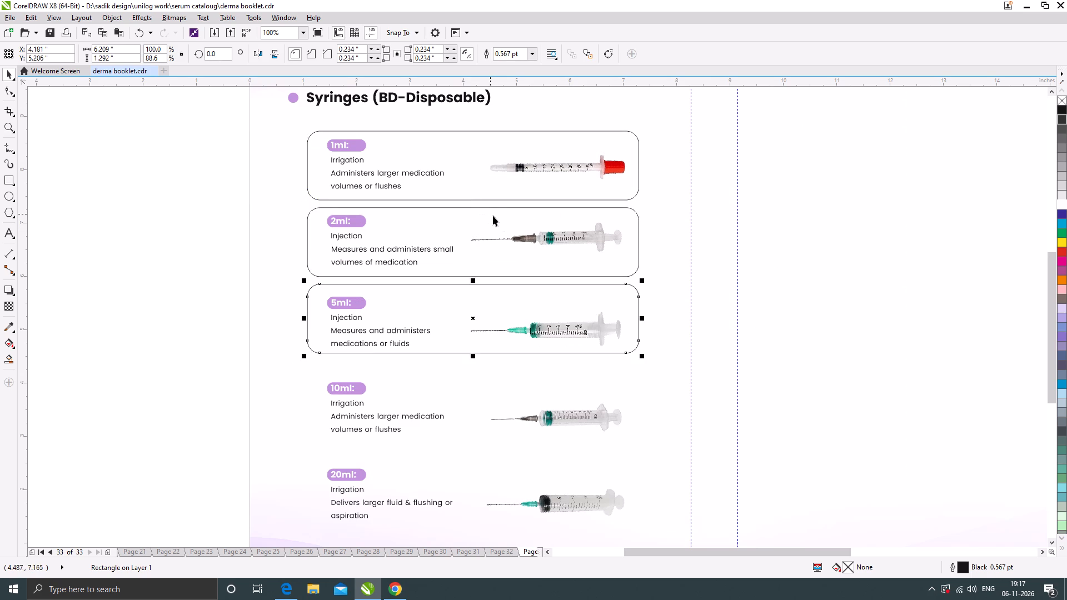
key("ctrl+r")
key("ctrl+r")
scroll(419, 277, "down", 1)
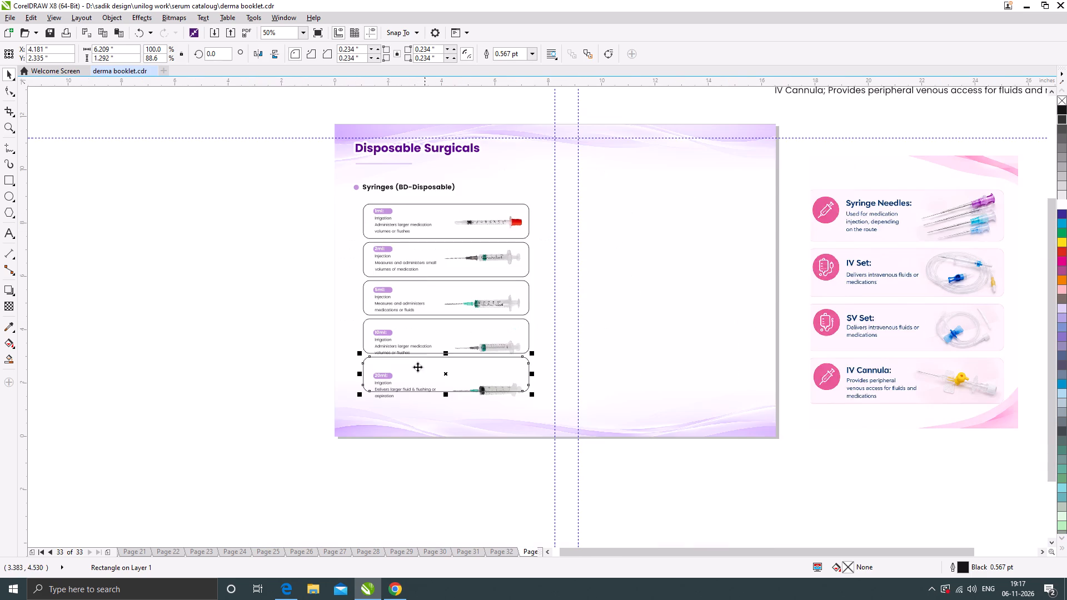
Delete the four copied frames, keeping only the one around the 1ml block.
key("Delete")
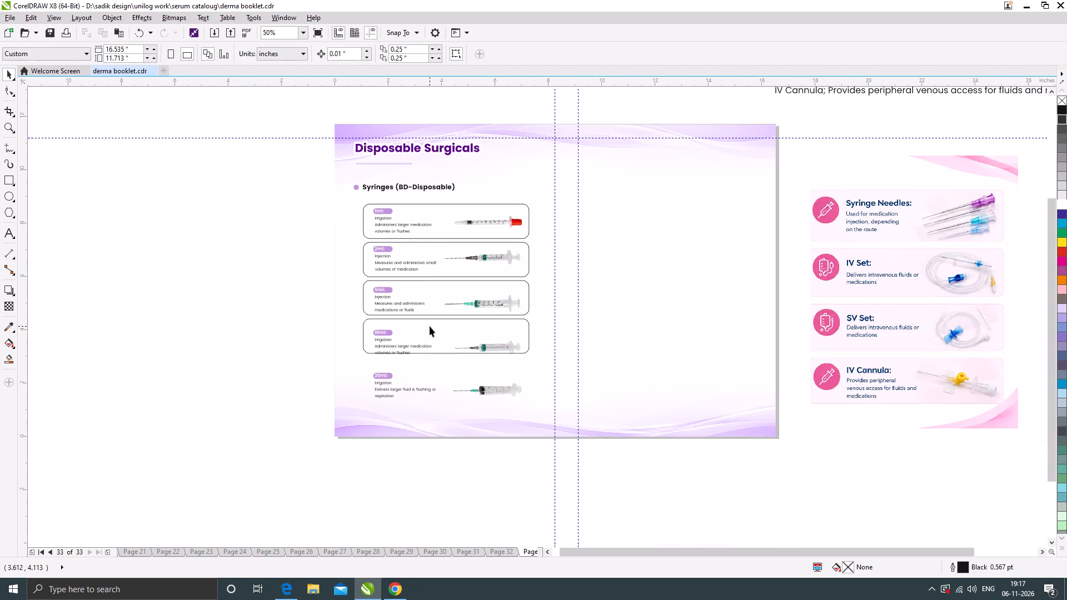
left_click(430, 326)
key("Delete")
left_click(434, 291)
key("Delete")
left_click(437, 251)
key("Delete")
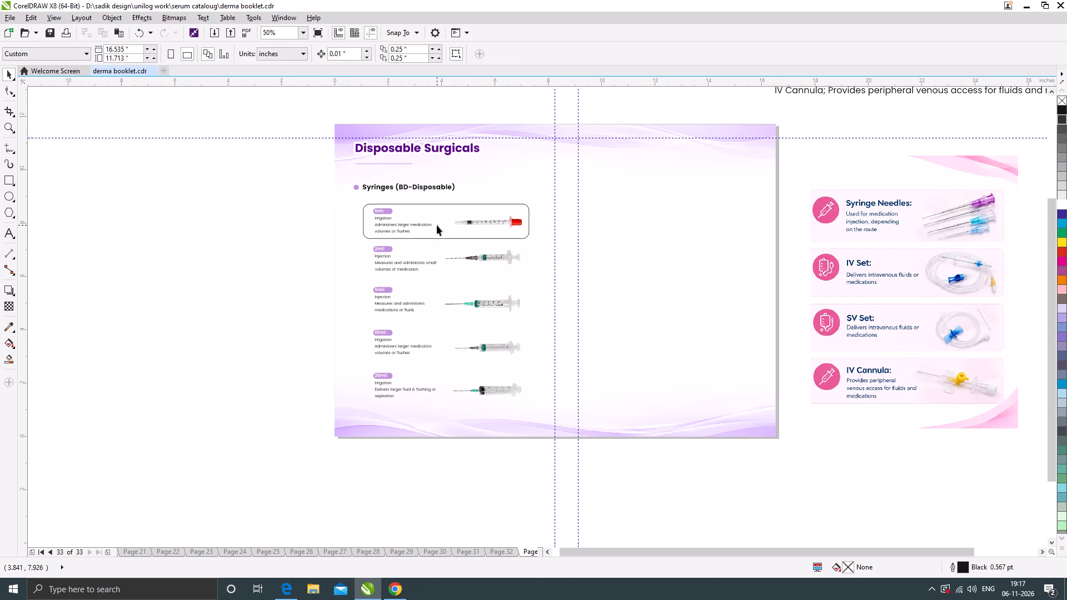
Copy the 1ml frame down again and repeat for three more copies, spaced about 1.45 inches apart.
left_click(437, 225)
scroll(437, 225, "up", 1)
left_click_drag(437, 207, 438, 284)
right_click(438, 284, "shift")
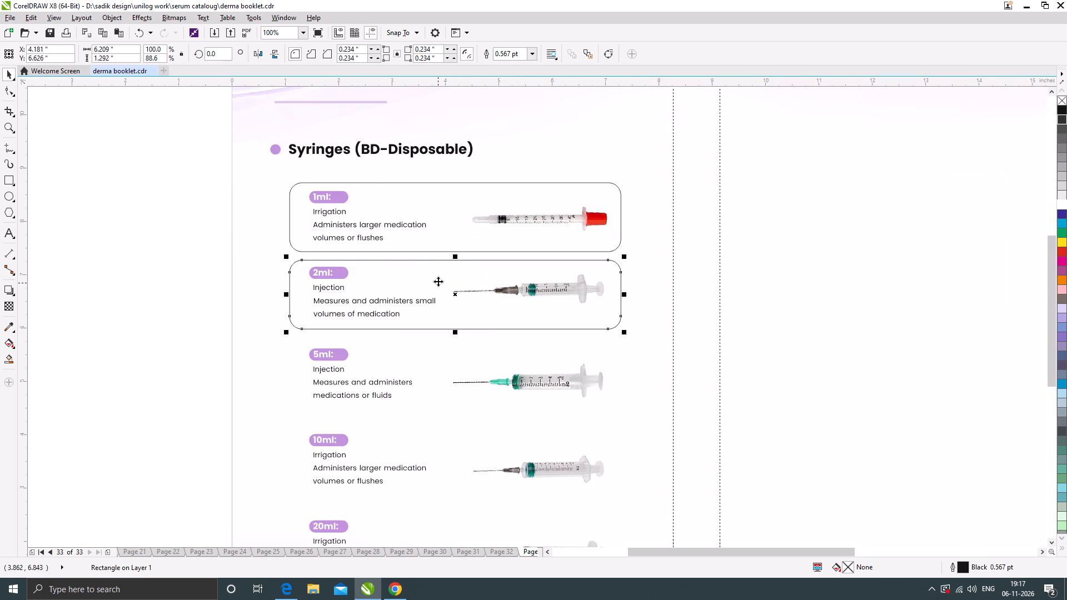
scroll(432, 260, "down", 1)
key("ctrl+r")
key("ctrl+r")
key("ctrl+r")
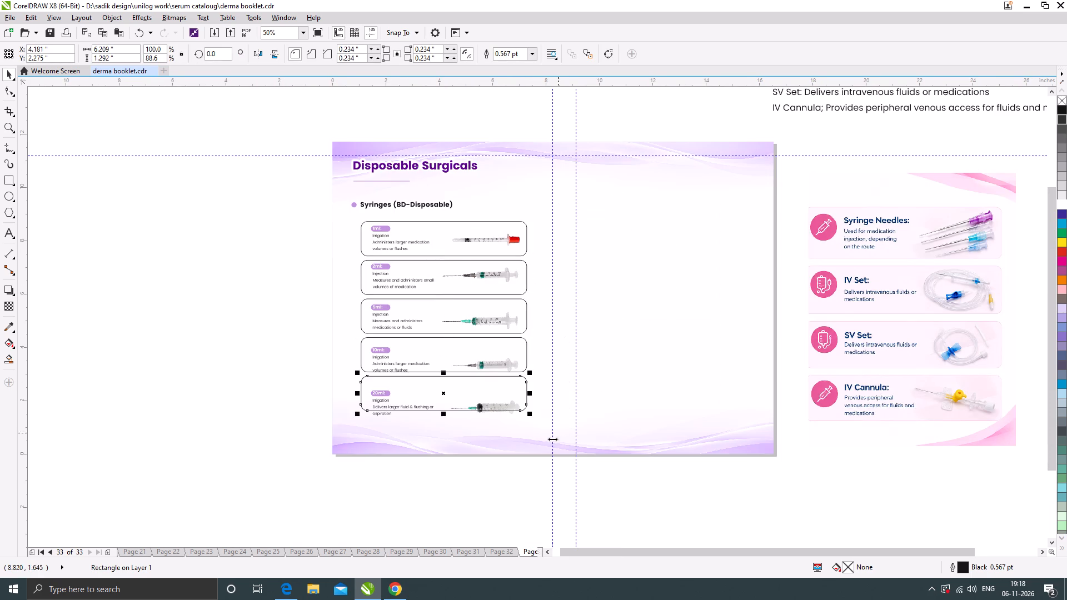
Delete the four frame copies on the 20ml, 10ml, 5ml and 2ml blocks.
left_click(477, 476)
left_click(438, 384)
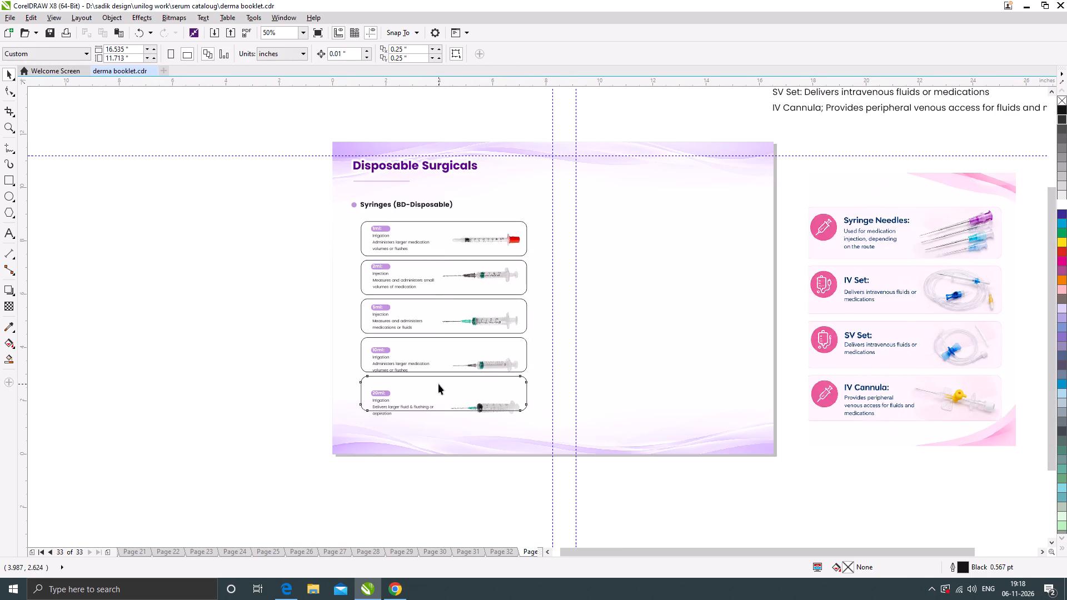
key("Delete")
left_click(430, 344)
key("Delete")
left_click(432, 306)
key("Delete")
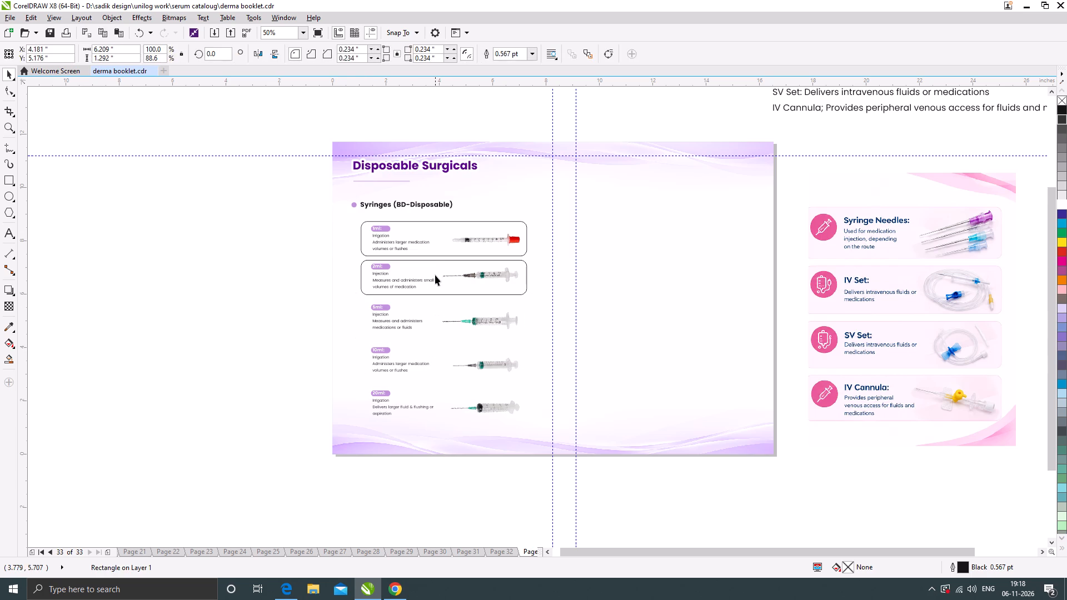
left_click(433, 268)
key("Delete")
Copy the 1ml frame down about 1.52 inches and repeat at that spacing to frame the 2ml, 5ml, 10ml and 20ml blocks.
left_click(440, 236)
scroll(433, 236, "up", 1)
left_click_drag(440, 228, 441, 280)
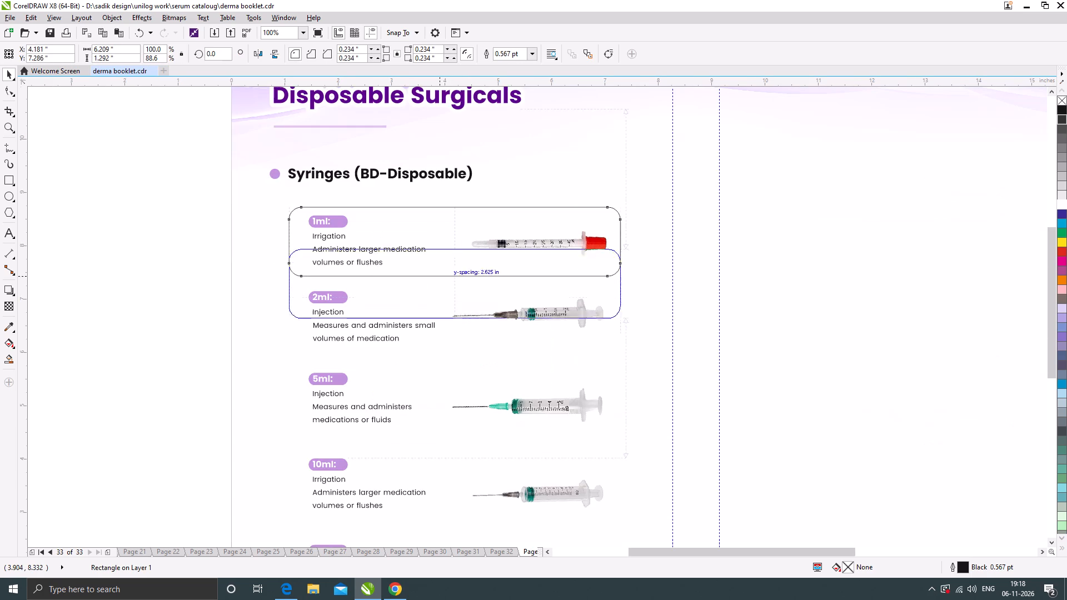
left_click_drag(441, 280, 442, 308)
right_click(442, 308, "shift")
key("ctrl+r")
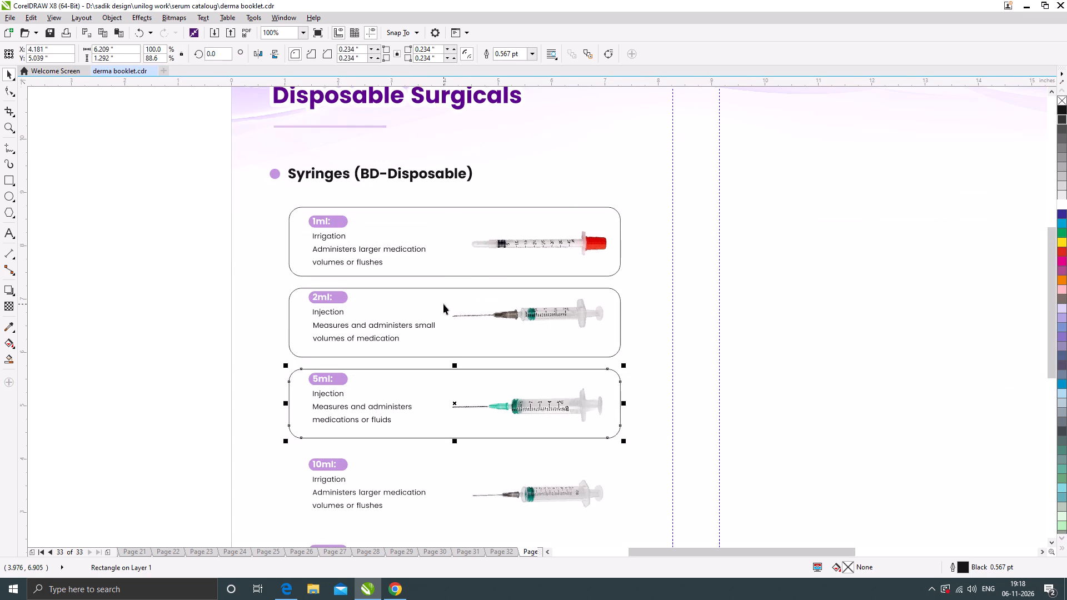
key("ctrl+r")
key("ctrl+r")
scroll(438, 272, "down", 1)
left_click(465, 495)
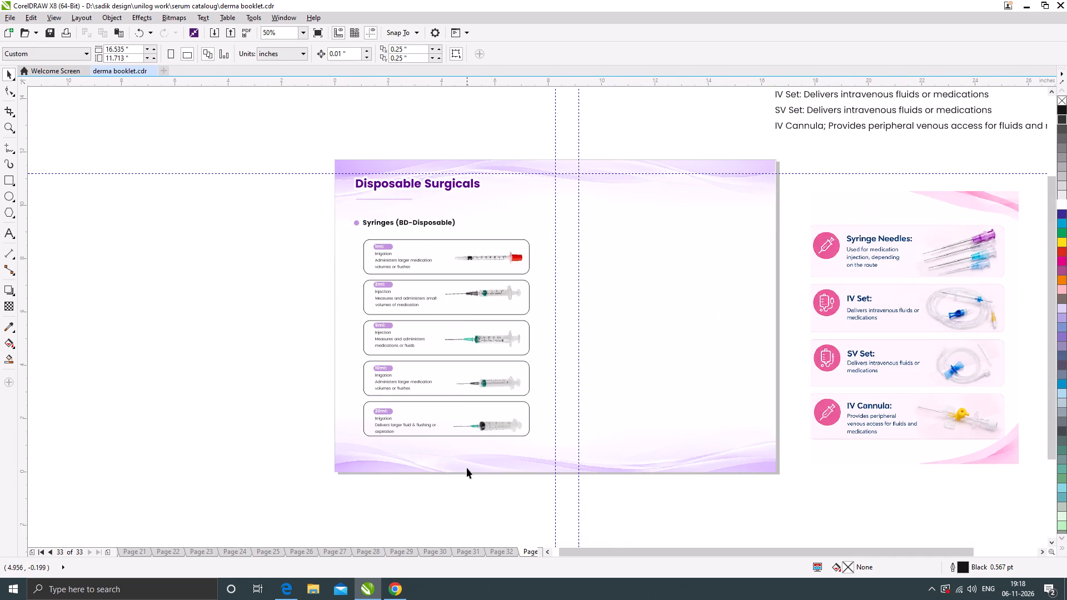
Move the 20ml label, description and syringe up slightly so they sit inside their frame.
scroll(487, 451, "up", 1)
left_click_drag(588, 508, 248, 356)
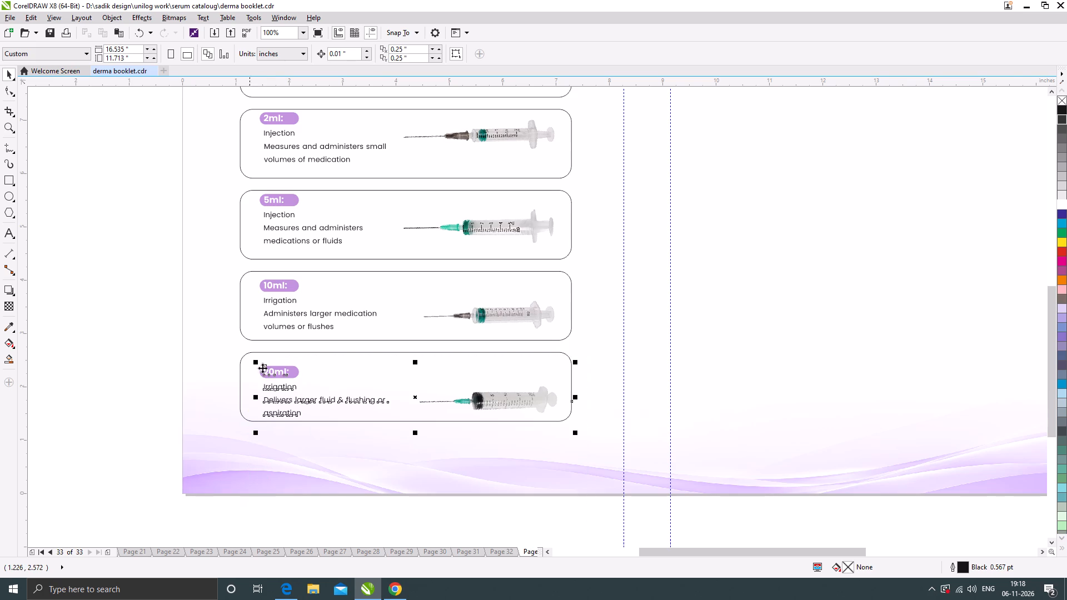
scroll(468, 397, "up", 1)
left_click_drag(361, 397, 361, 388)
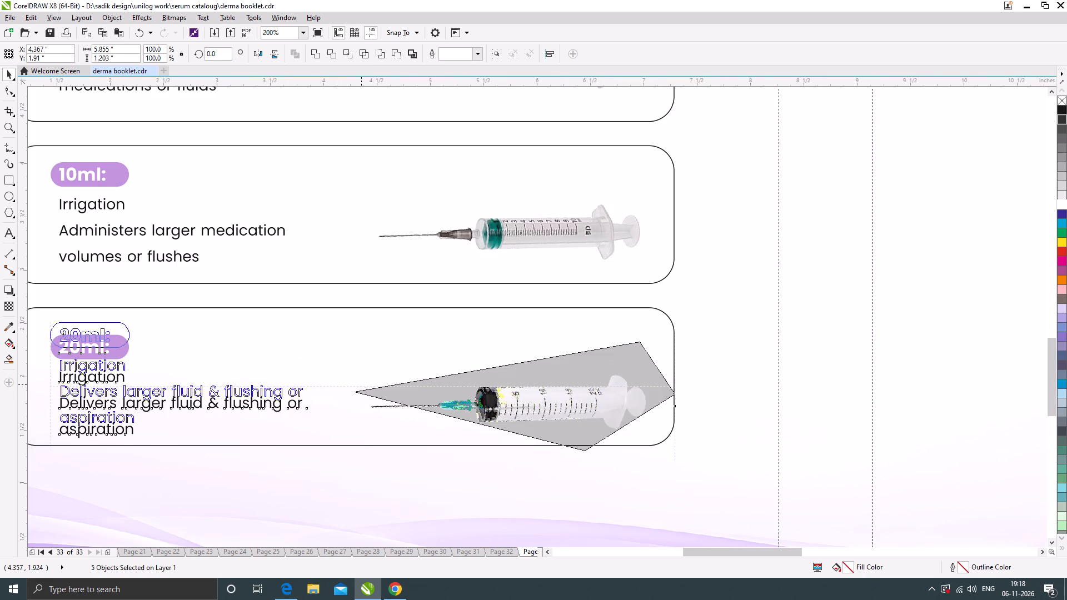
left_click_drag(361, 388, 360, 385)
scroll(461, 388, "down", 1)
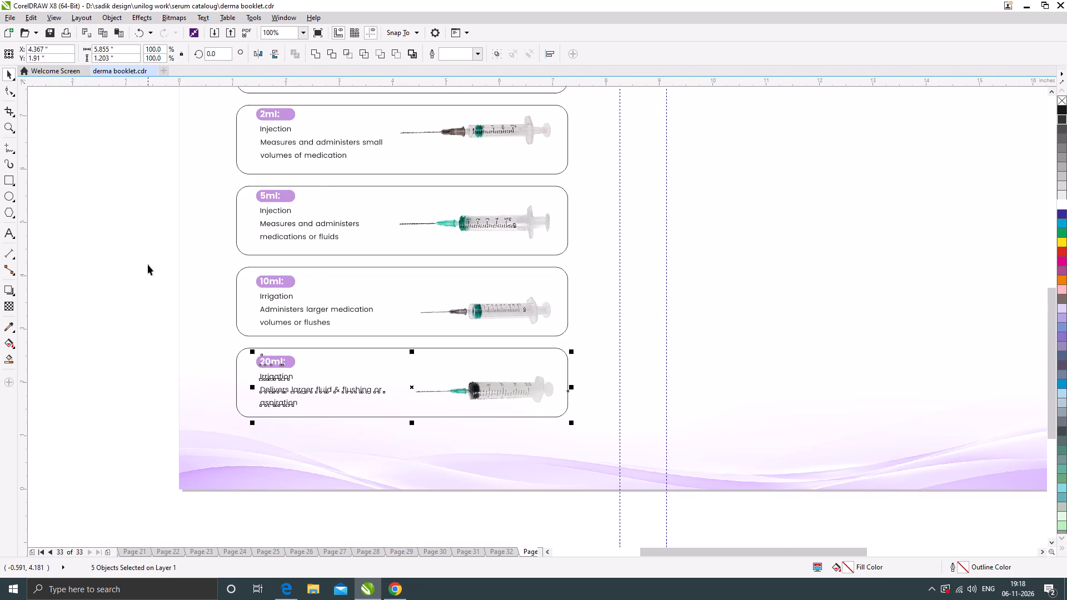
Move the 5ml label and description down about 0.1 inch within their frame.
scroll(314, 297, "down", 1)
scroll(305, 229, "up", 1)
left_click_drag(122, 247, 385, 316)
scroll(294, 272, "up", 1)
left_click_drag(338, 295, 338, 305)
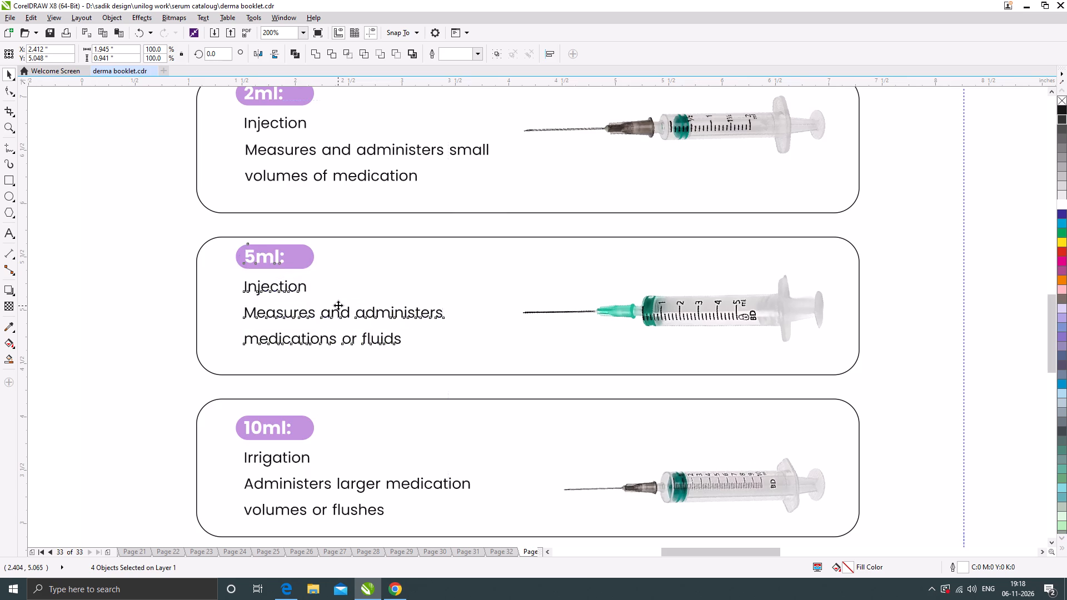
Move the 2ml label and description down about 0.12 inch to centre them vertically in their frame.
scroll(340, 304, "down", 1)
left_click_drag(163, 177, 433, 249)
scroll(303, 199, "up", 2)
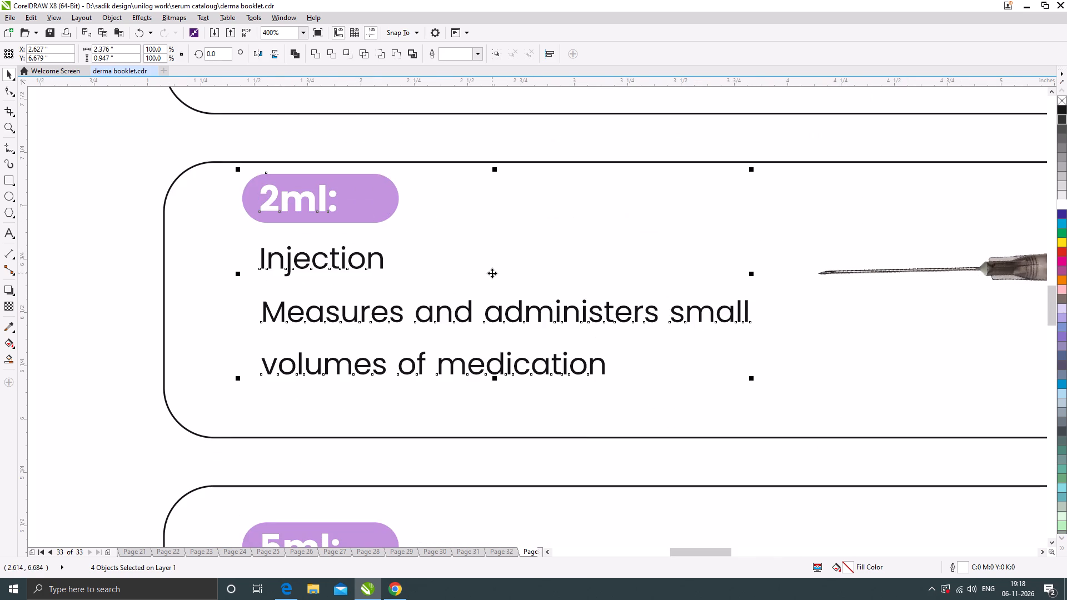
left_click_drag(492, 273, 490, 291)
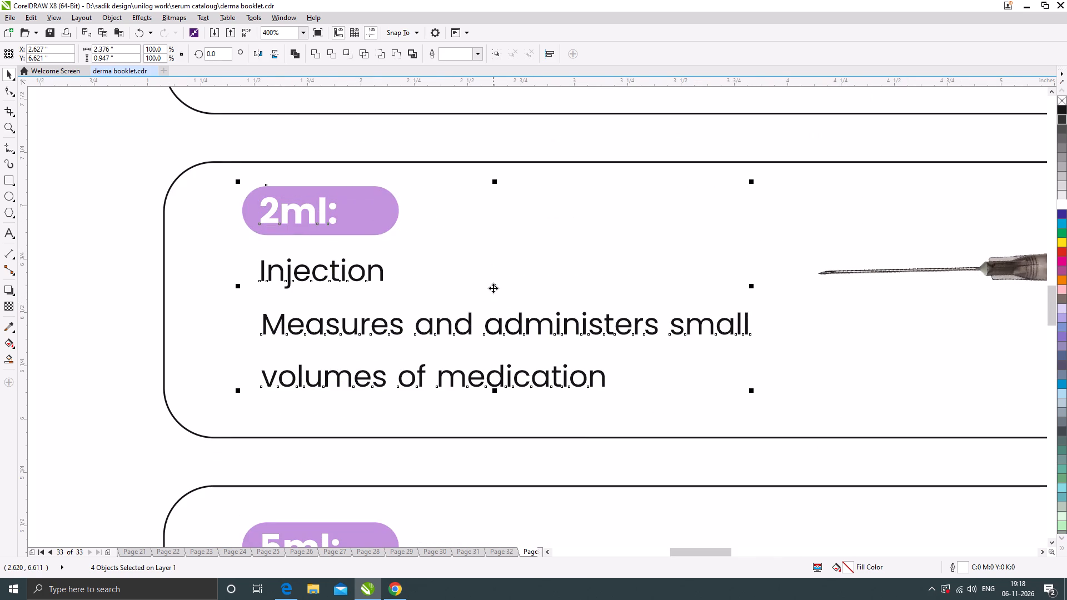
left_click_drag(493, 288, 493, 298)
scroll(352, 278, "down", 2)
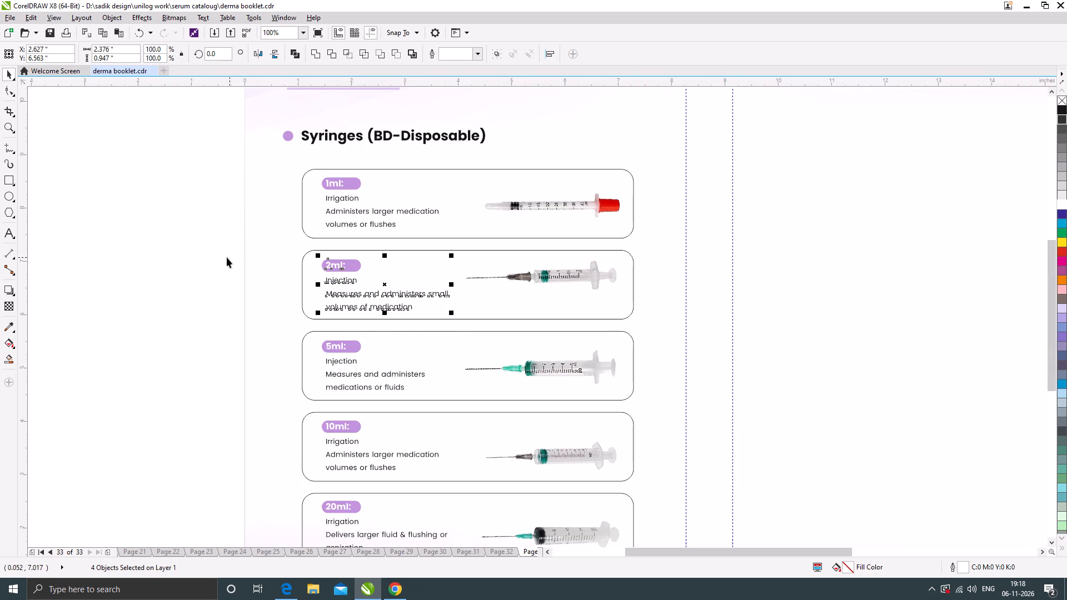
left_click(206, 251)
Sample the light purple of the line under the Disposable Surgicals title and apply it to the 1ml and 2ml frame outlines.
left_click(7, 326)
scroll(303, 237, "down", 1)
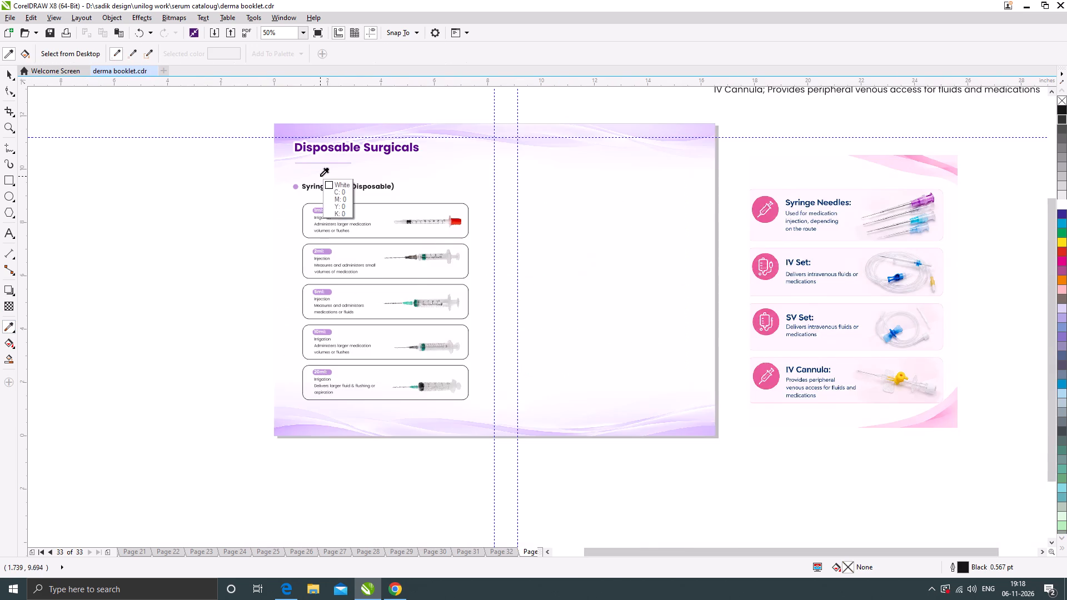
scroll(313, 164, "up", 2)
scroll(313, 163, "down", 1)
left_click(314, 161)
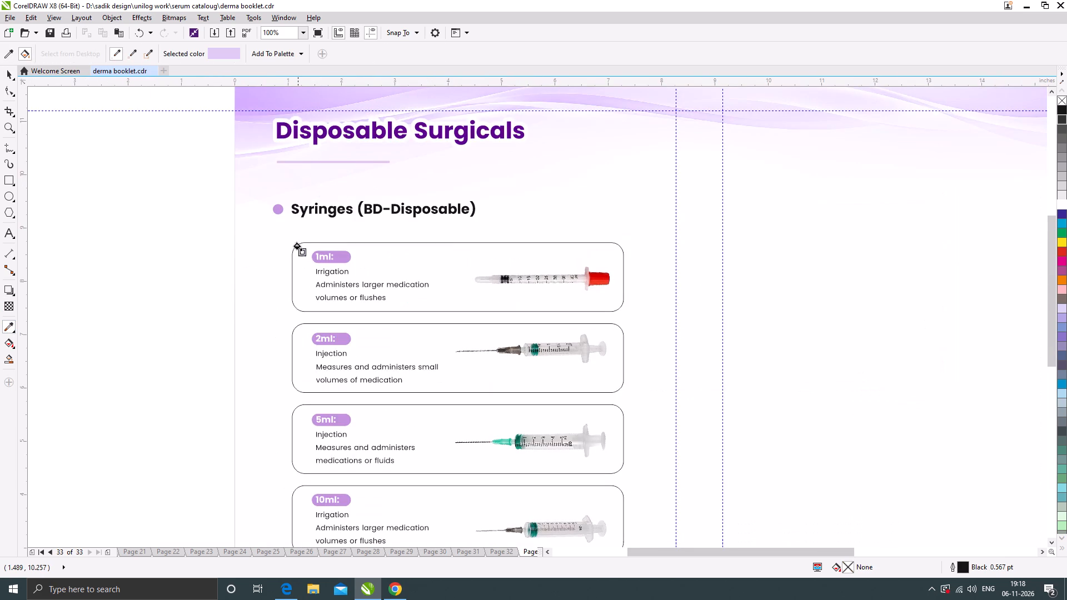
scroll(298, 247, "up", 5)
left_click(306, 196)
scroll(305, 162, "down", 4)
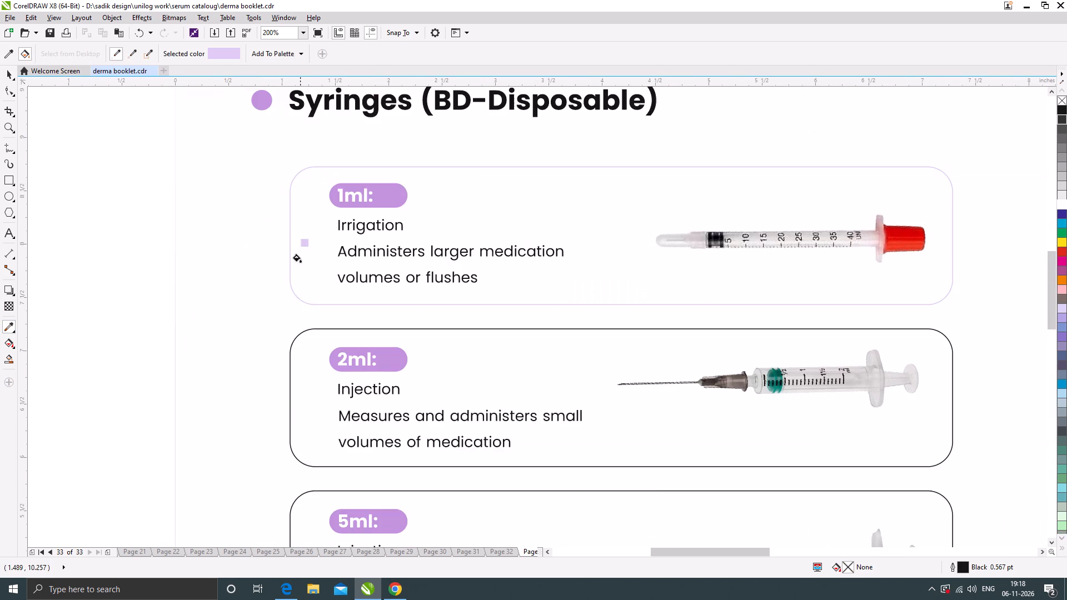
scroll(287, 342, "up", 6)
left_click(348, 341)
scroll(327, 214, "down", 3)
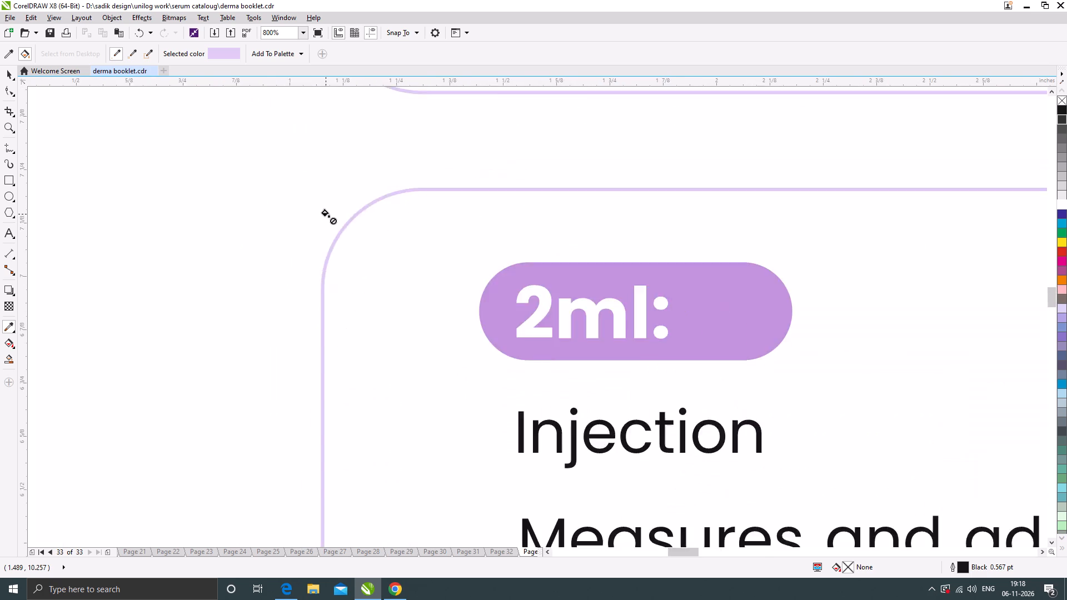
Apply the sampled light purple to the outlines of the 5ml, 10ml and 20ml frames.
scroll(326, 213, "down", 3)
scroll(315, 387, "up", 4)
scroll(366, 406, "up", 3)
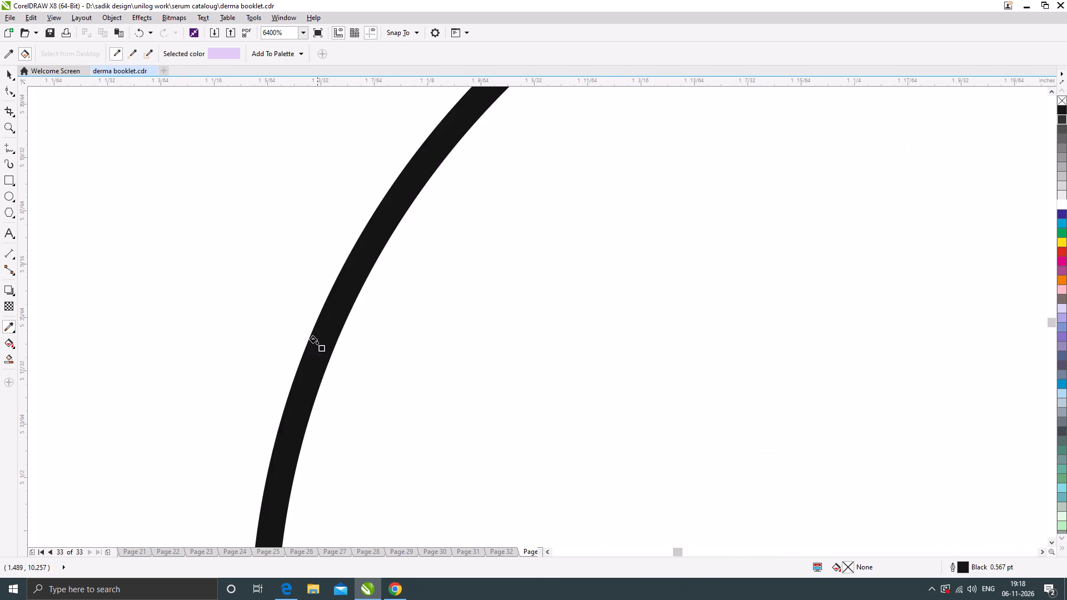
left_click(314, 340)
scroll(306, 208, "down", 8)
scroll(303, 371, "up", 7)
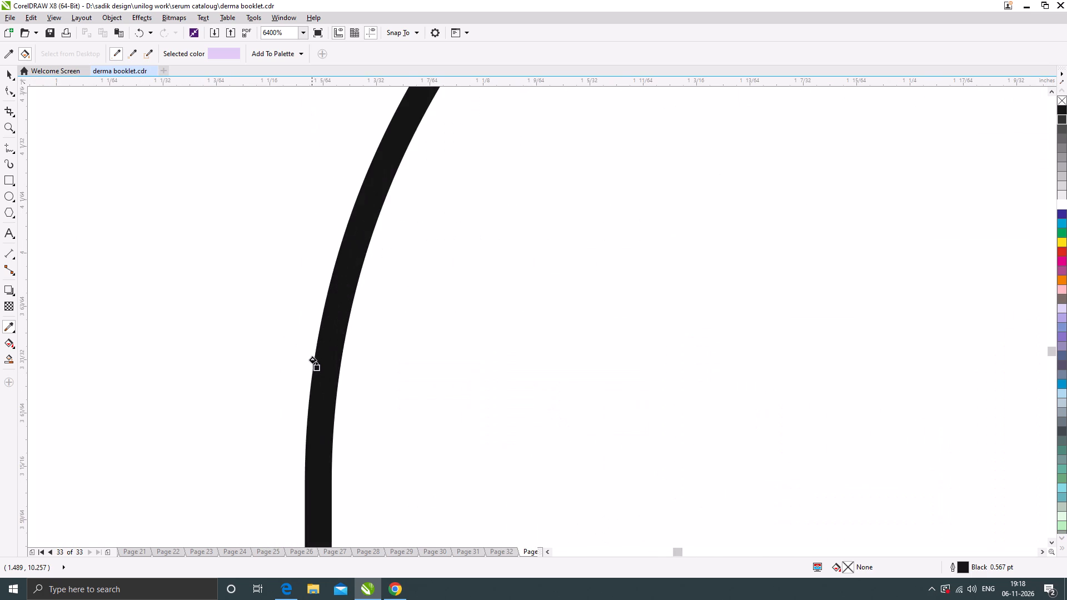
left_click(324, 355)
scroll(325, 228, "down", 10)
scroll(323, 357, "up", 4)
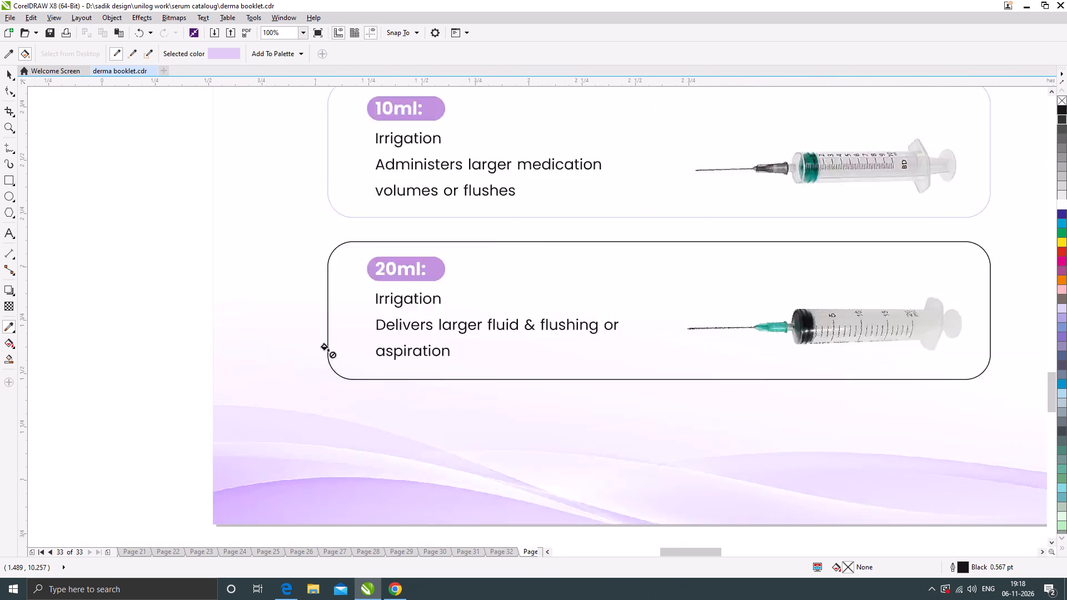
scroll(333, 334, "up", 2)
left_click(326, 326)
scroll(329, 332, "down", 7)
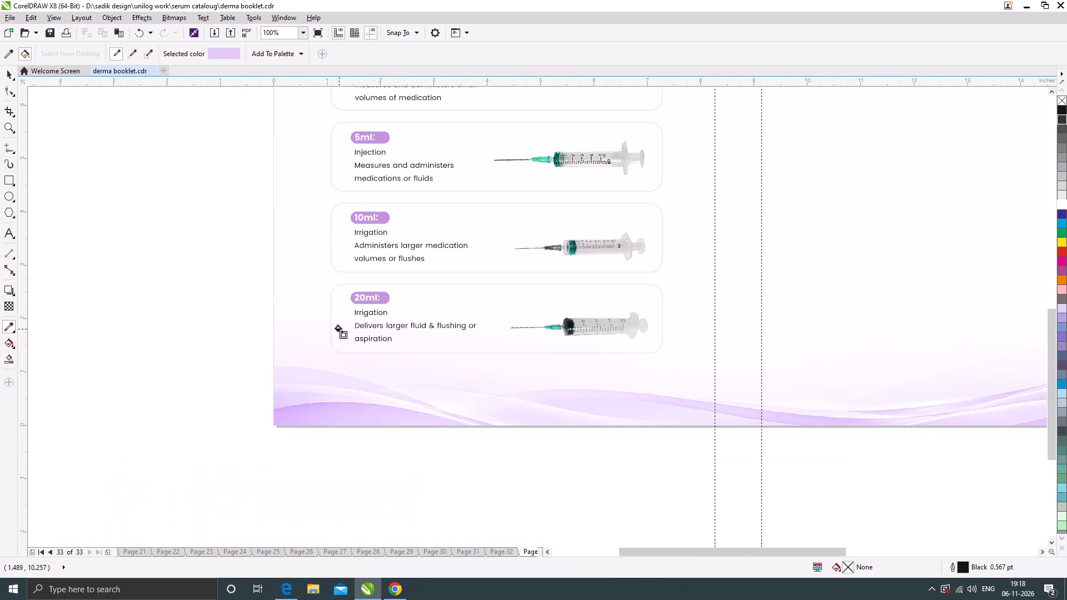
Set the outline width of all five syringe frames to 1.5 pt.
left_click(9, 73)
scroll(330, 273, "down", 1)
left_click(212, 284)
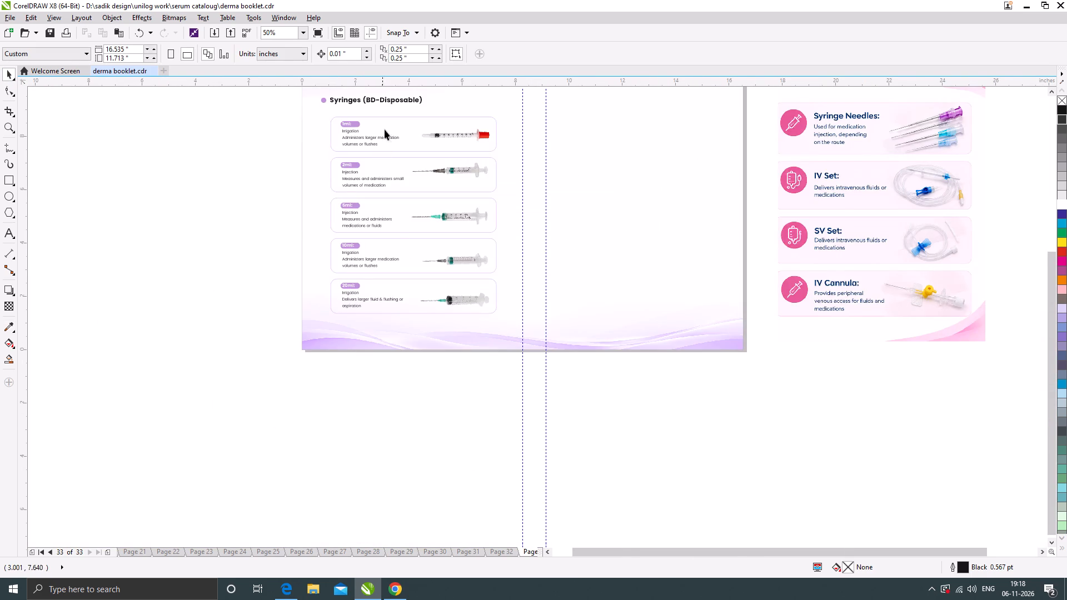
scroll(386, 124, "up", 1)
scroll(353, 257, "down", 1)
left_click(225, 254)
left_click(365, 186)
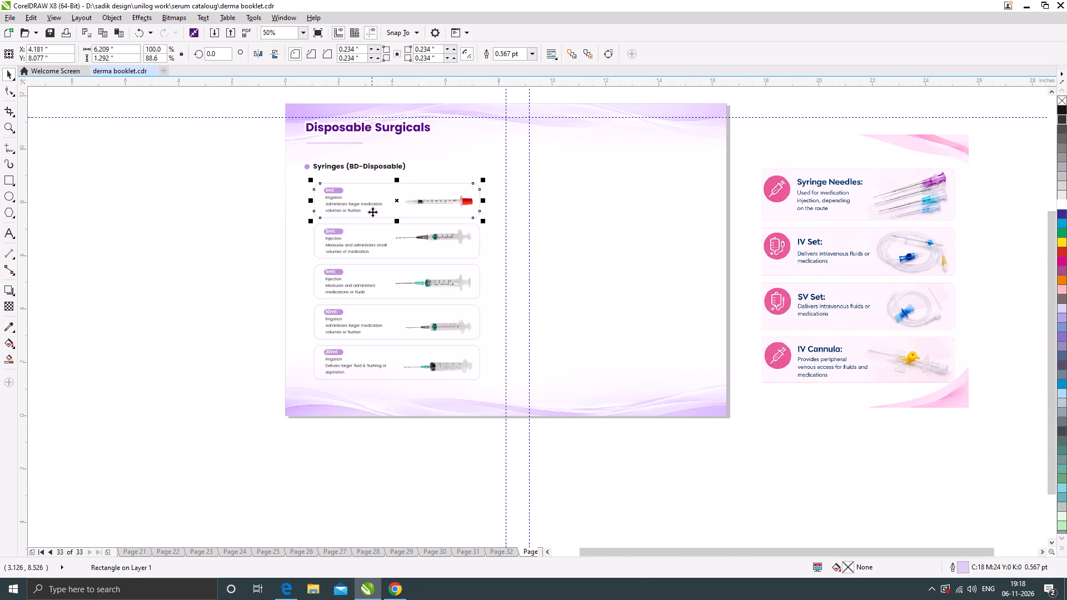
left_click(380, 232, "shift")
left_click(386, 275, "shift")
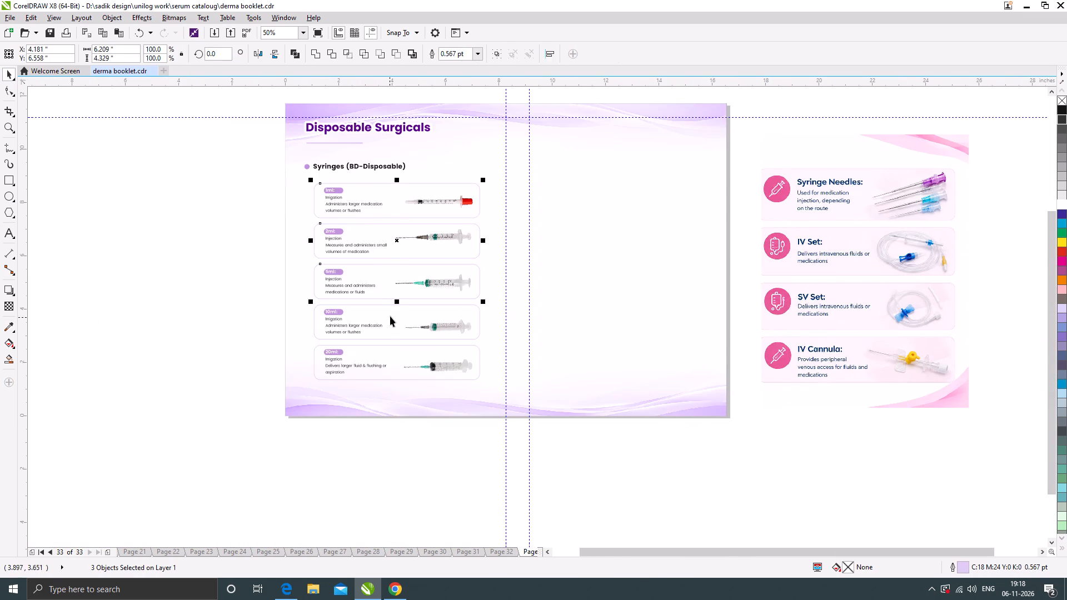
left_click(390, 316, "shift")
left_click(397, 359, "shift")
left_click(476, 54)
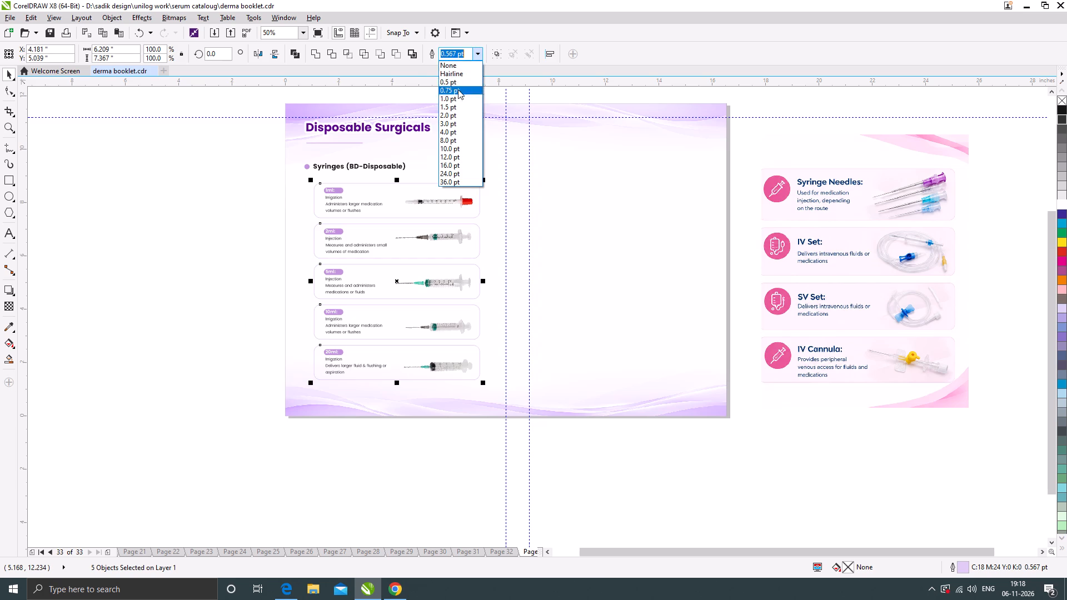
left_click(450, 106)
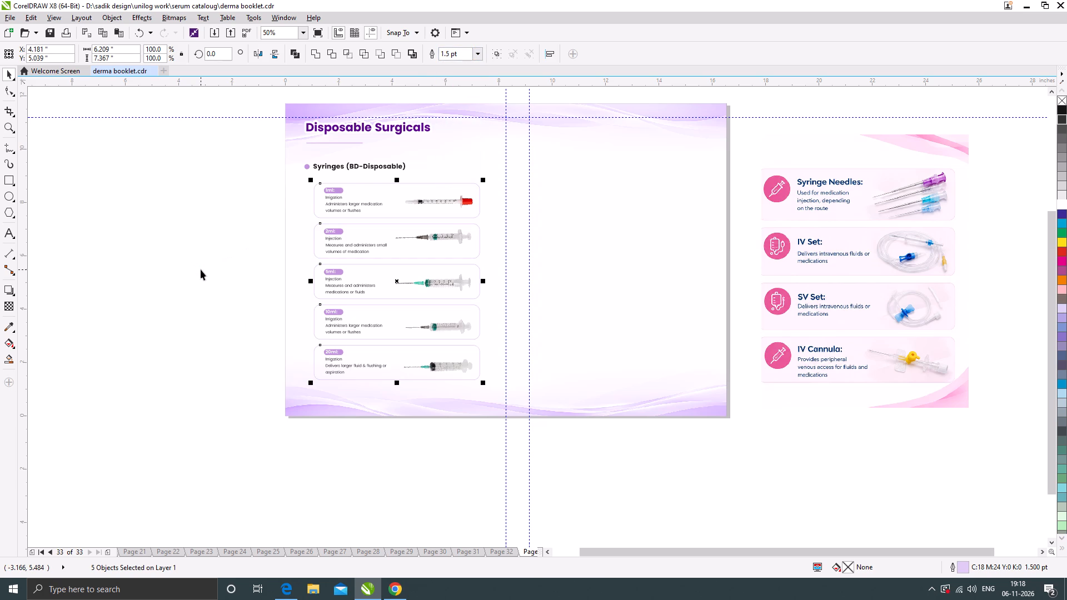
left_click(185, 274)
Select all five framed syringe blocks and scale them up together to about 6.49 by 7.64 inches.
left_click_drag(492, 434, 484, 330)
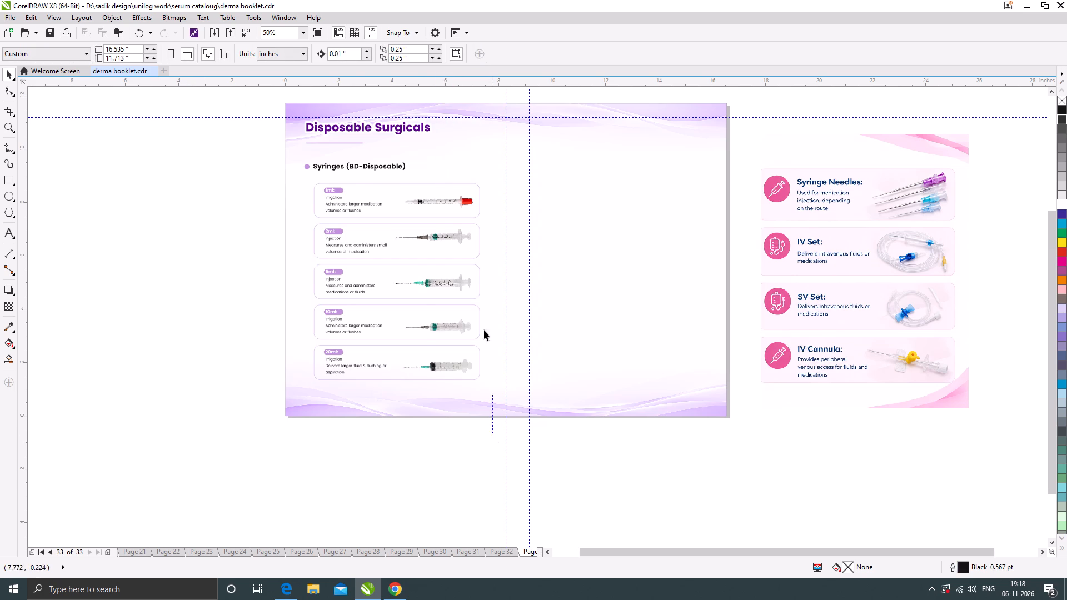
left_click_drag(484, 330, 308, 176)
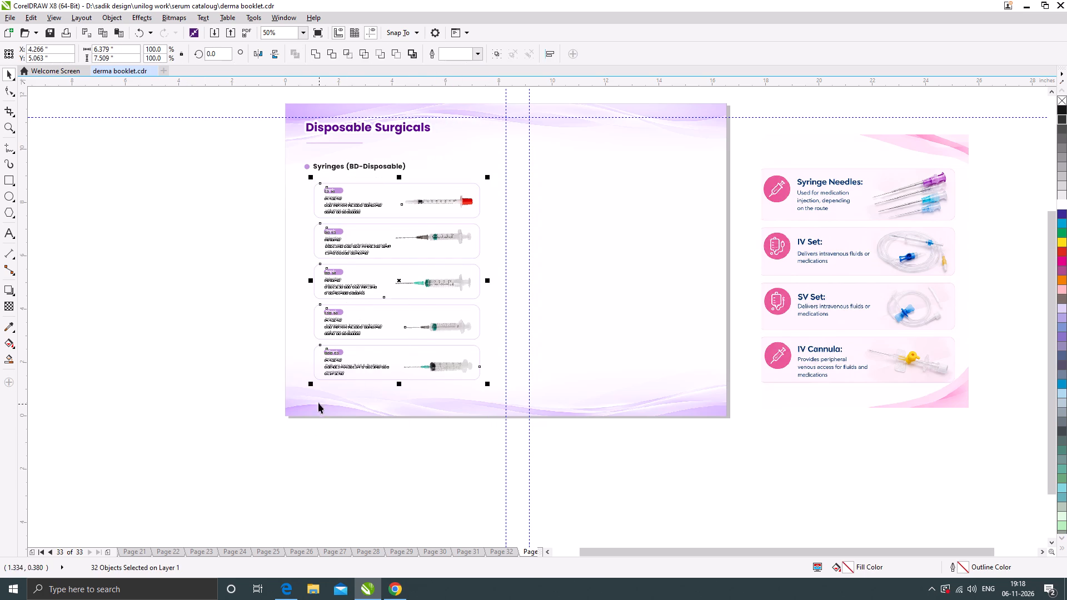
scroll(311, 388, "up", 2)
left_click_drag(321, 368, 308, 389)
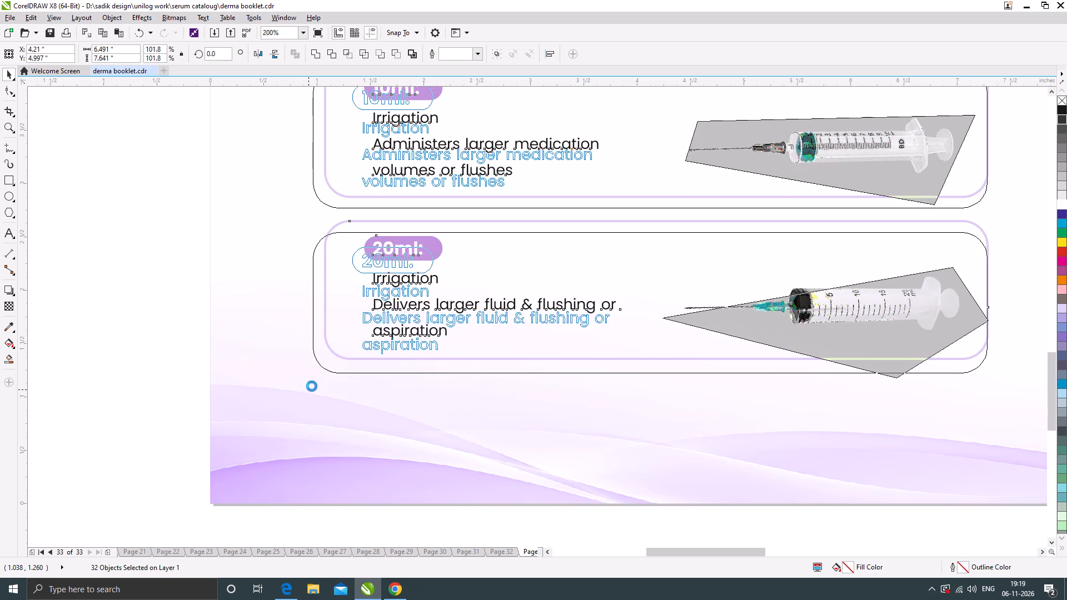
scroll(343, 319, "down", 2)
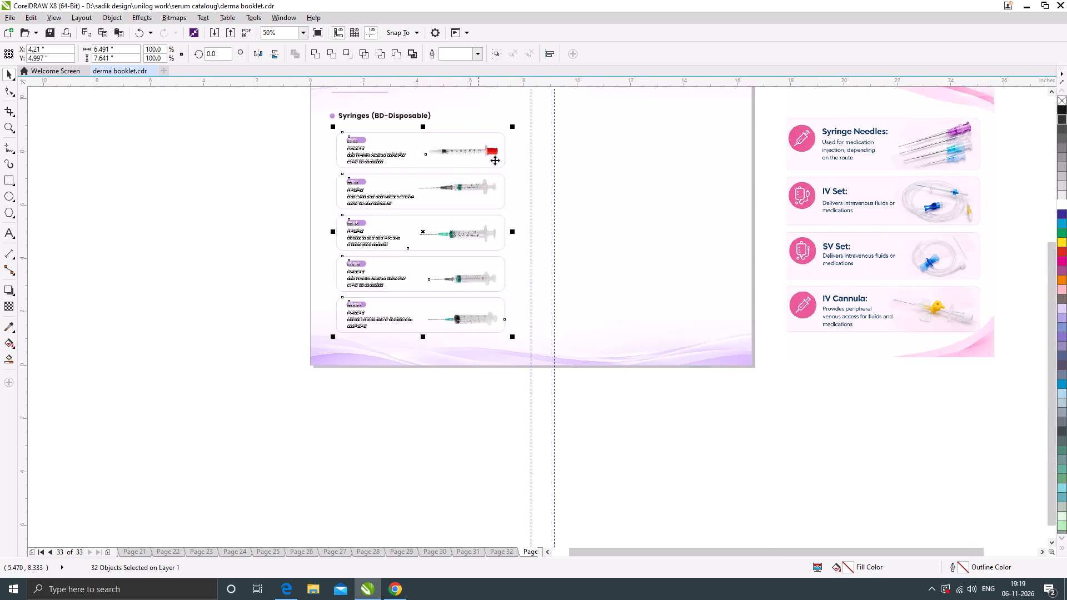
Scale the five selected syringe blocks up together to about 6.63 by 7.81 inches and deselect them.
scroll(516, 338, "up", 1)
left_click_drag(506, 335, 516, 344)
scroll(373, 276, "down", 1)
scroll(318, 252, "down", 1)
left_click(186, 231)
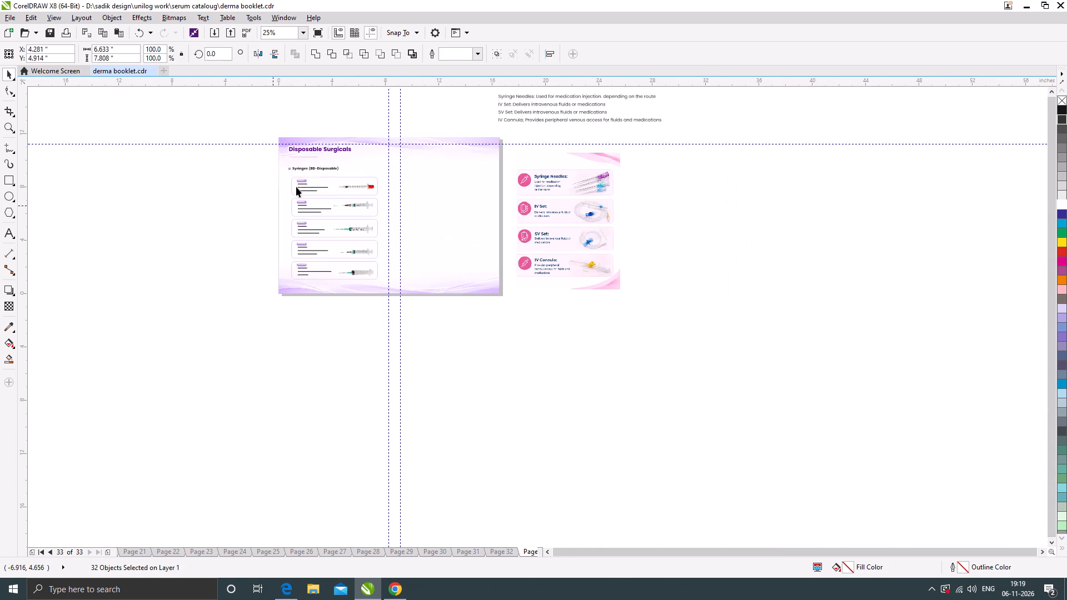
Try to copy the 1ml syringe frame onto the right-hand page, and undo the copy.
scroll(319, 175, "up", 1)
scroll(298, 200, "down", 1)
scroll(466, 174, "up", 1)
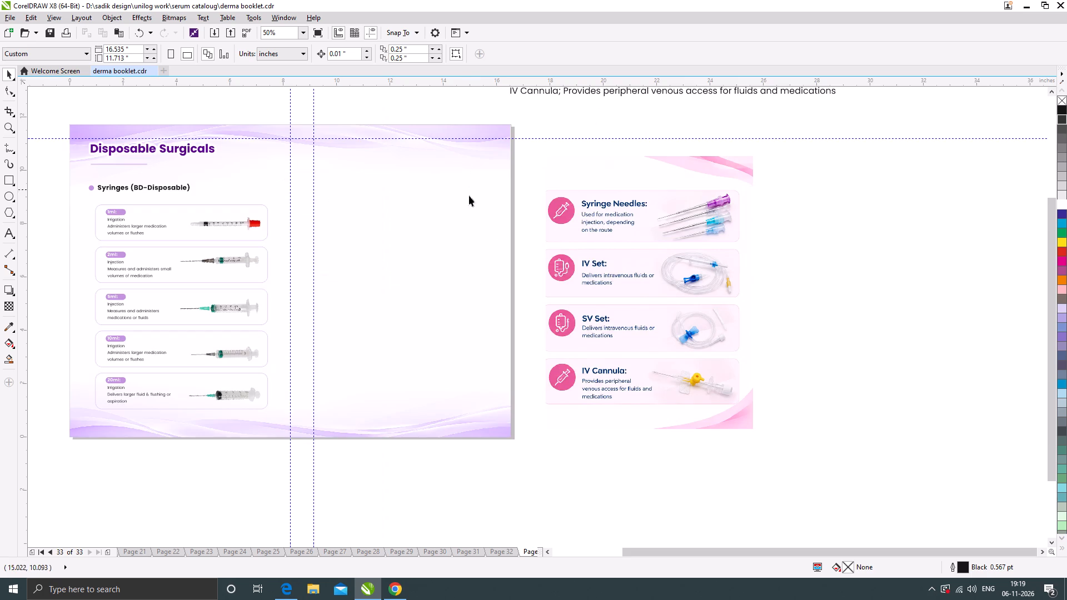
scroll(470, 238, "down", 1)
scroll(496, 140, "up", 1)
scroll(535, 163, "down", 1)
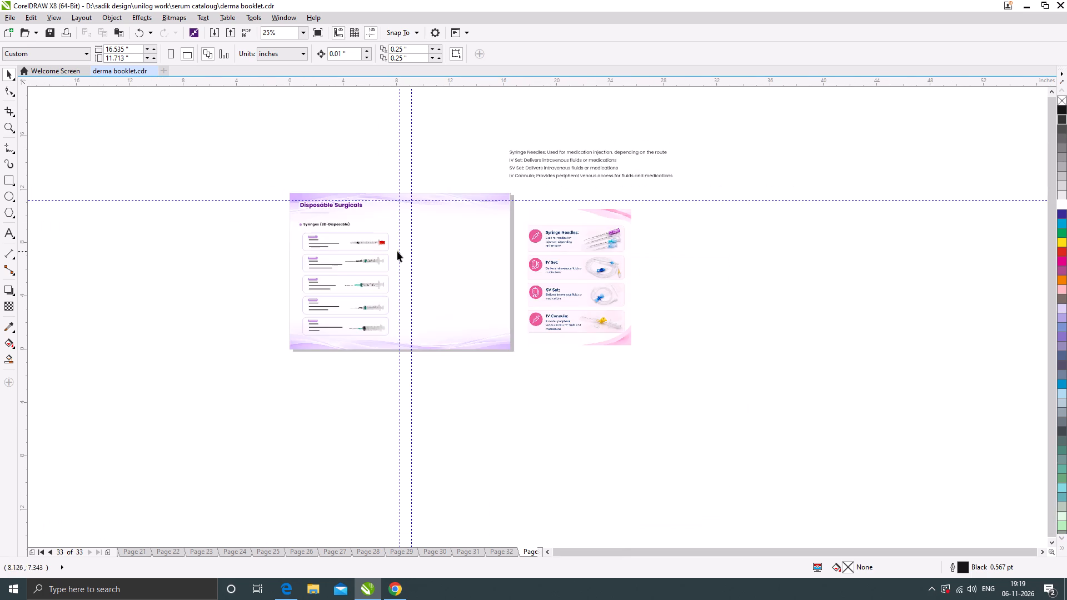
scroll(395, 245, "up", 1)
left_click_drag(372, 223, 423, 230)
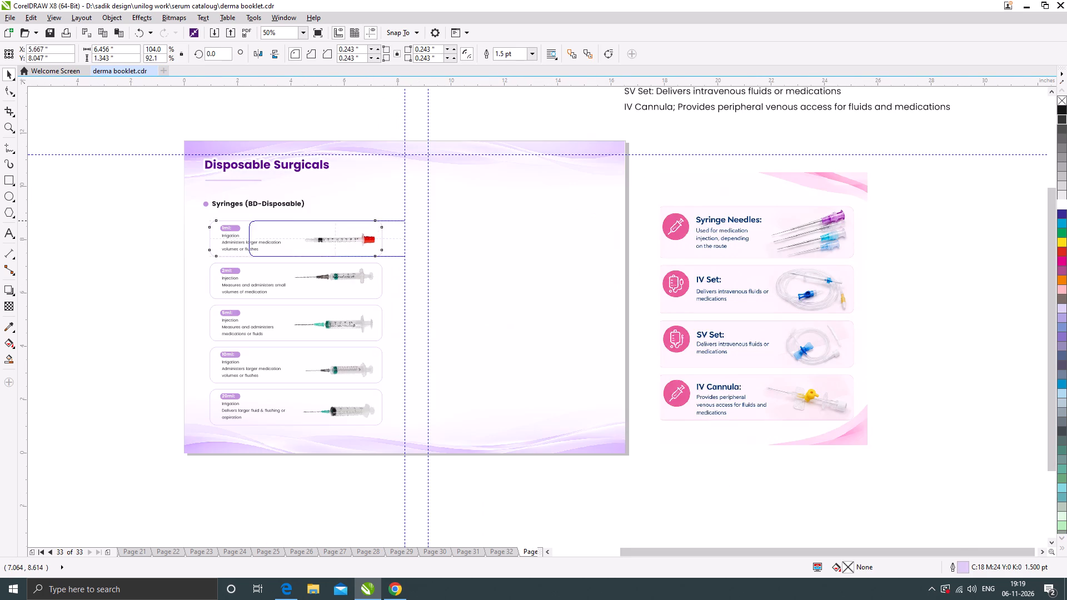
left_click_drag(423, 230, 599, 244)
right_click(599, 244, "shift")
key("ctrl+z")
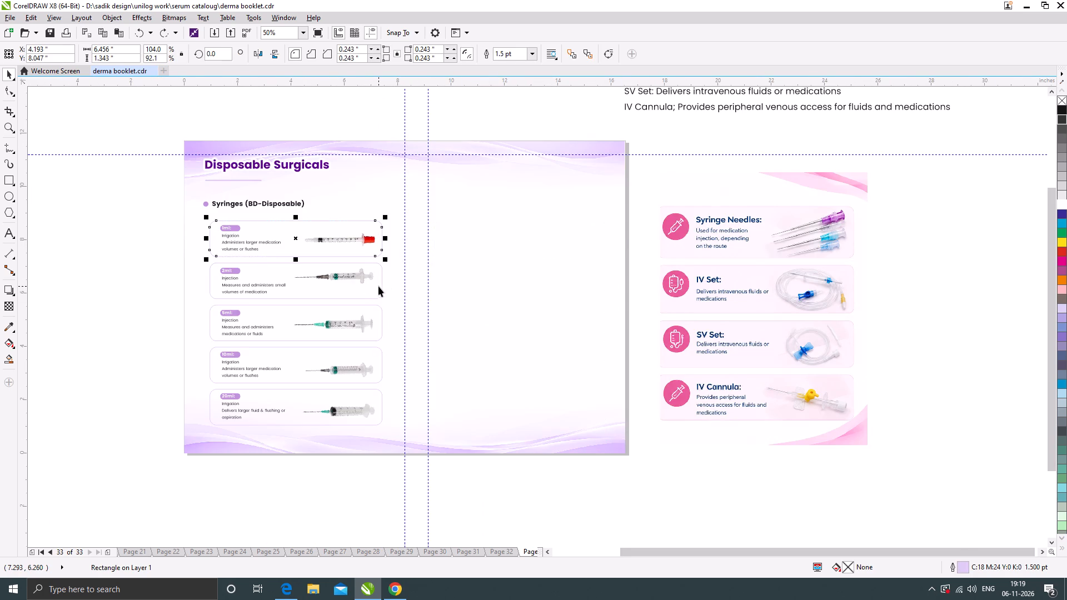
Duplicate the 1ml, 2ml, 5ml and 10ml frames together onto the right-hand page, centred at about X 12.43 inches.
left_click(378, 286, "shift")
left_click(381, 314, "shift")
left_click(378, 353, "shift")
left_click_drag(376, 288, 453, 287)
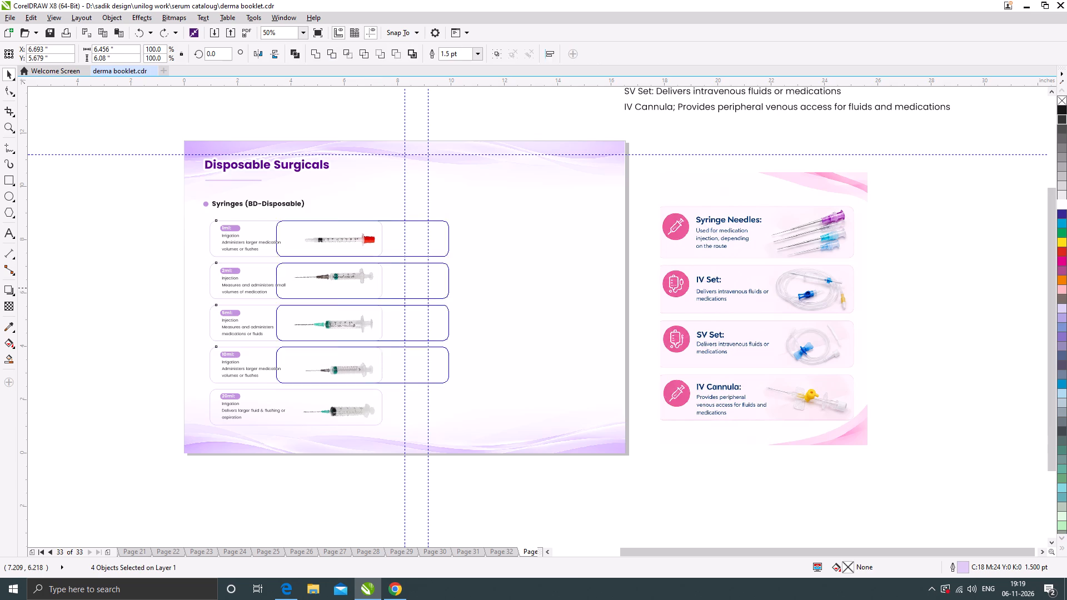
left_click_drag(453, 287, 599, 283)
right_click(599, 283, "shift")
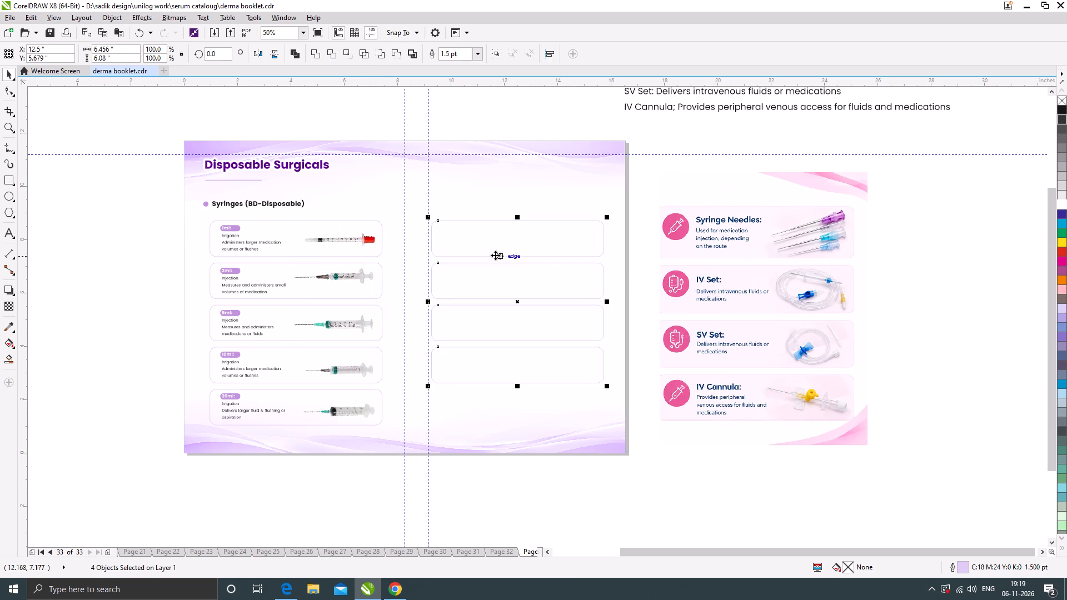
scroll(468, 243, "up", 2)
left_click_drag(500, 224, 492, 223)
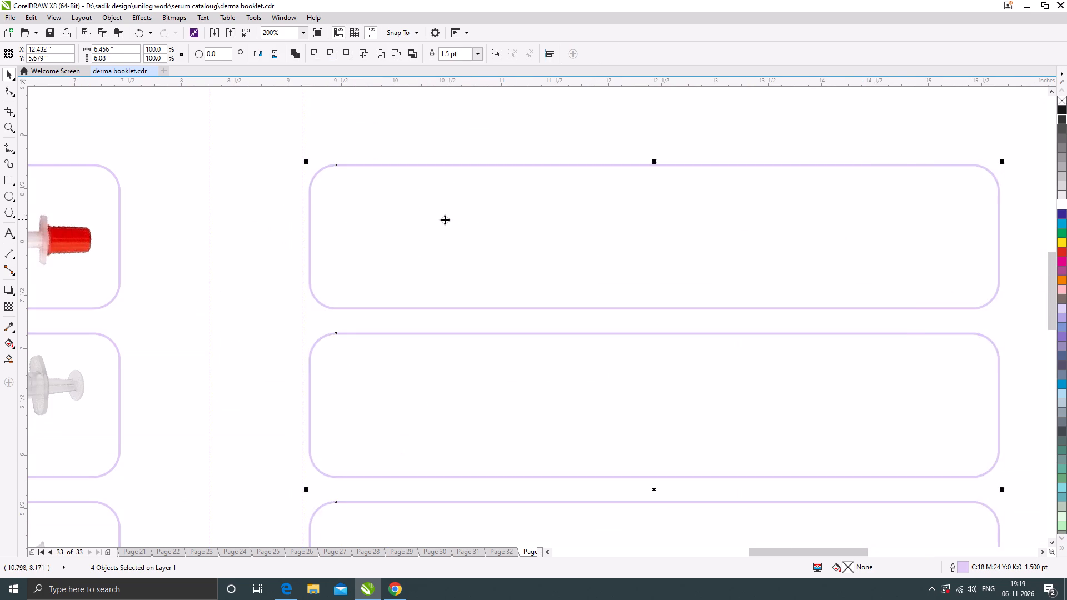
scroll(443, 219, "down", 2)
left_click(656, 451)
Break the text after "Syringe Needles:", "IV Set:" and "SV Set:" so each description starts on its own line.
scroll(505, 260, "down", 1)
scroll(573, 164, "up", 1)
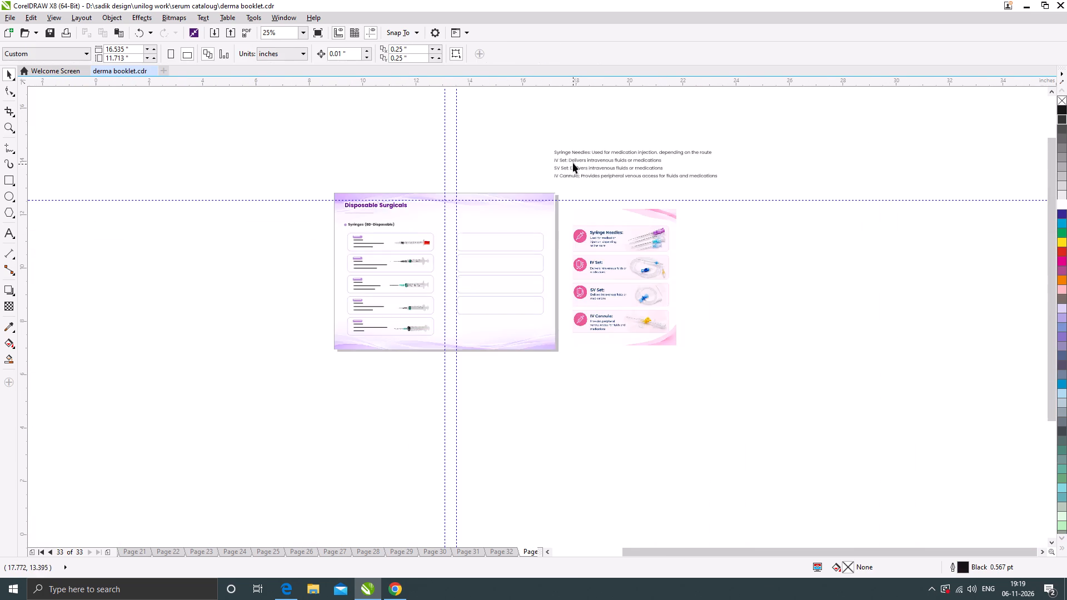
left_click(576, 157)
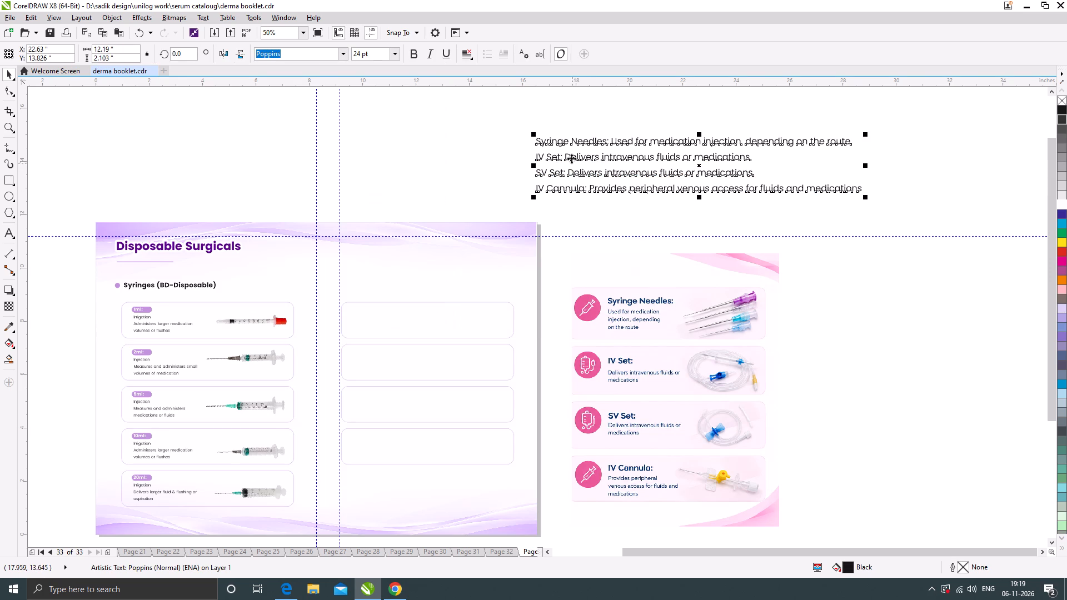
double_click(597, 141)
left_click(610, 140)
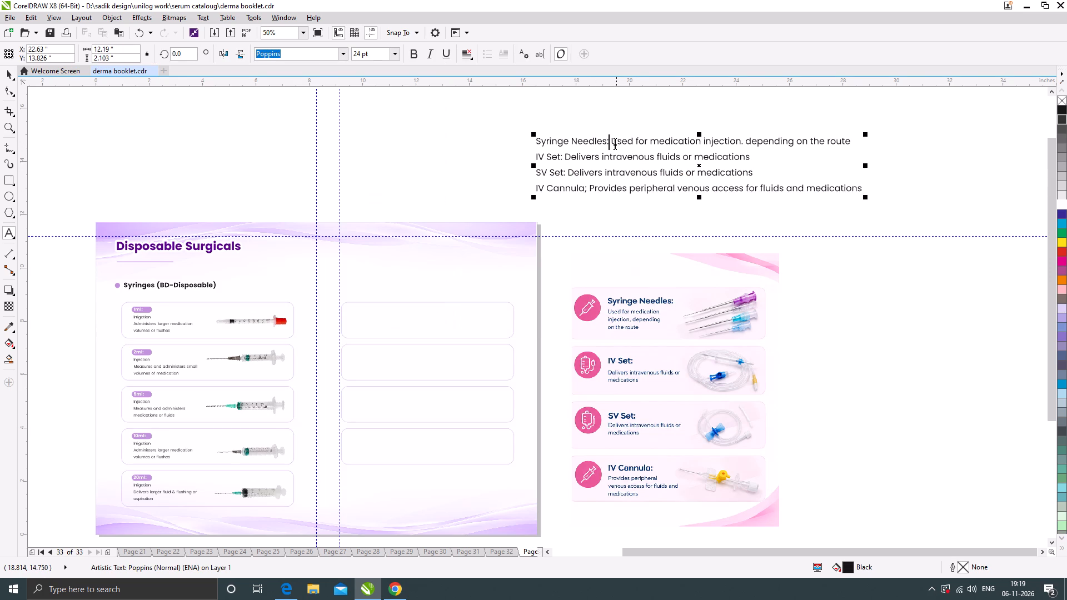
left_click(614, 142)
key("Return")
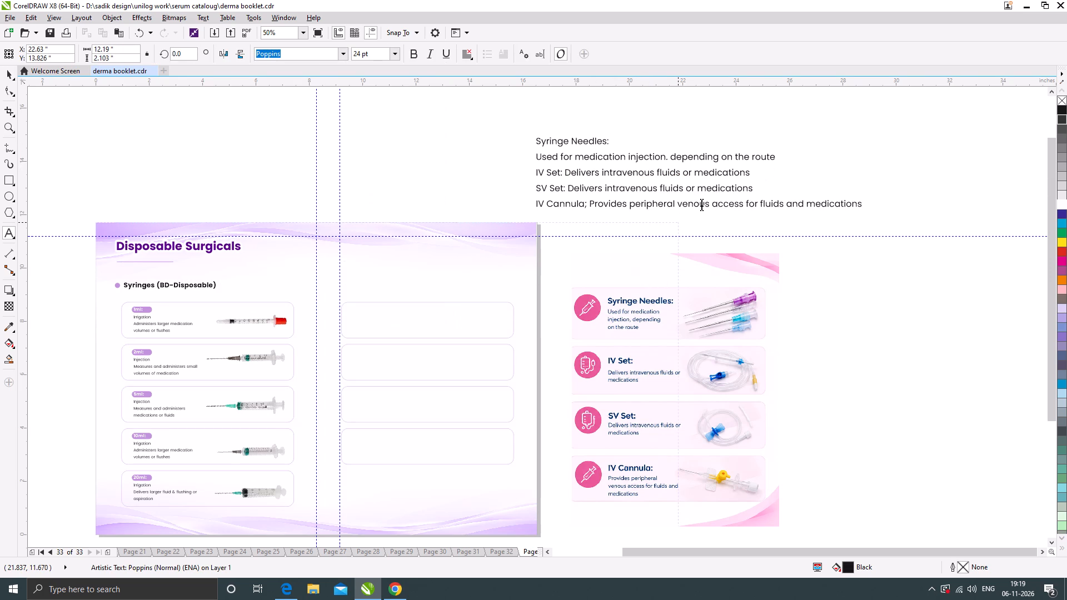
left_click(566, 174)
key("Return")
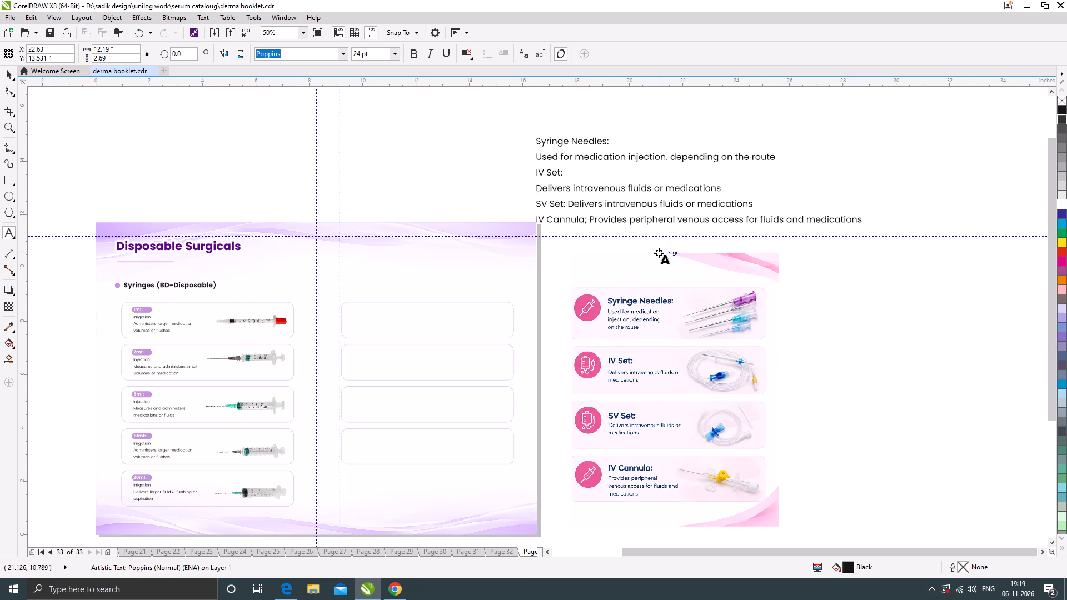
left_click(568, 206)
key("Return")
Delete the semicolon after "IV Cannula" and move its description onto a new line.
scroll(567, 184, "down", 1)
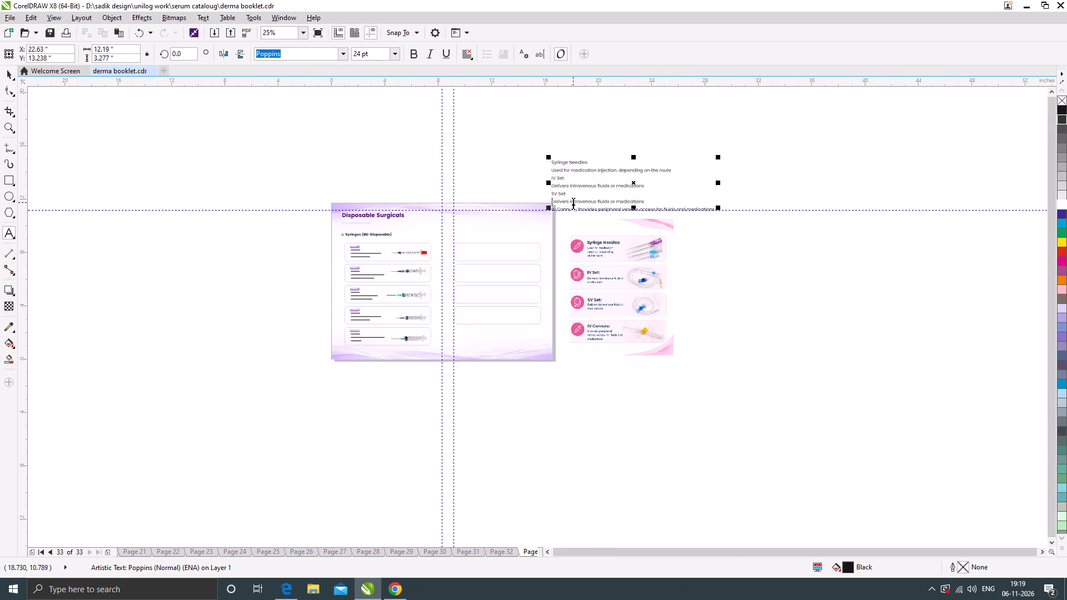
scroll(573, 202, "up", 1)
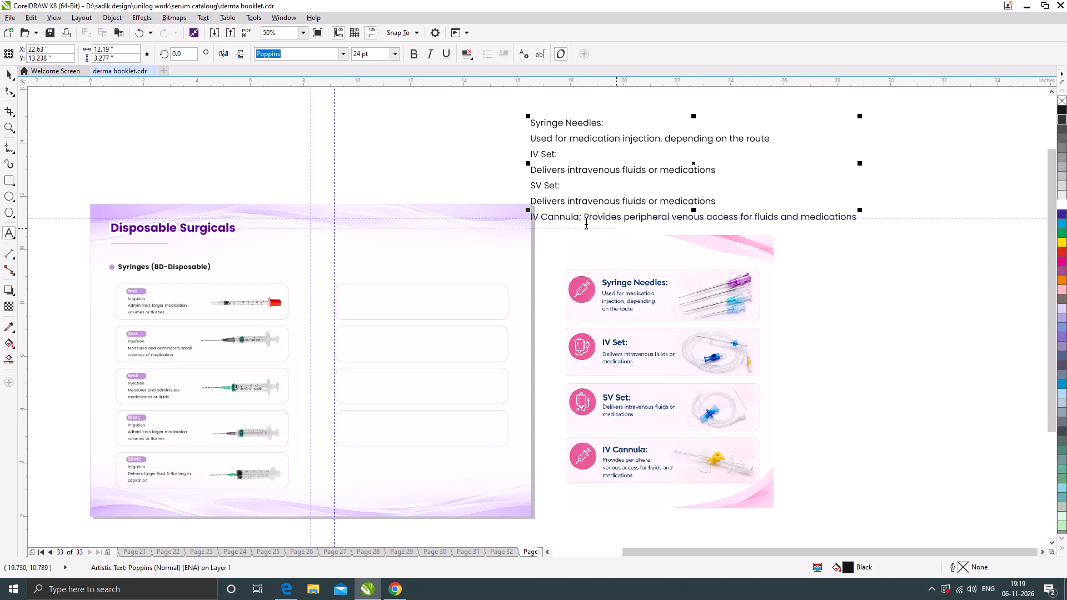
left_click(585, 221)
scroll(574, 222, "up", 2)
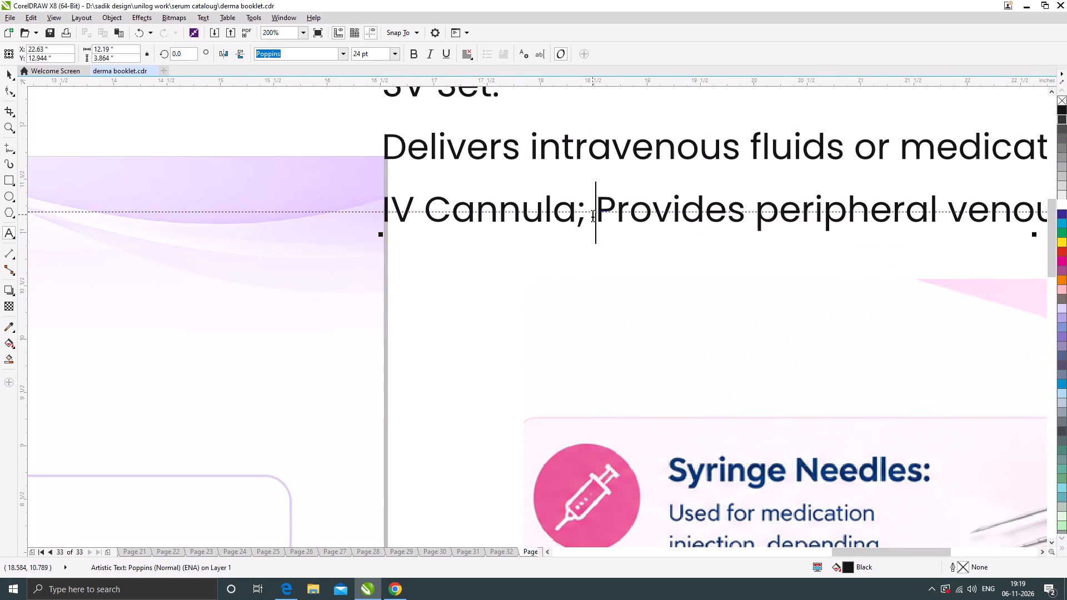
left_click(585, 218)
key("BackSpace")
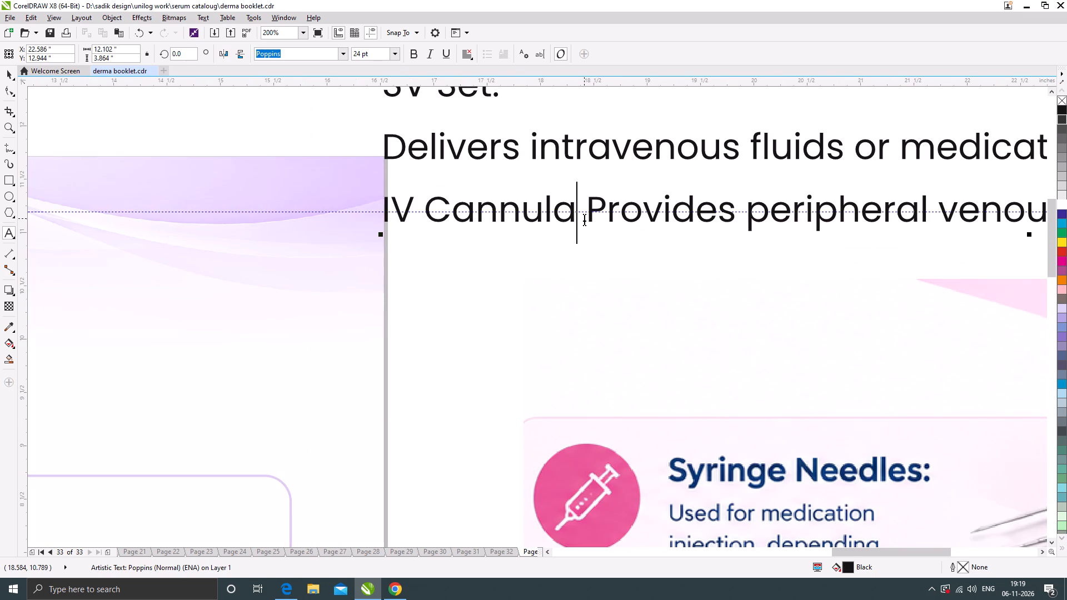
left_click(590, 216)
key("Return")
scroll(545, 212, "down", 2)
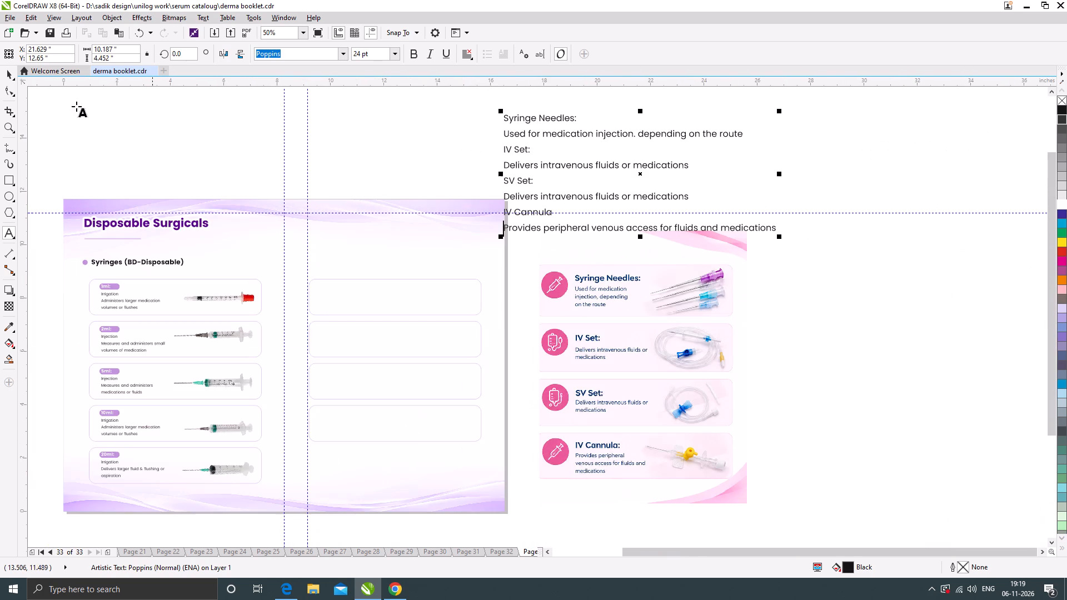
Move the needle, set and cannula text beside the pink reference image and set its font size to 10.5 pt.
left_click(7, 73)
scroll(534, 161, "down", 1)
left_click_drag(546, 149, 704, 254)
scroll(351, 254, "up", 1)
left_click(320, 249)
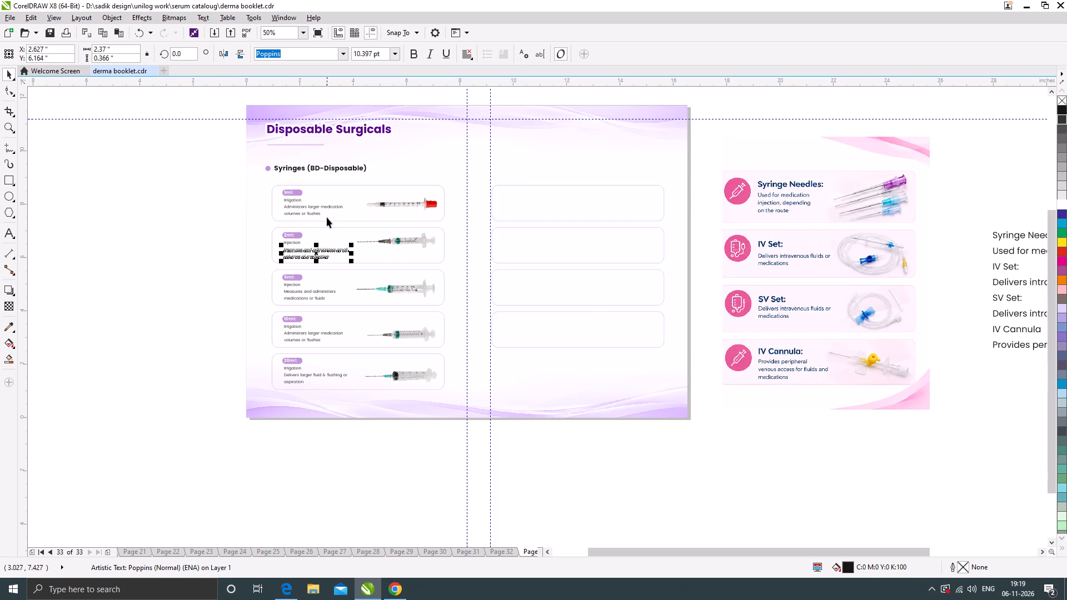
scroll(327, 217, "down", 1)
left_click_drag(709, 234, 685, 233)
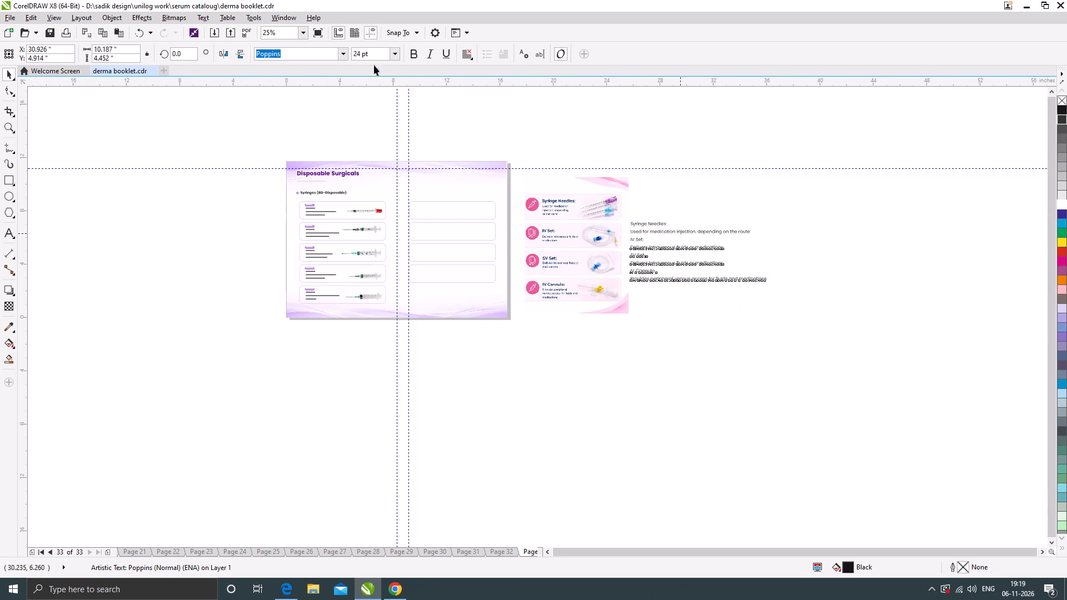
left_click_drag(376, 54, 348, 66)
type("10.5")
key("Return")
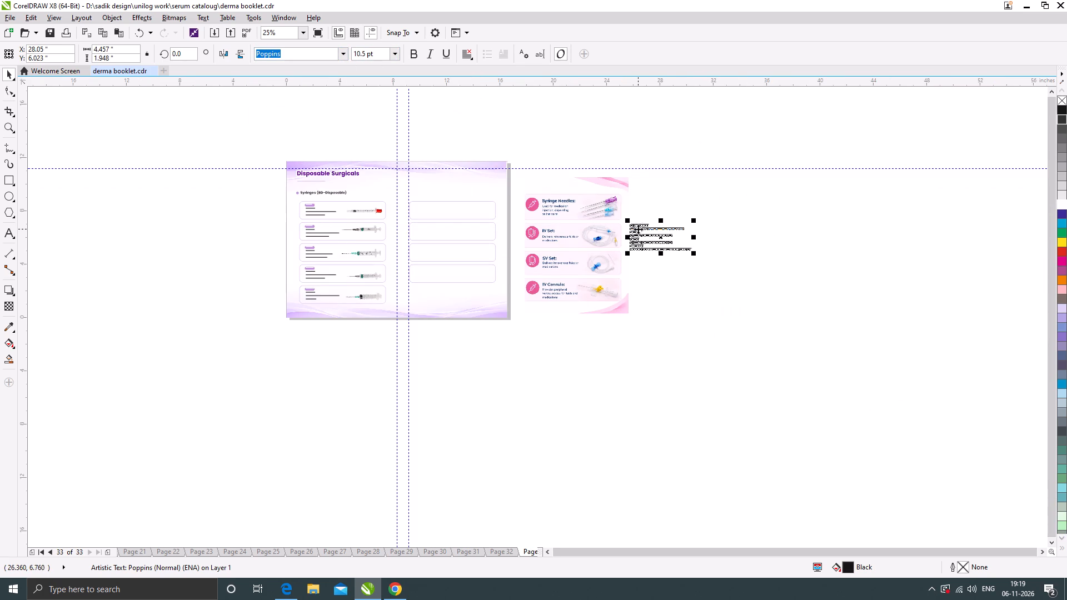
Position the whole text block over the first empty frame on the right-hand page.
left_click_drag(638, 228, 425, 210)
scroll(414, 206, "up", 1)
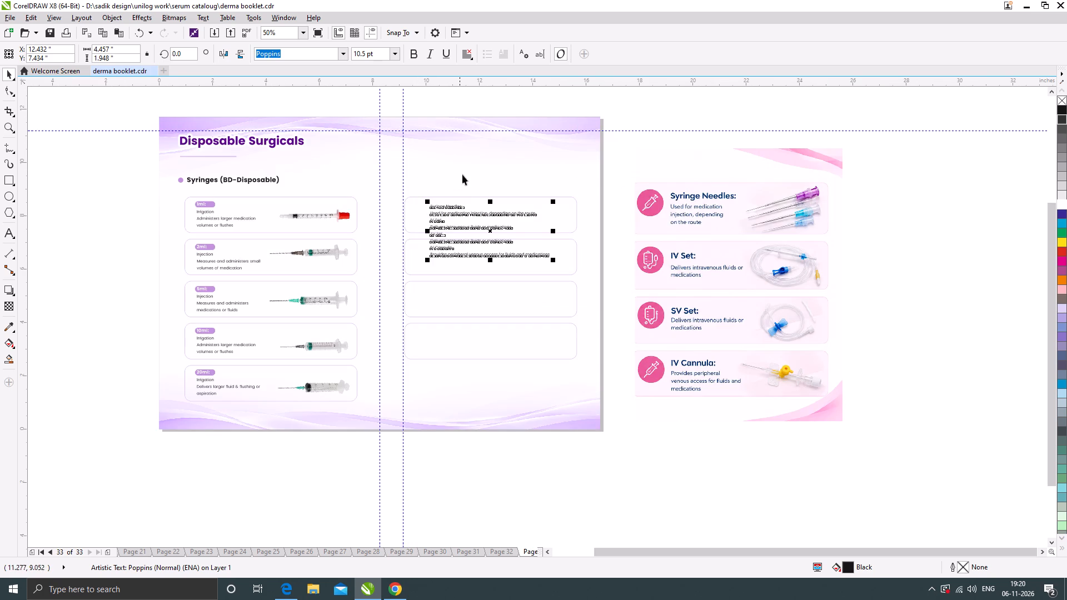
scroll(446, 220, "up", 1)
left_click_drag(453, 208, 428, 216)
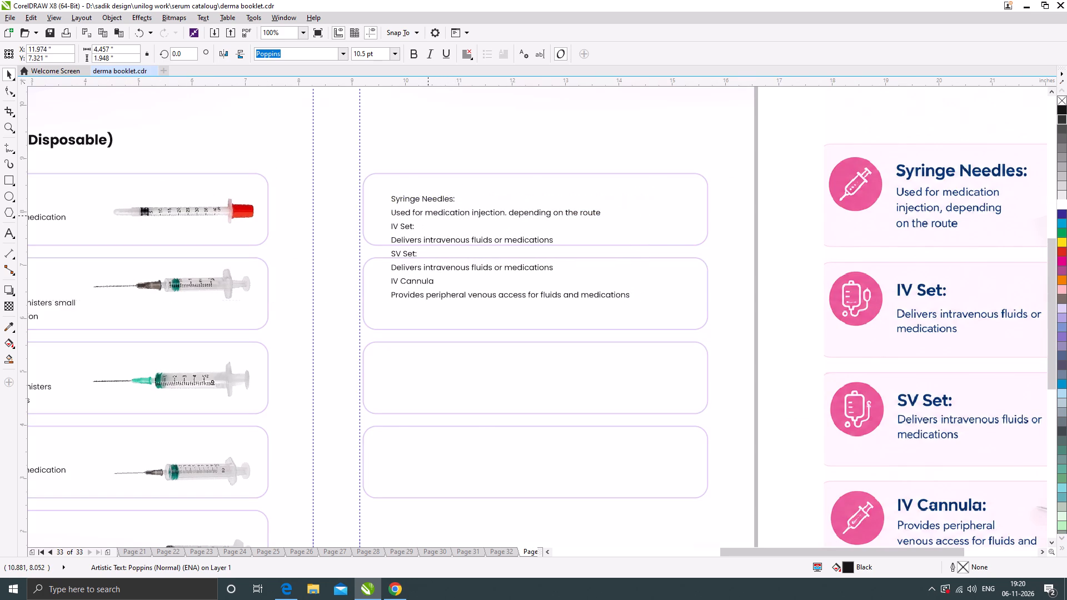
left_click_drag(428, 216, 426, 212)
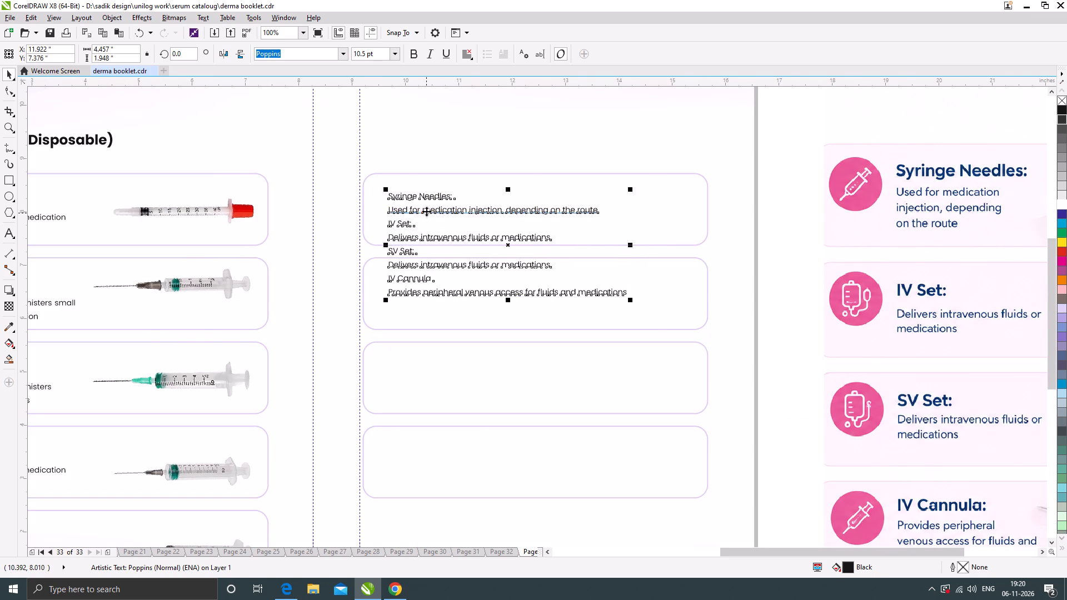
Move the text block below the right-hand page and break it apart into separate lines.
scroll(426, 211, "down", 2)
left_click_drag(438, 212, 452, 339)
scroll(450, 344, "up", 2)
key("ctrl+k")
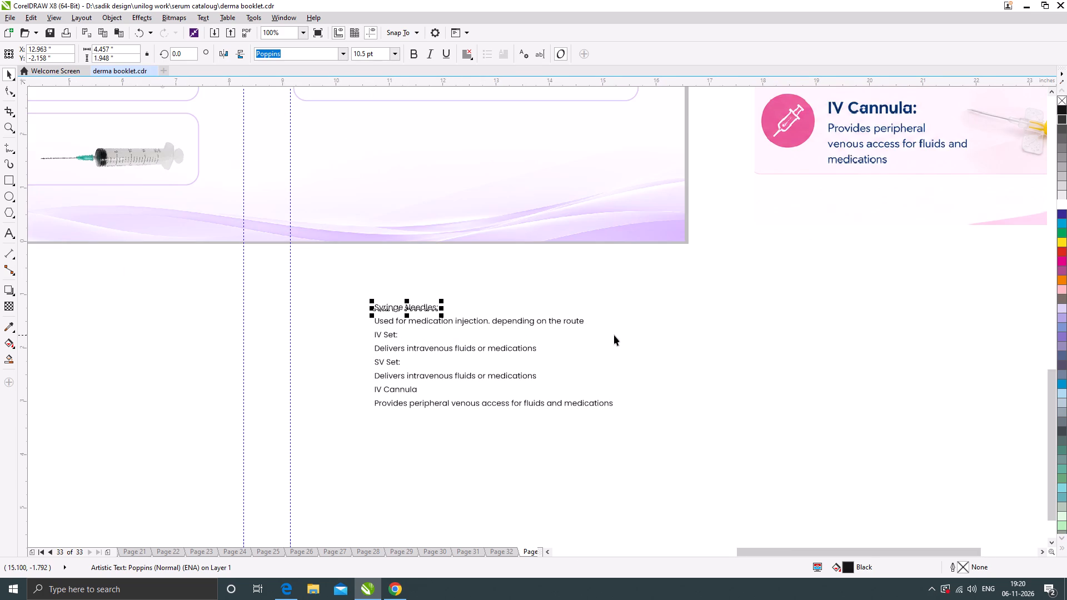
left_click(614, 335)
Place the "Syringe Needles:" heading and its description line inside the first frame on the right-hand page.
scroll(461, 321, "down", 1)
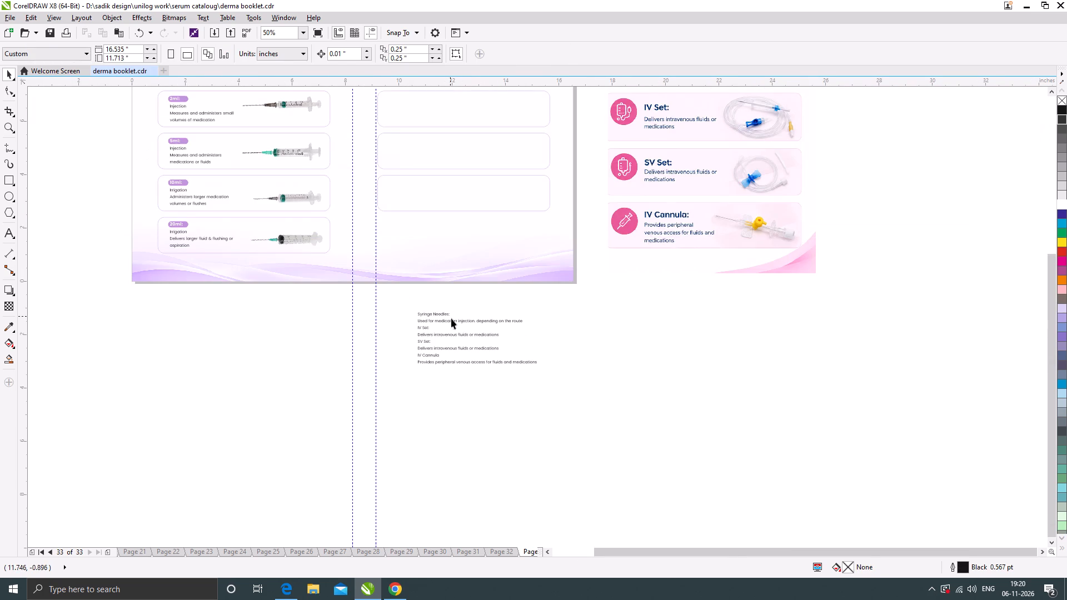
scroll(452, 320, "down", 1)
scroll(445, 264, "up", 1)
left_click_drag(447, 370, 448, 351)
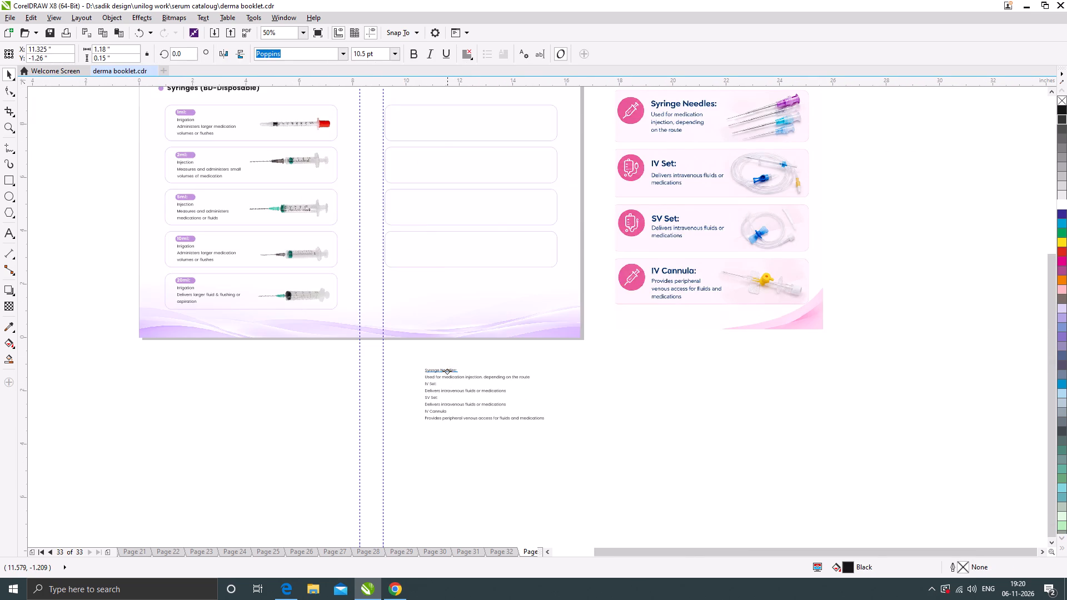
left_click_drag(448, 351, 423, 114)
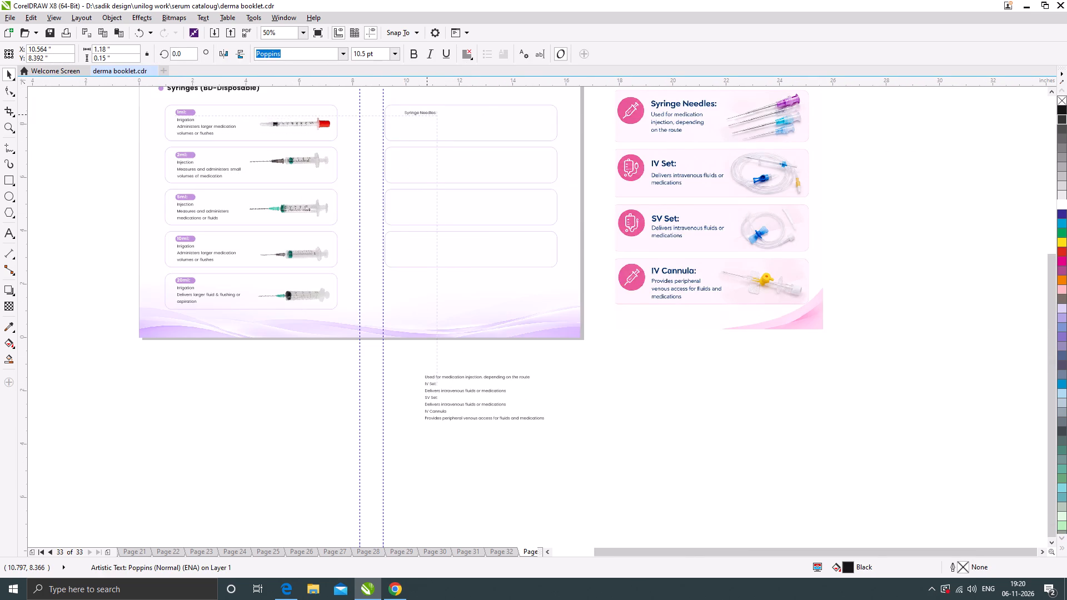
left_click_drag(423, 114, 421, 115)
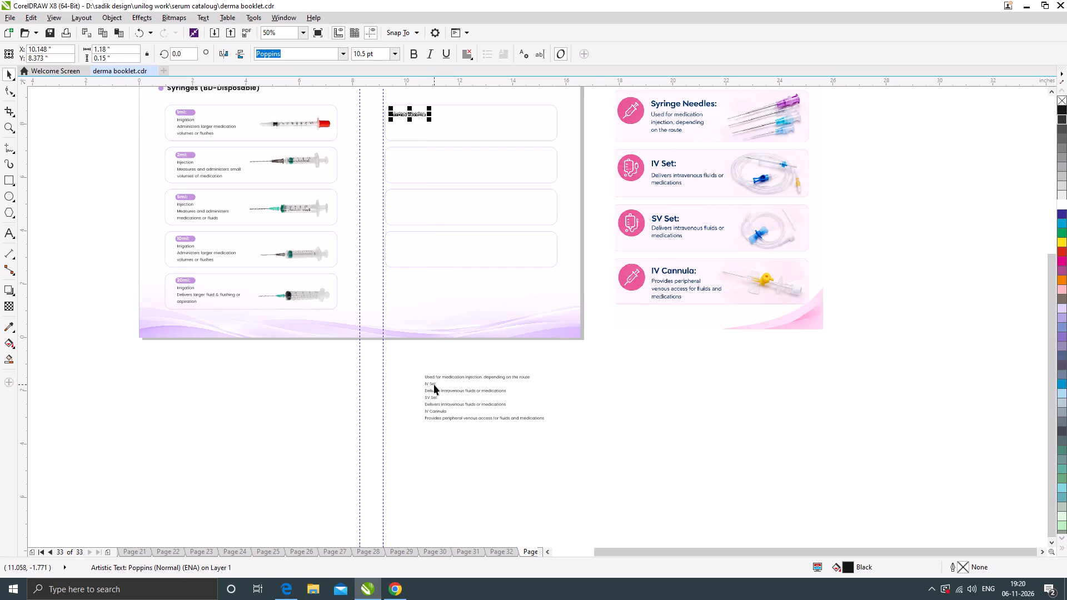
left_click(434, 384)
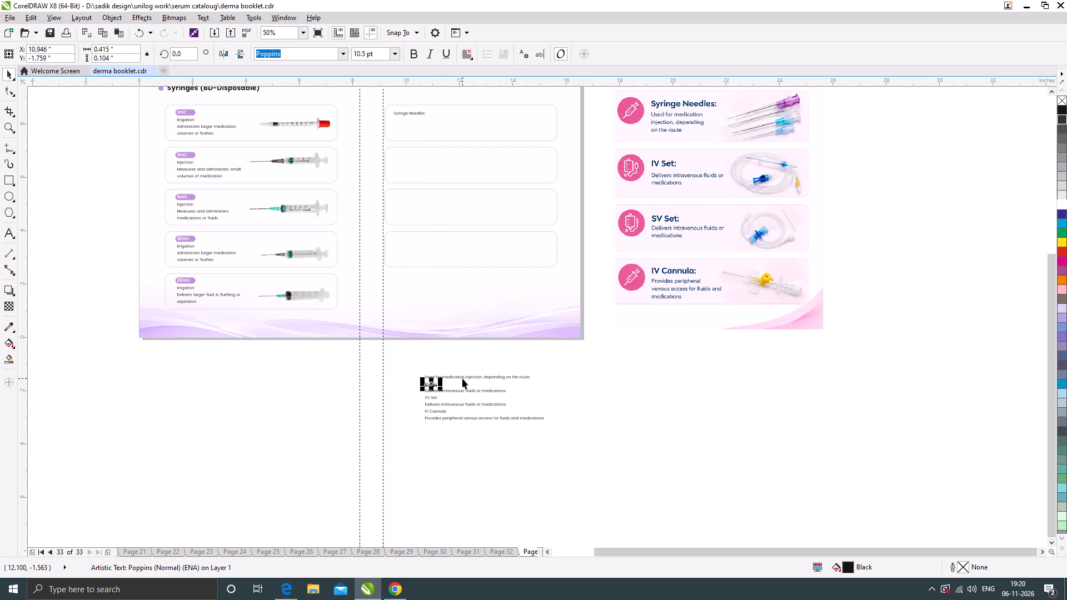
left_click_drag(462, 378, 435, 126)
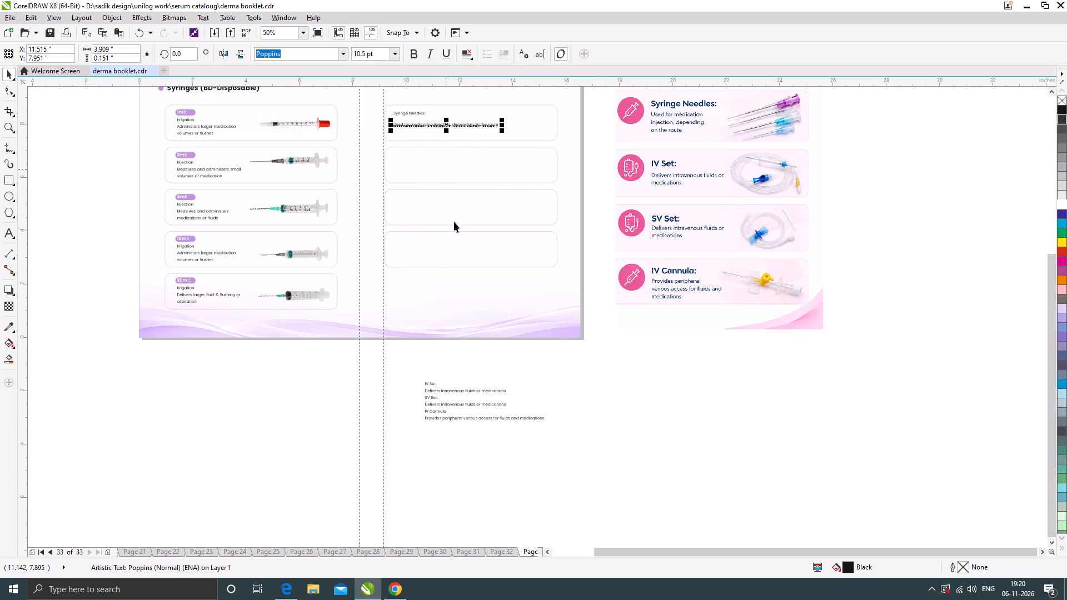
Place the "IV Set:" heading and its description line inside the second frame on the right-hand page.
left_click_drag(434, 384, 406, 156)
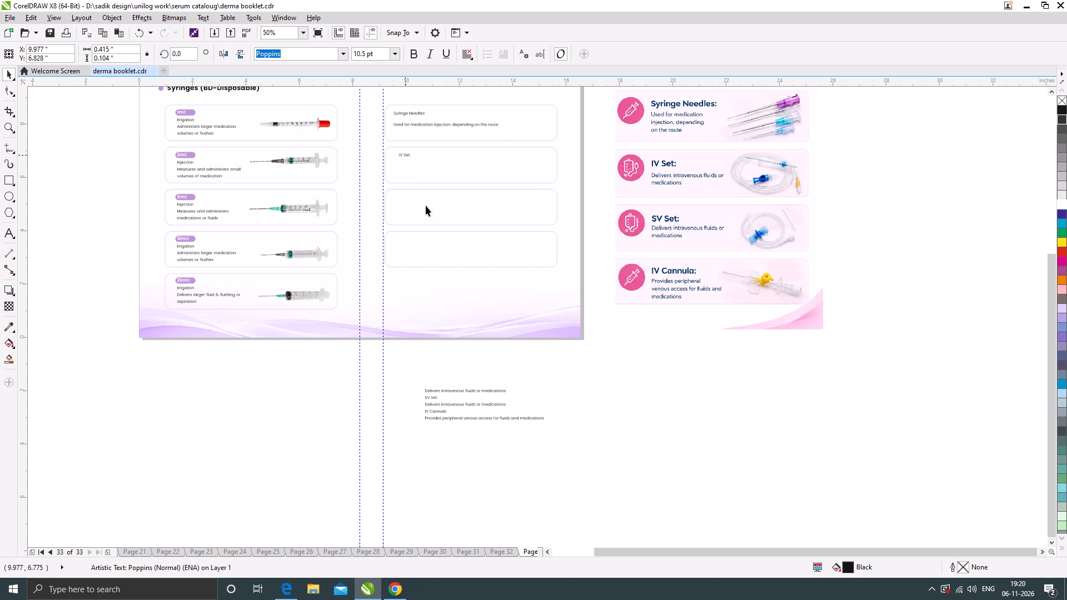
left_click_drag(457, 390, 427, 164)
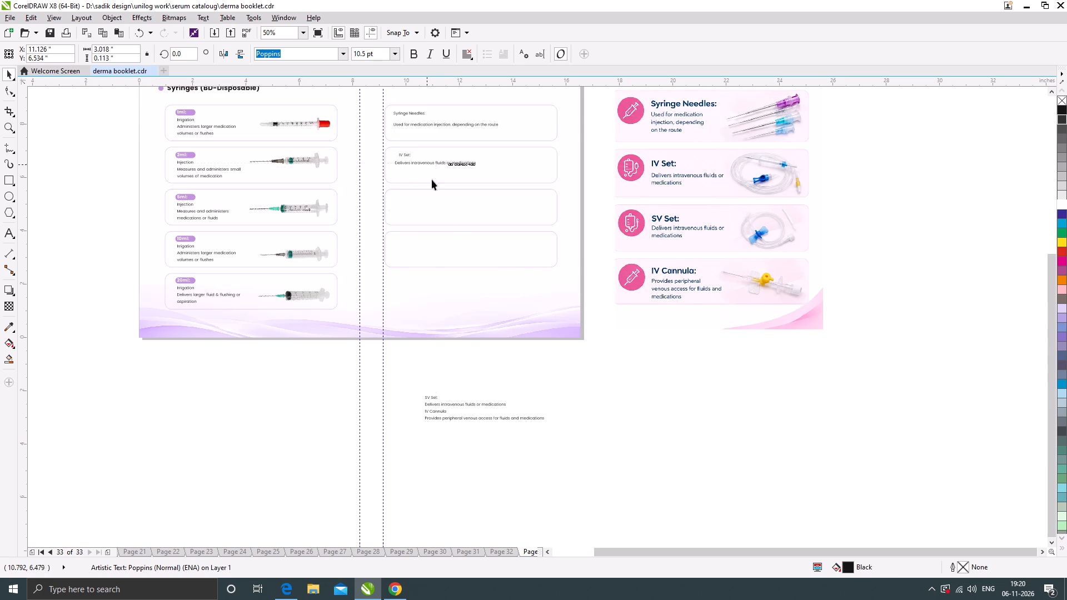
Place the "SV Set:" heading and its description line inside the third frame on the right-hand page.
left_click_drag(431, 397, 406, 198)
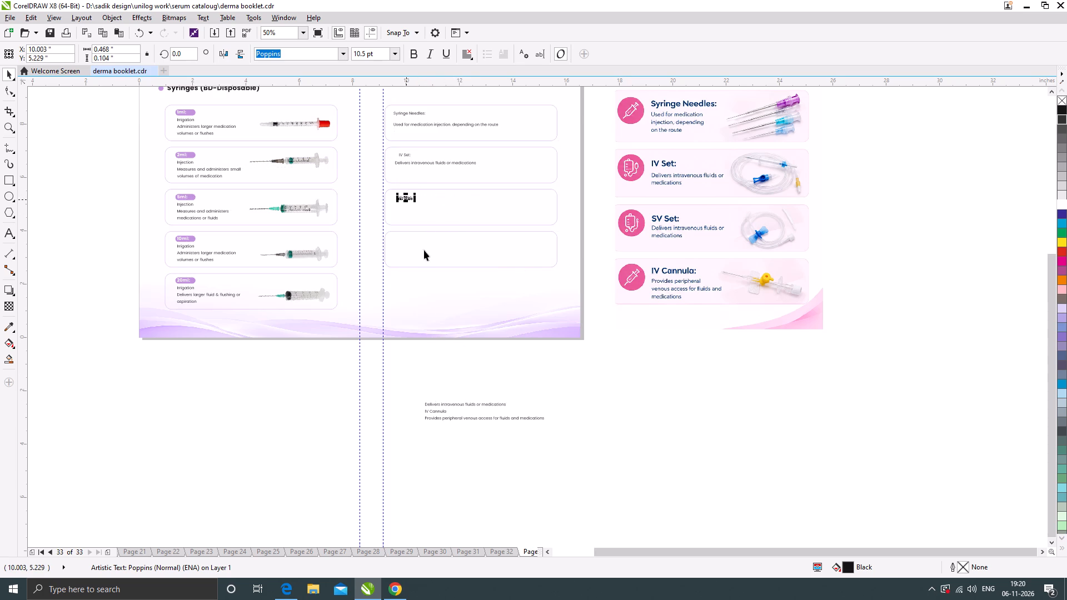
left_click_drag(461, 404, 428, 208)
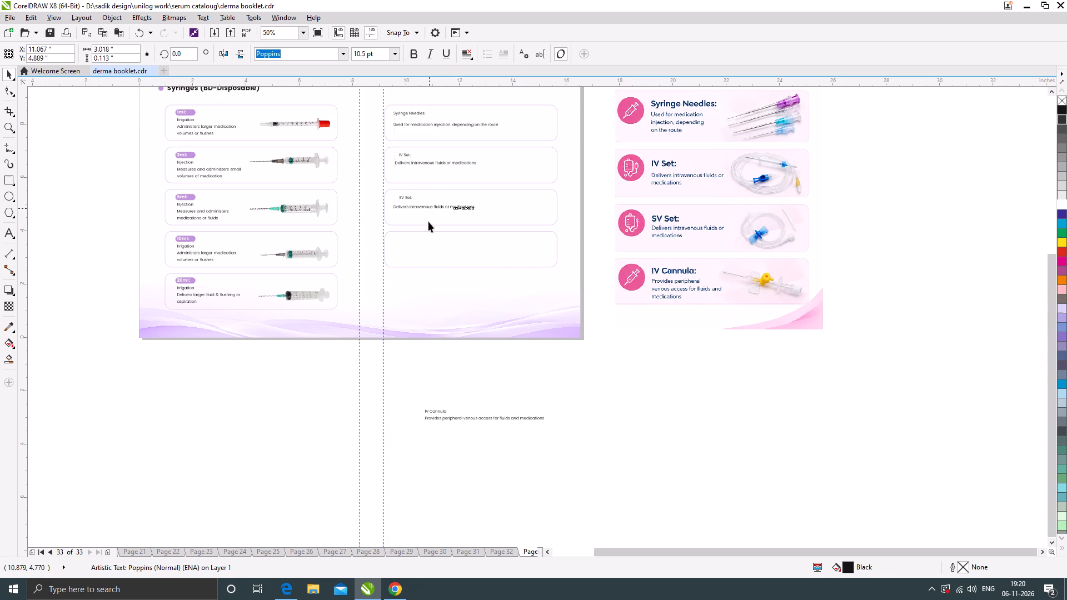
Place the "IV Cannula" heading and its description line together inside the fourth frame on the right-hand page.
left_click_drag(581, 434, 414, 394)
left_click_drag(436, 411, 412, 250)
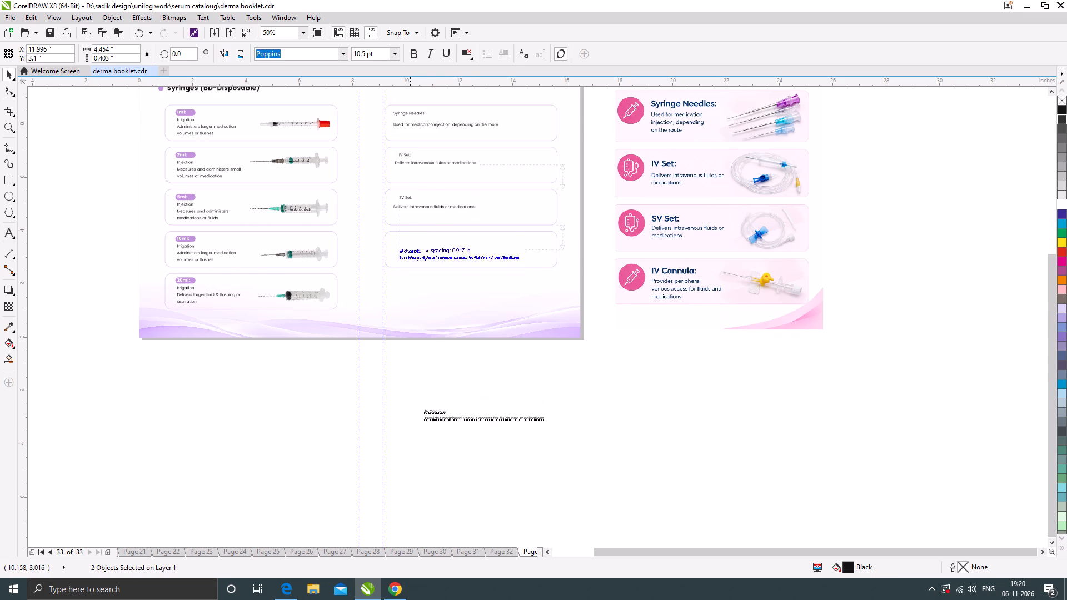
left_click_drag(412, 250, 410, 244)
Make the "Syringe Needles:" heading bold.
scroll(445, 274, "down", 1)
scroll(430, 199, "up", 2)
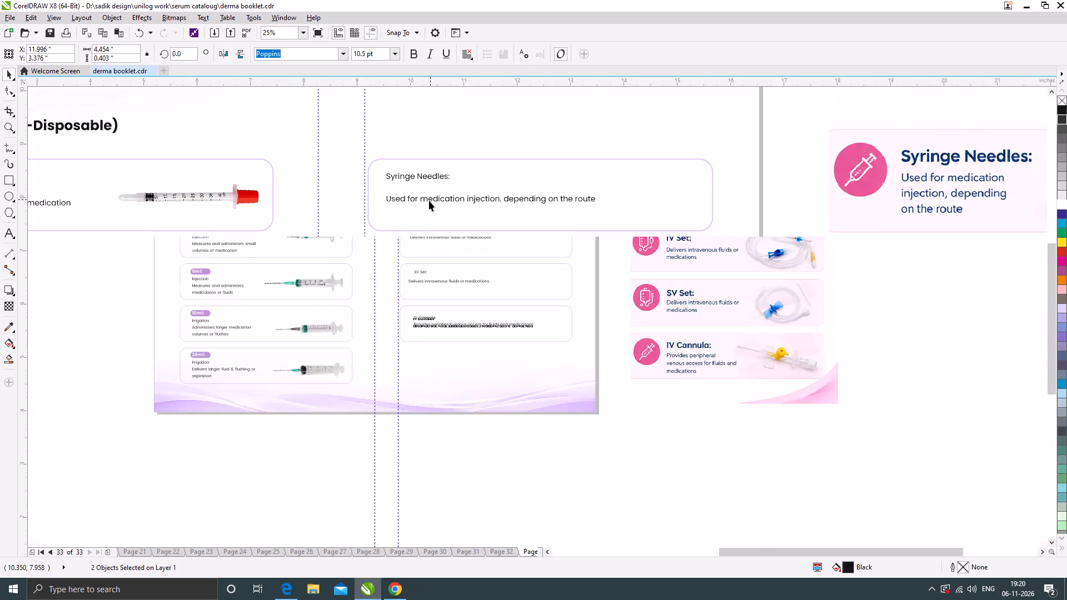
scroll(440, 173, "up", 1)
left_click(440, 177)
scroll(462, 197, "down", 2)
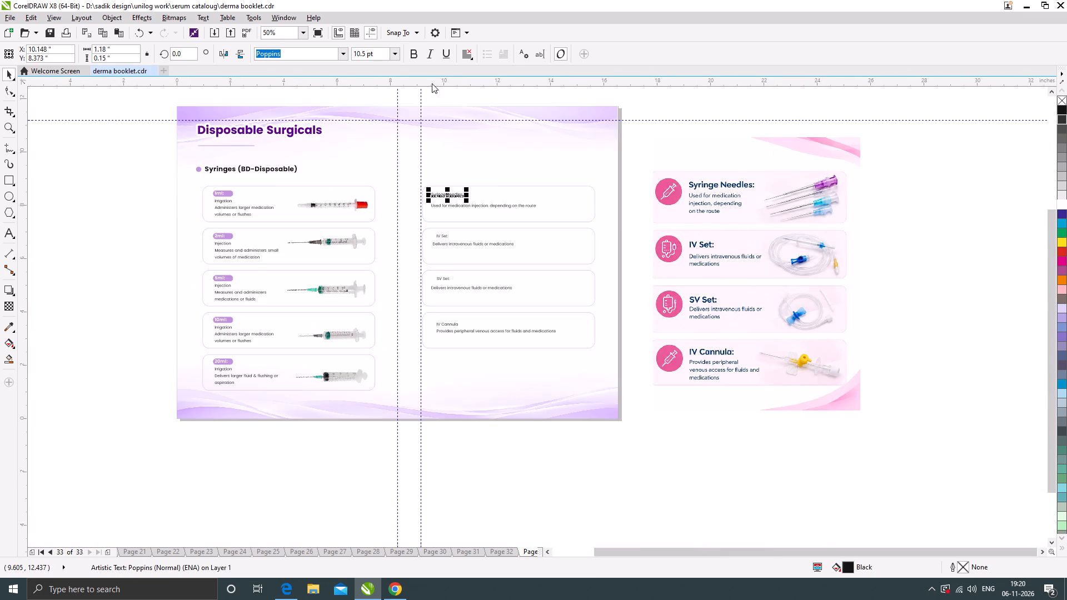
left_click(415, 55)
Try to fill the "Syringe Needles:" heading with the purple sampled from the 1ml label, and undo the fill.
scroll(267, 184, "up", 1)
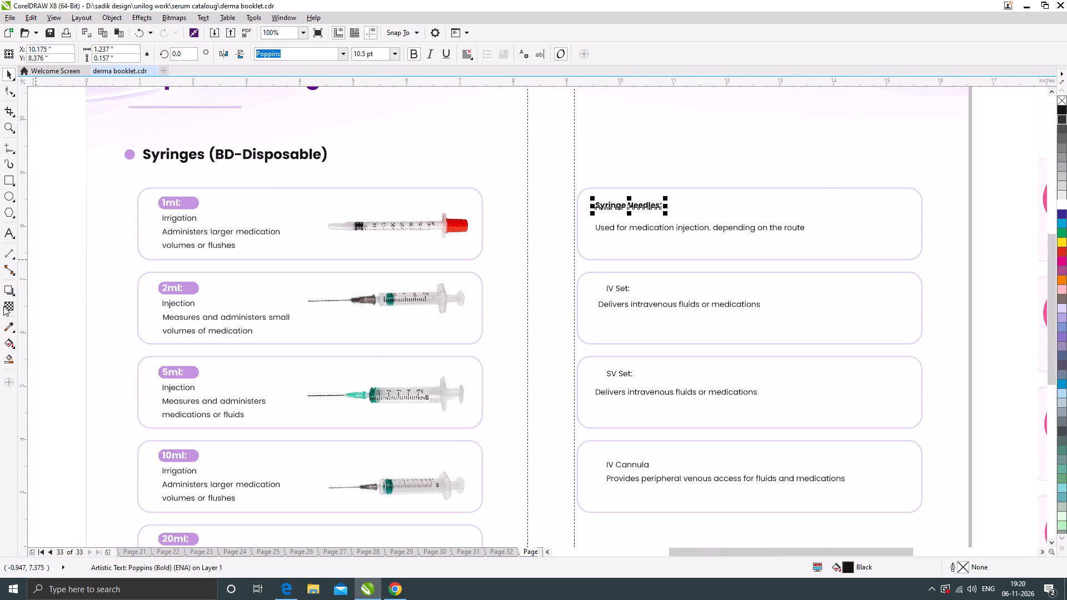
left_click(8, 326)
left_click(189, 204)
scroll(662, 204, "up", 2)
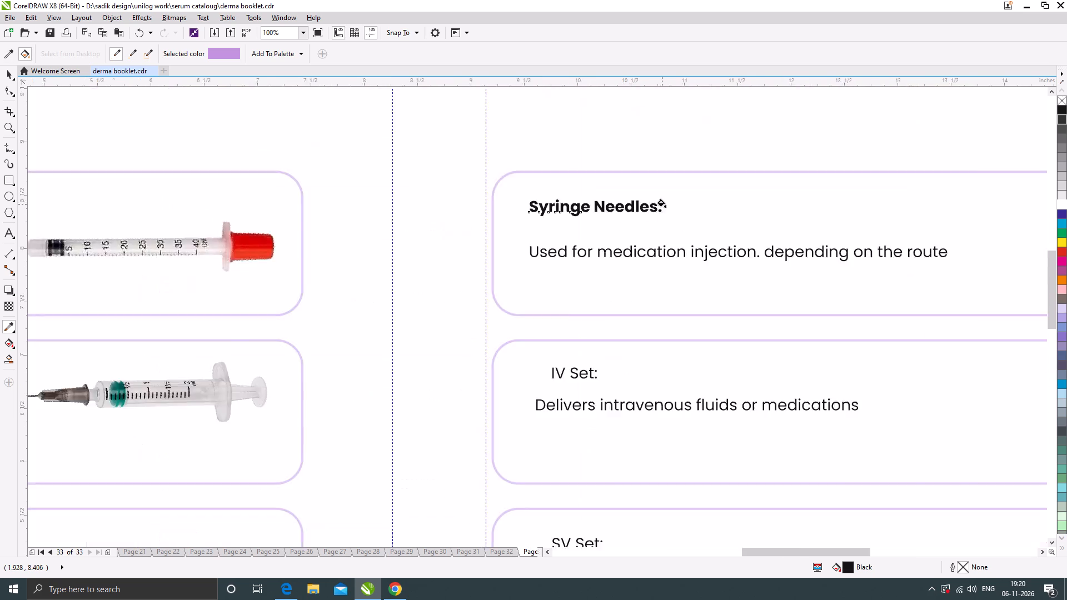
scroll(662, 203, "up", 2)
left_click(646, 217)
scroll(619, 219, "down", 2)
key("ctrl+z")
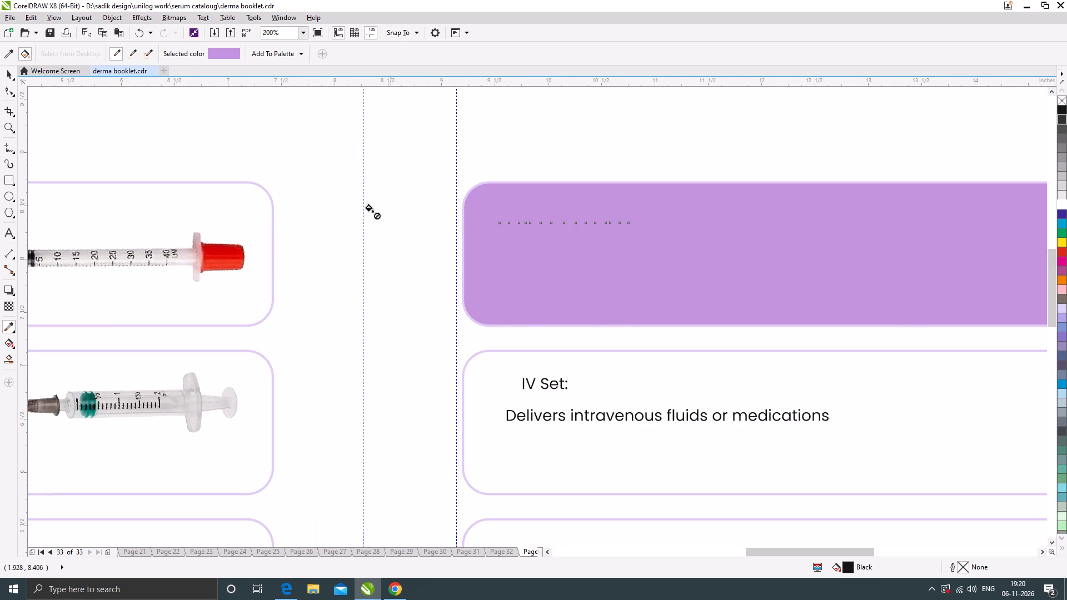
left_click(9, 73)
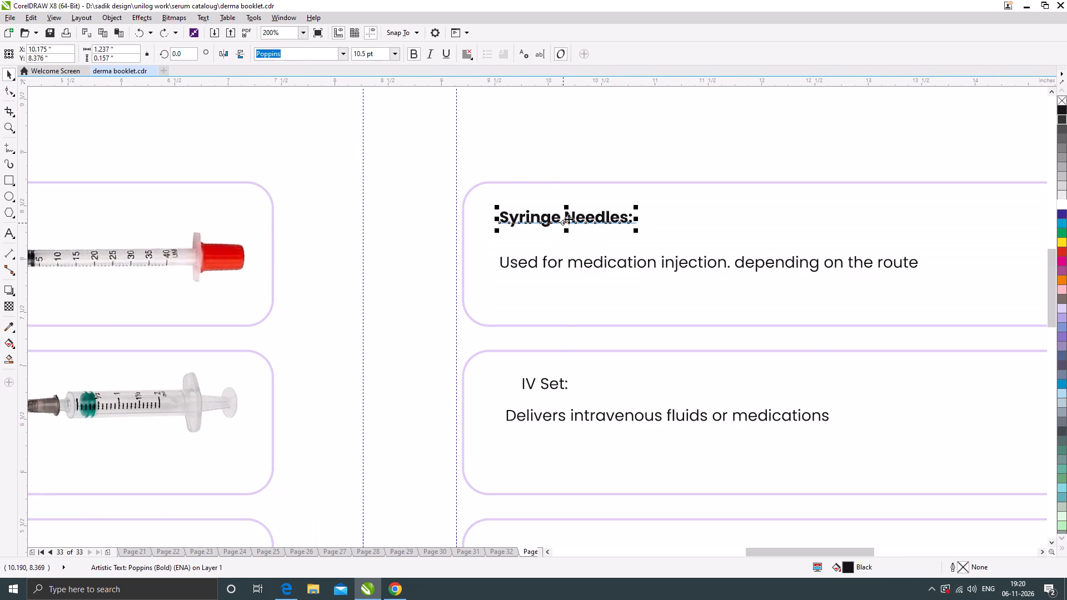
Move the "Syringe Needles:" heading just above its frame and fill it with the light purple sampled from the 1ml label.
left_click_drag(569, 218, 569, 166)
scroll(475, 254, "down", 1)
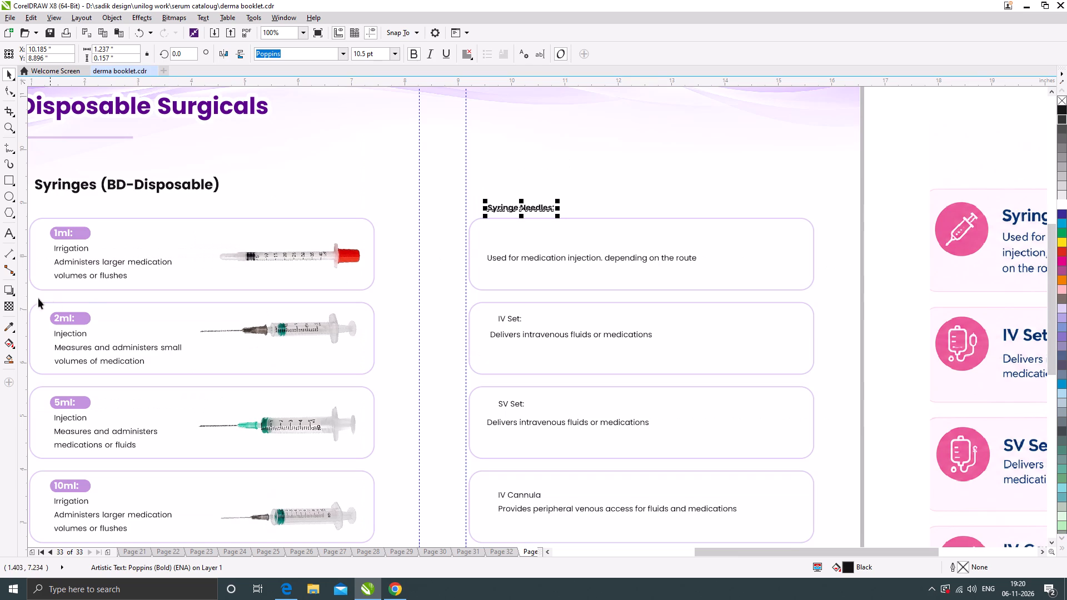
left_click(11, 323)
left_click(85, 232)
scroll(542, 199, "up", 4)
left_click(530, 235)
scroll(485, 186, "down", 4)
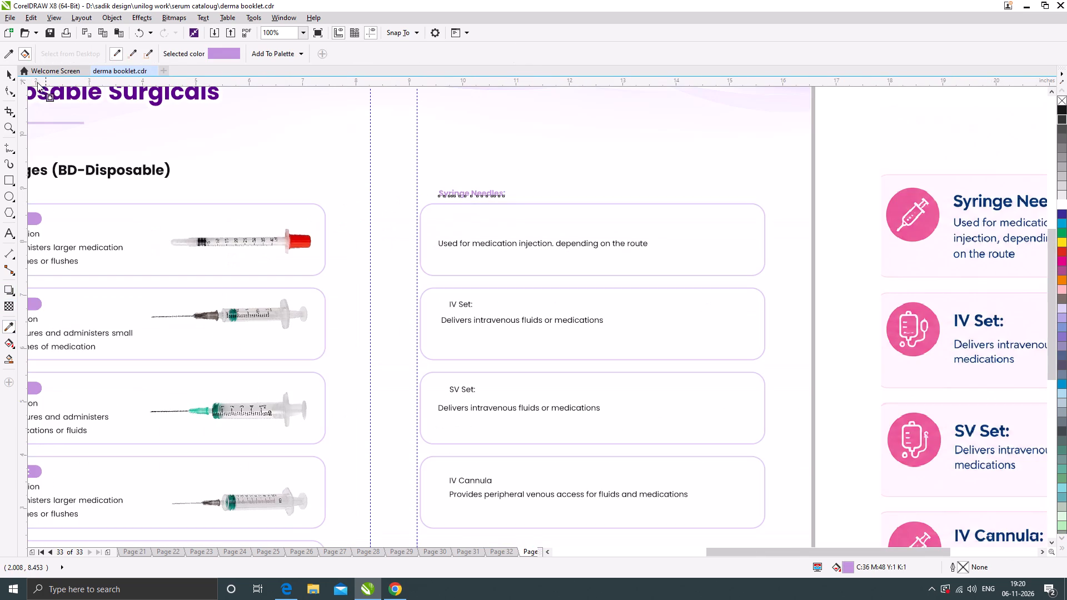
left_click(7, 75)
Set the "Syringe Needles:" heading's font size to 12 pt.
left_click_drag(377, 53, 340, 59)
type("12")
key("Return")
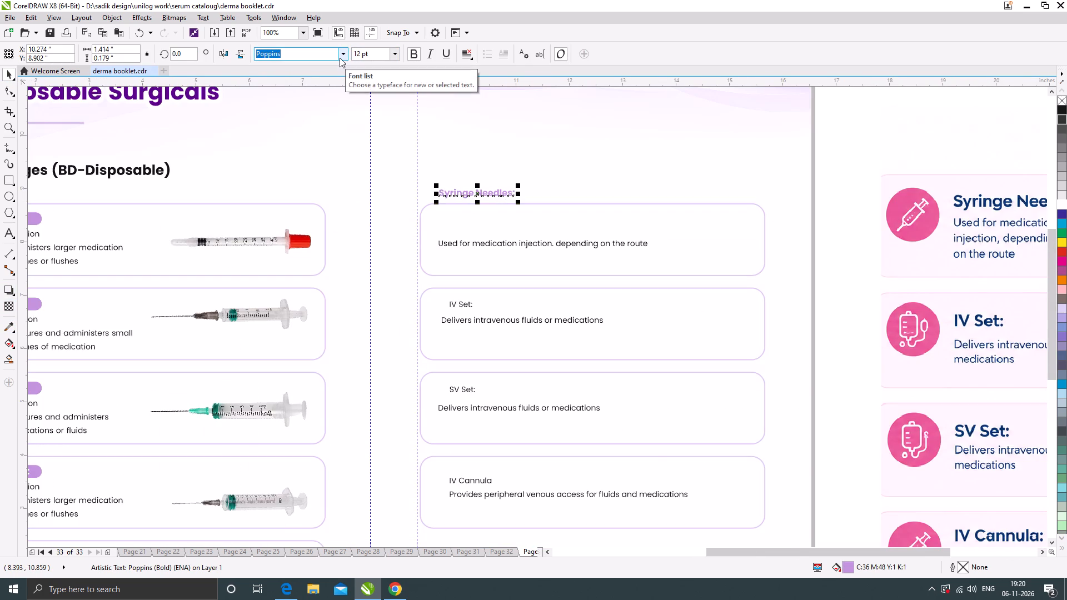
Change the "Syringe Needles:" heading's fill to a darker purple, C49 M62 Y3 K0.
double_click(851, 567)
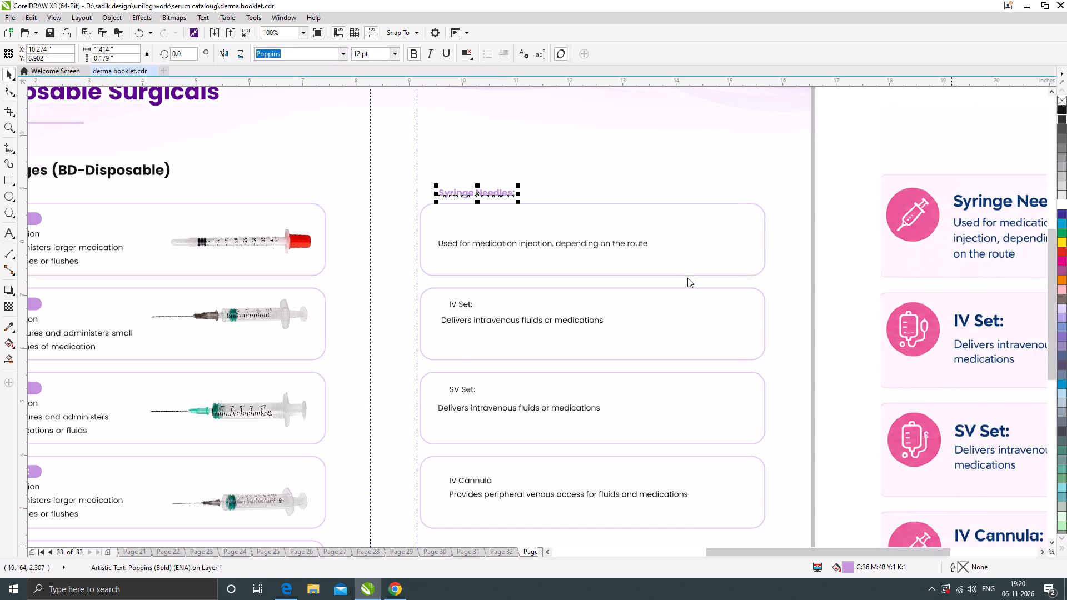
left_click(383, 276)
left_click(656, 388)
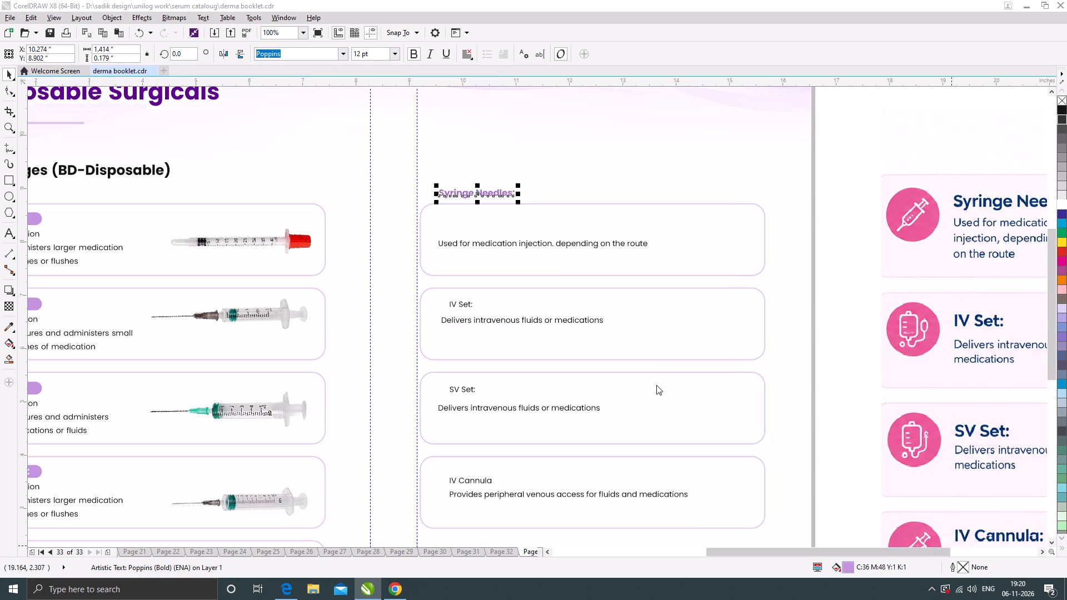
Move the "Syringe Needles:" heading back into the first frame and set its font size to 14 pt.
left_click_drag(505, 196, 503, 223)
scroll(497, 231, "down", 1)
scroll(502, 203, "up", 1)
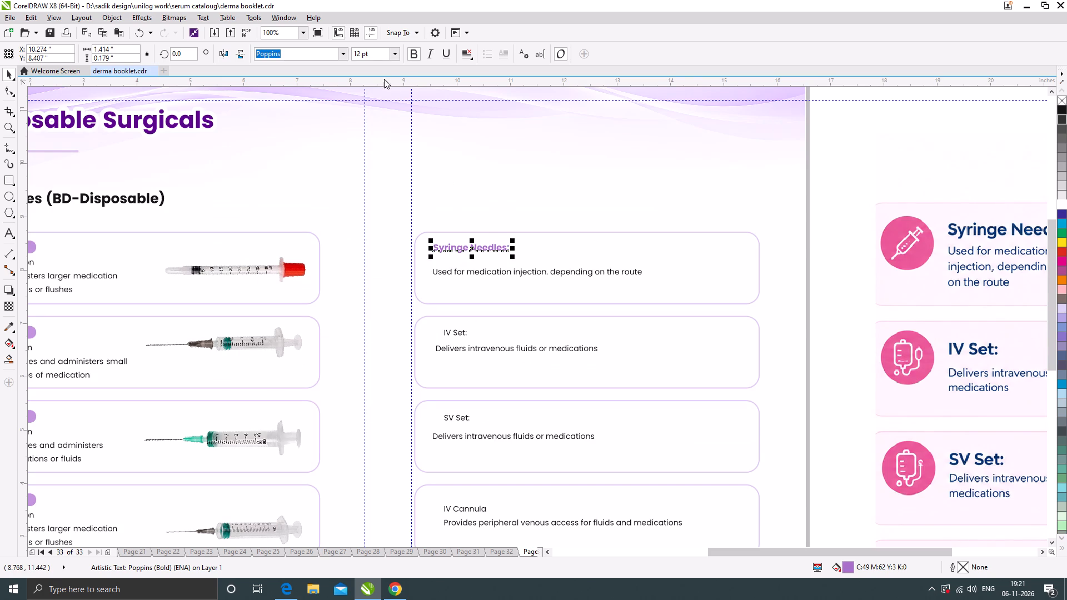
left_click_drag(377, 56, 356, 59)
key("4")
key("Return")
Move the "Syringe Needles:" heading above its frame and copy its outline, fill and text properties to the IV Set, SV Set and IV Cannula headings.
left_click(457, 332)
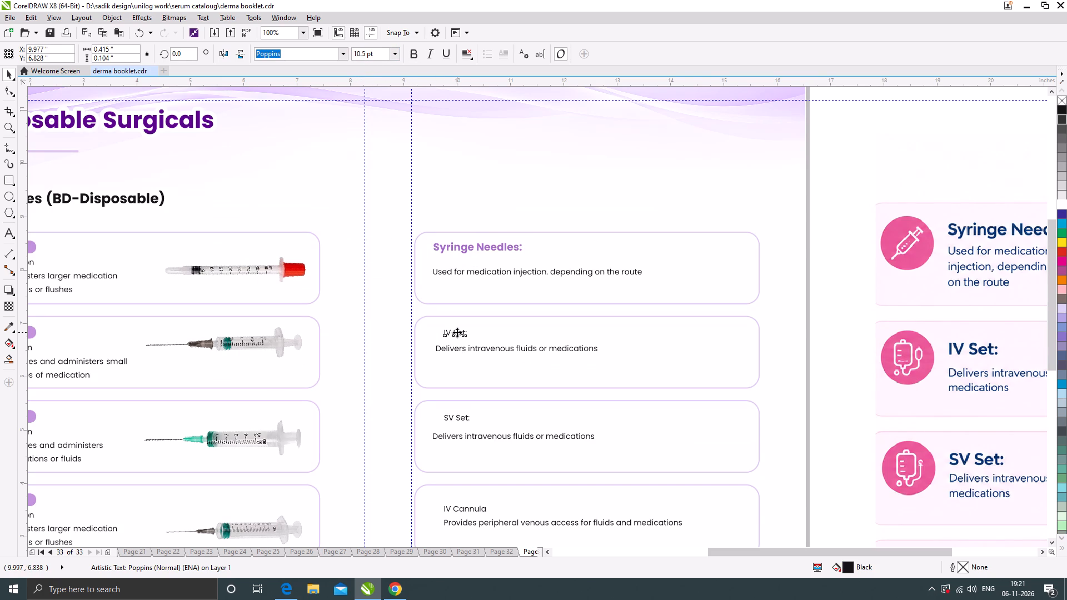
left_click_drag(481, 248, 477, 212)
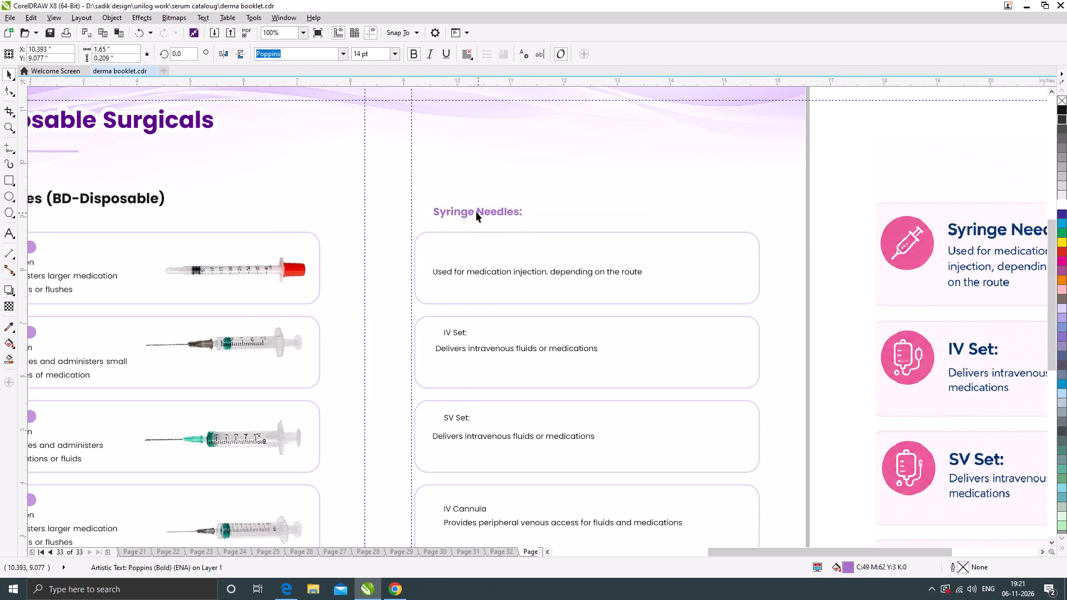
left_click(458, 335)
left_click(468, 419, "shift")
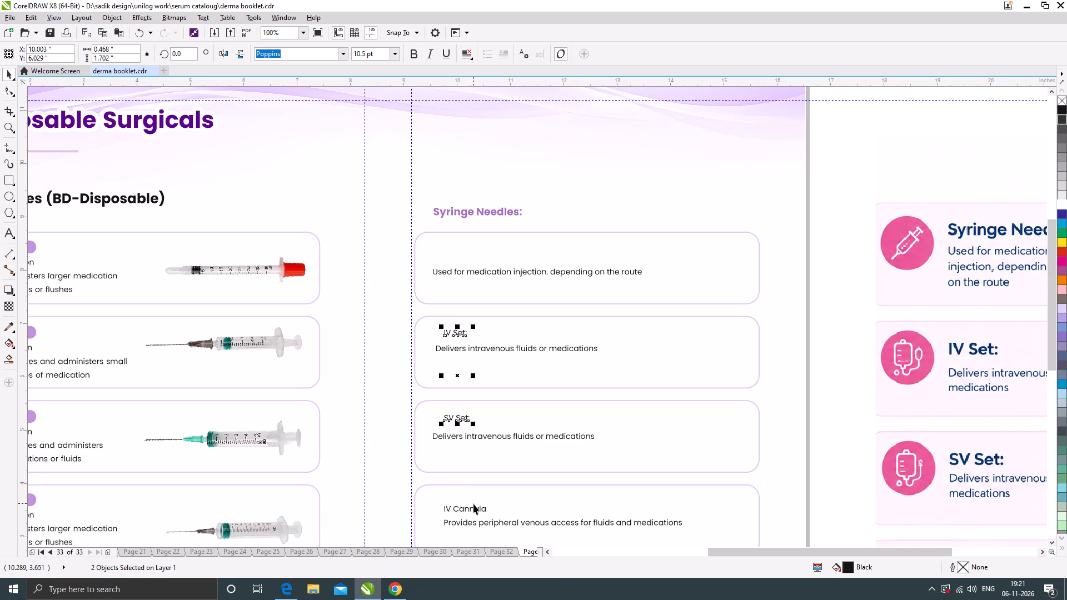
left_click(473, 509, "shift")
scroll(451, 262, "down", 1)
scroll(457, 251, "up", 1)
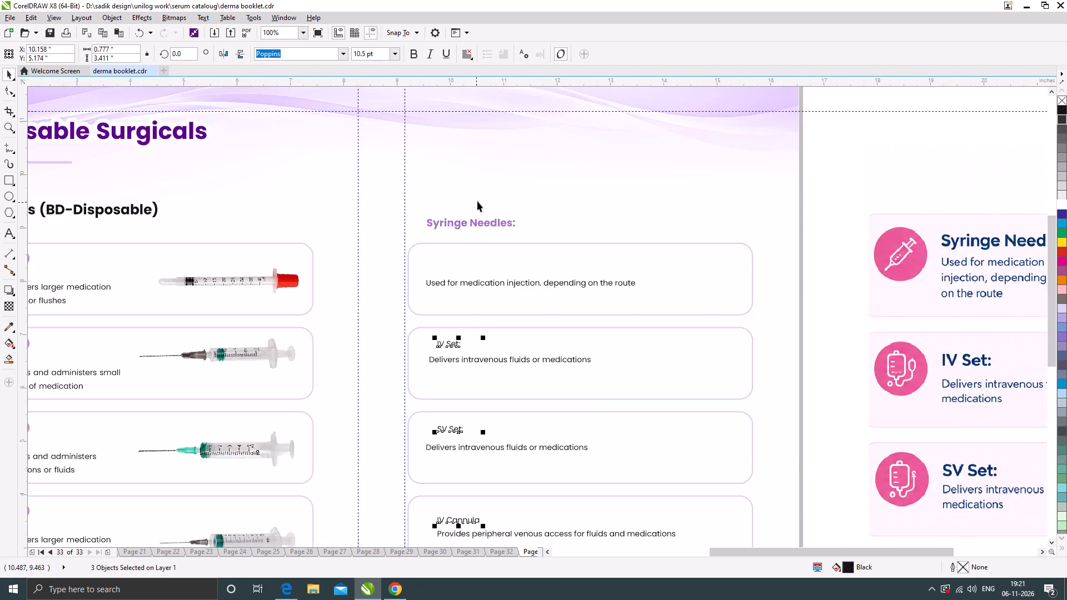
scroll(477, 201, "up", 1)
key("alt+e")
key("alt+m")
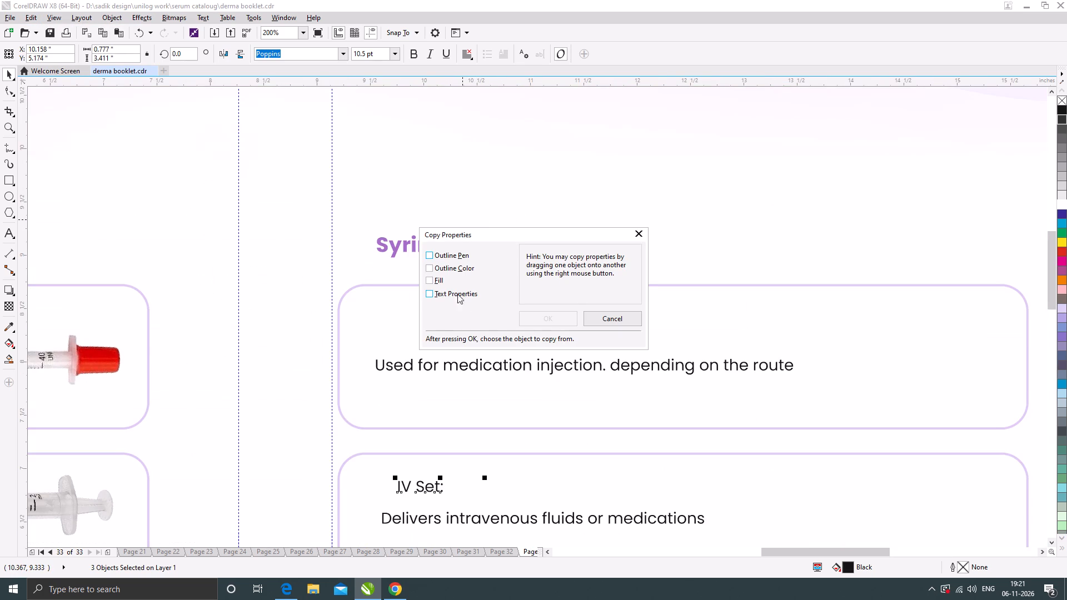
left_click(448, 255)
left_click(441, 267)
left_click(436, 283)
left_click(437, 296)
left_click(526, 317)
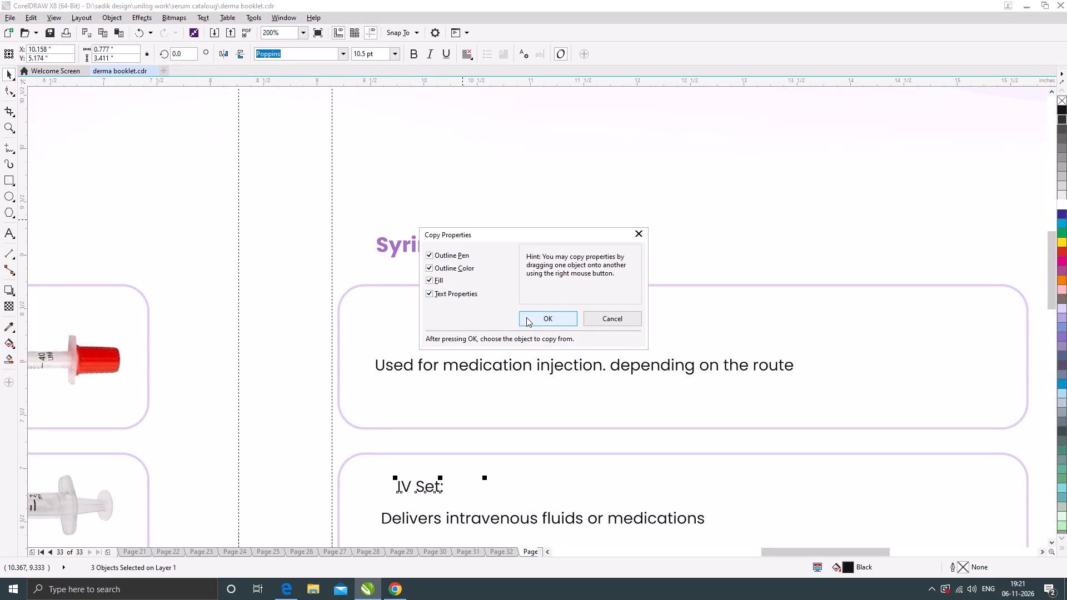
left_click(432, 243)
scroll(451, 224, "down", 2)
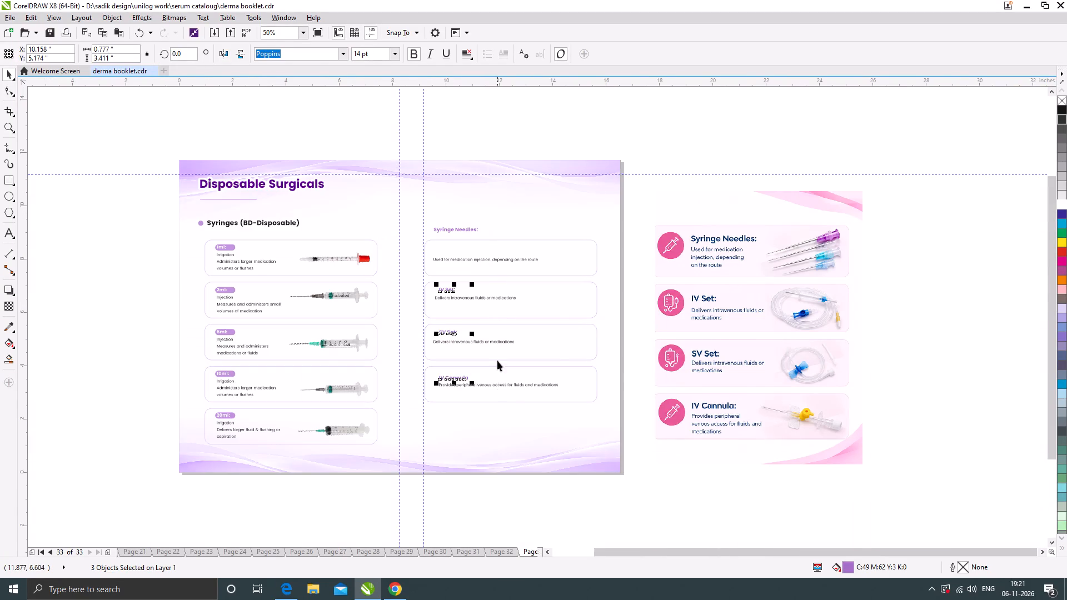
left_click_drag(647, 486, 637, 478)
Move the "Syringe Needles:" heading back into the first frame and bring its description line up close beneath it.
scroll(465, 391, "up", 2)
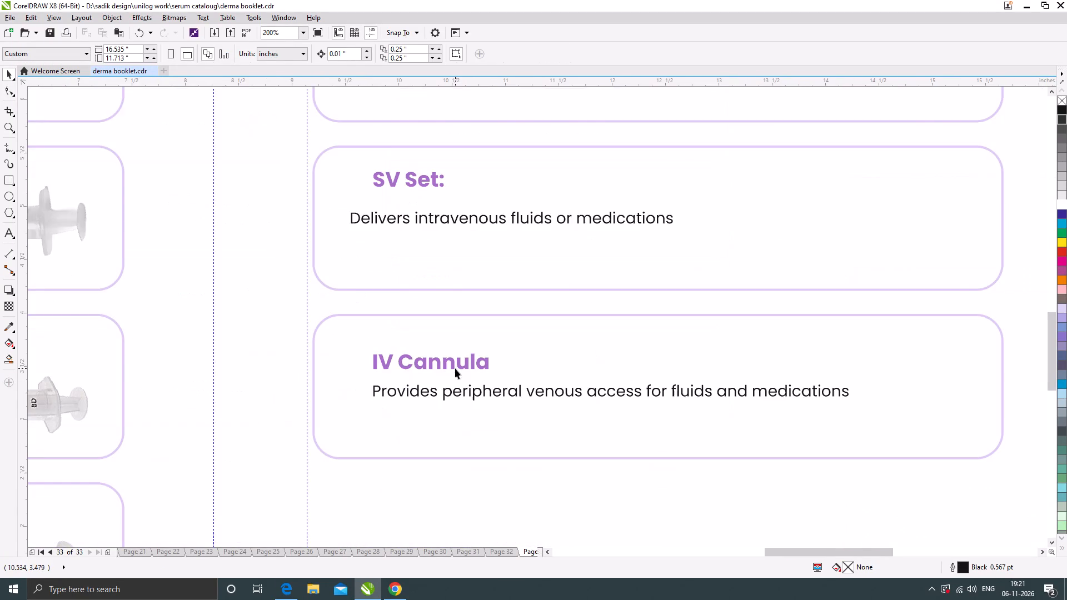
scroll(455, 368, "down", 3)
scroll(446, 214, "up", 2)
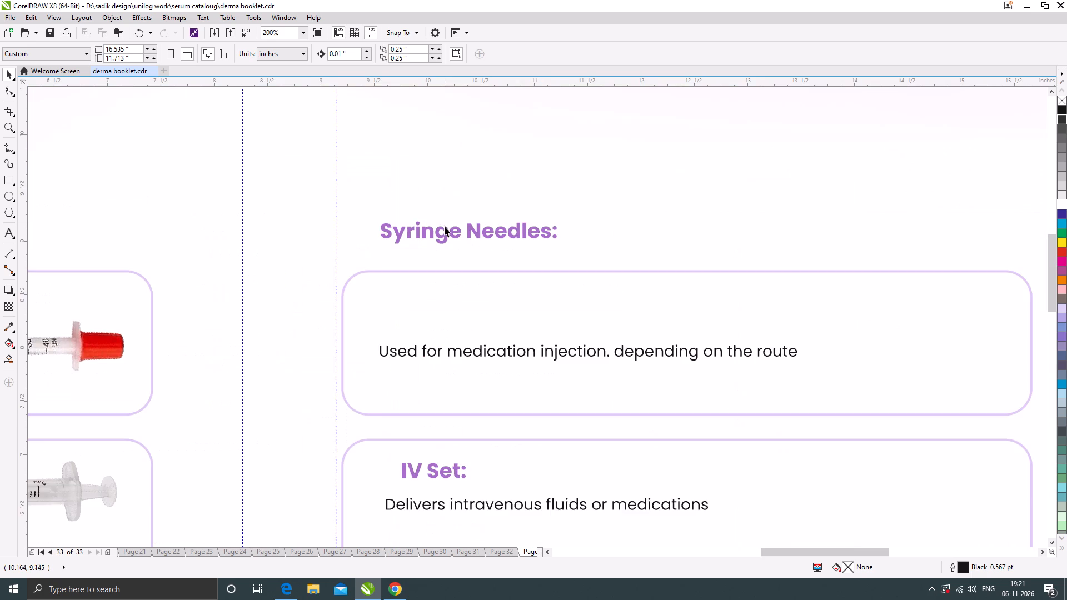
left_click_drag(447, 229, 448, 305)
left_click_drag(524, 351, 523, 344)
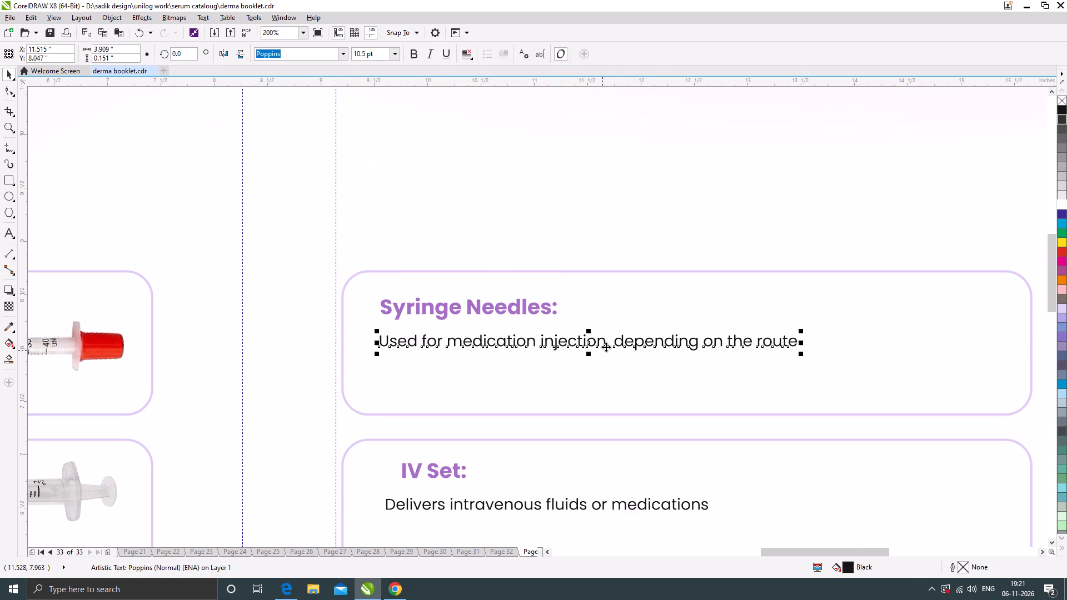
Break the syringe needles description into two lines so the second starts at "depending on the route".
double_click(615, 342)
scroll(516, 272, "down", 1)
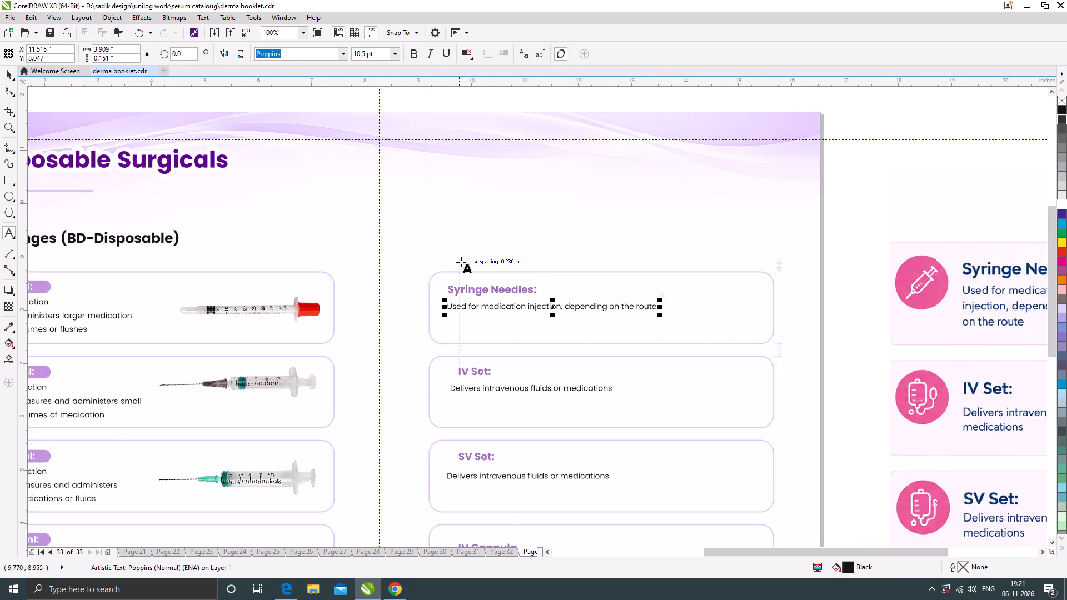
scroll(460, 262, "down", 1)
scroll(537, 279, "up", 1)
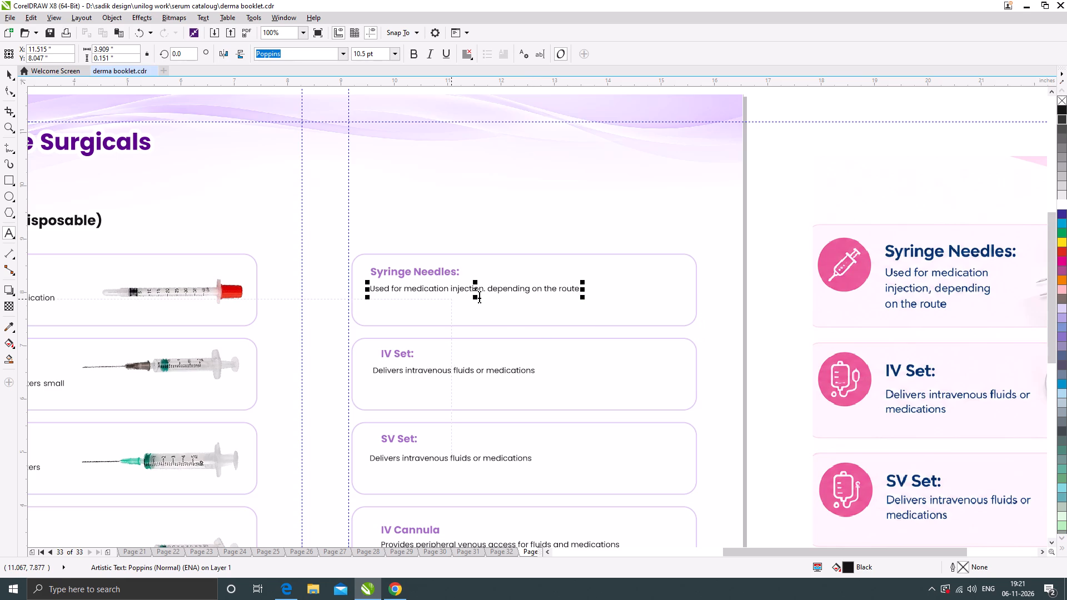
scroll(478, 296, "up", 1)
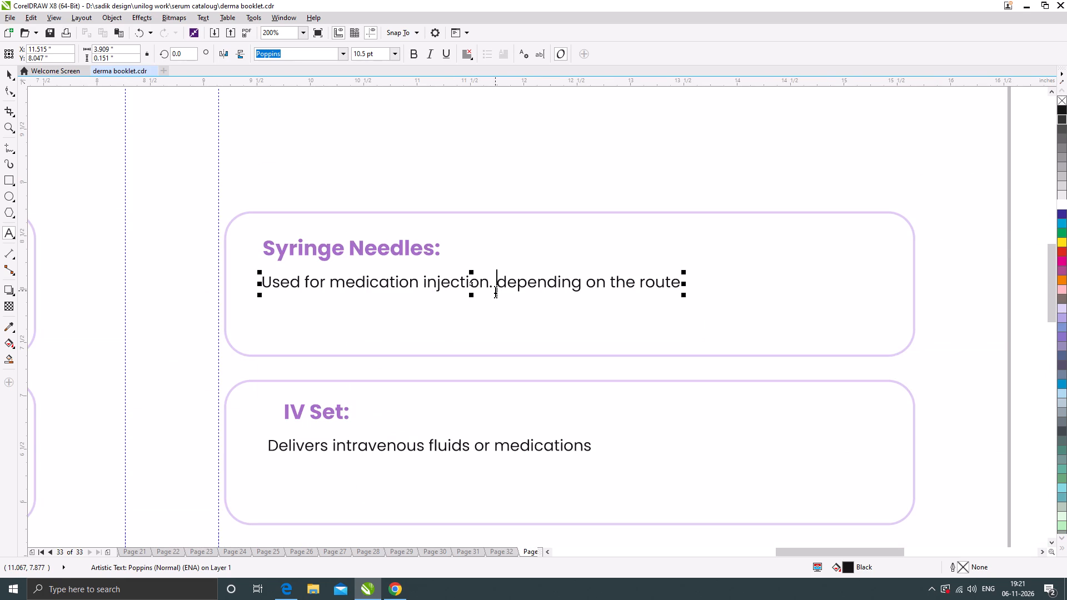
key("Return")
left_click(8, 74)
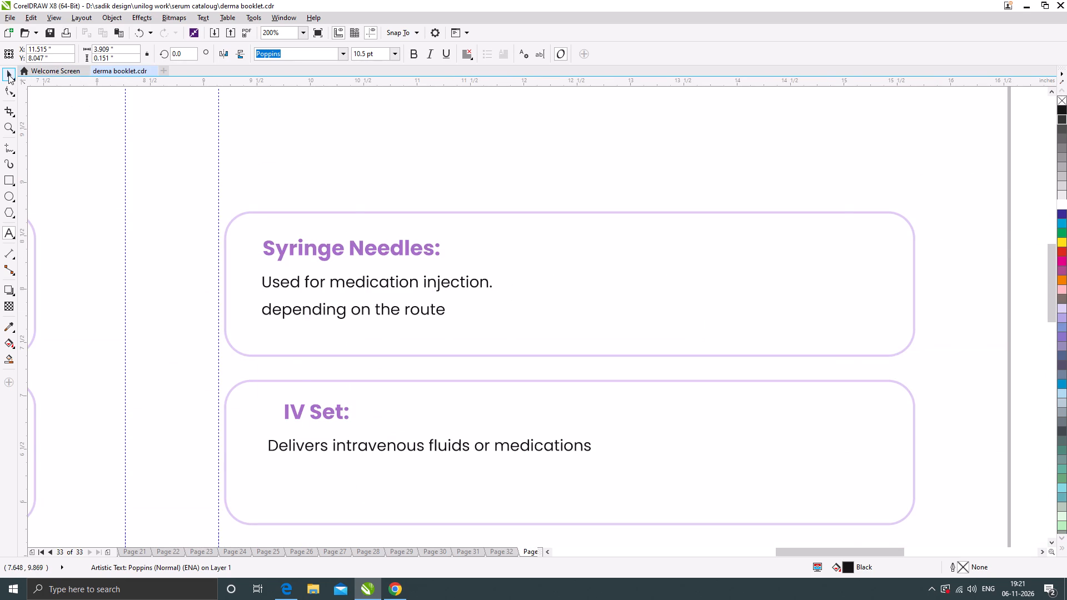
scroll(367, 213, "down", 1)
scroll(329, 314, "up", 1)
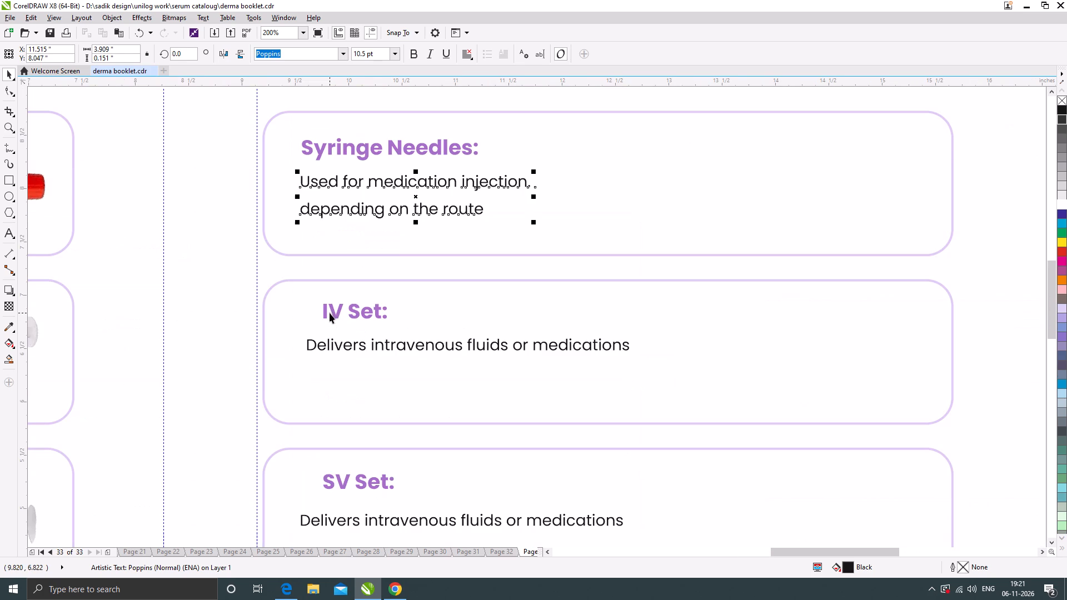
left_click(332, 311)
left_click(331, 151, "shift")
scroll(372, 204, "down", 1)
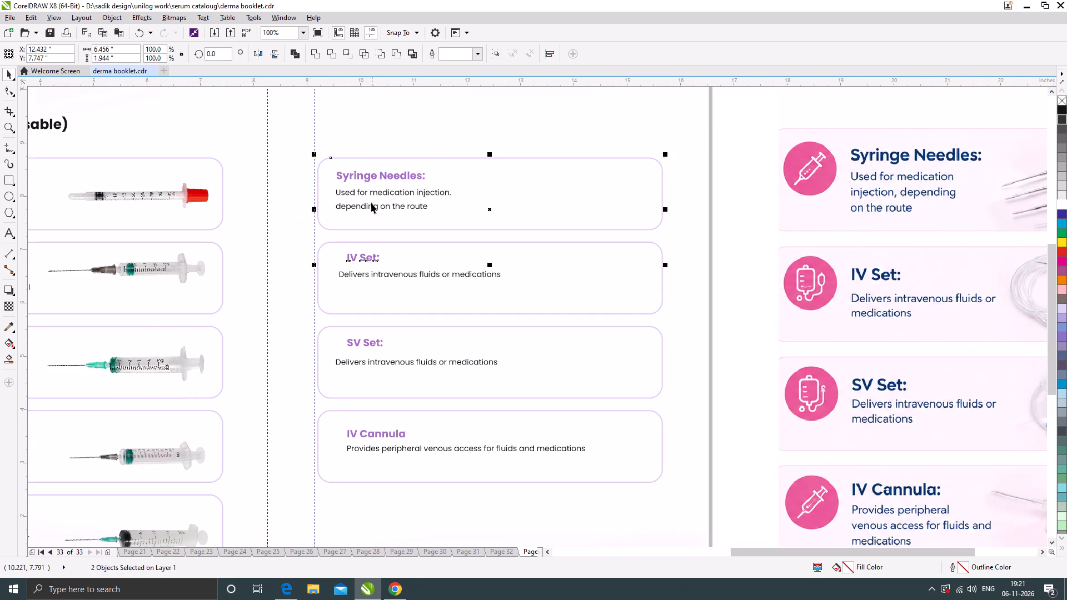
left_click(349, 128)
Align the left edges of the Syringe Needles, IV Set, SV Set and IV Cannula headings.
left_click(353, 173)
left_click(356, 256, "shift")
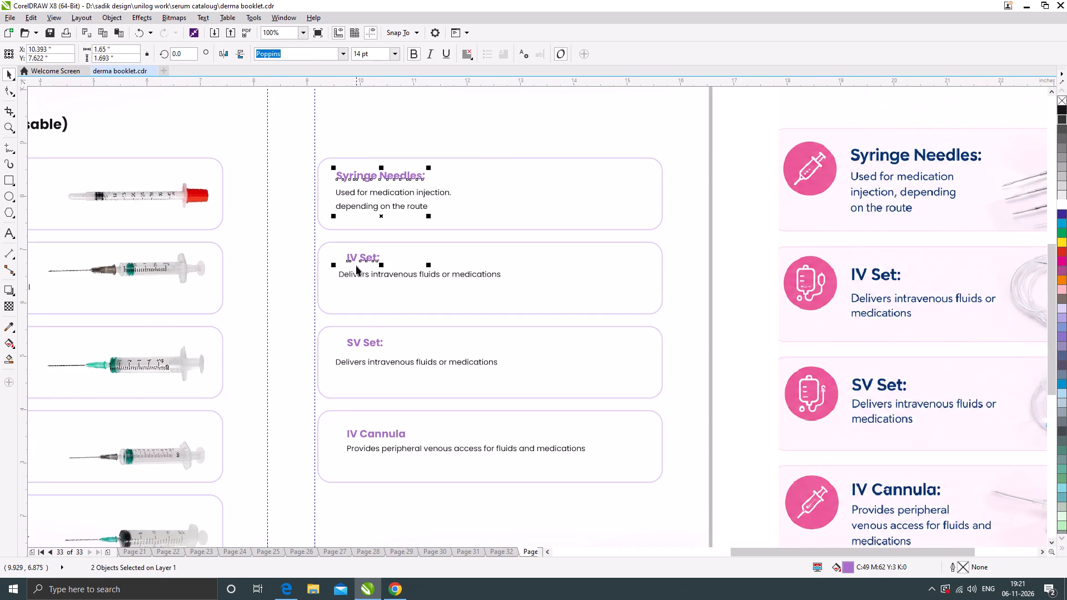
left_click(358, 341, "shift")
left_click(361, 435, "shift")
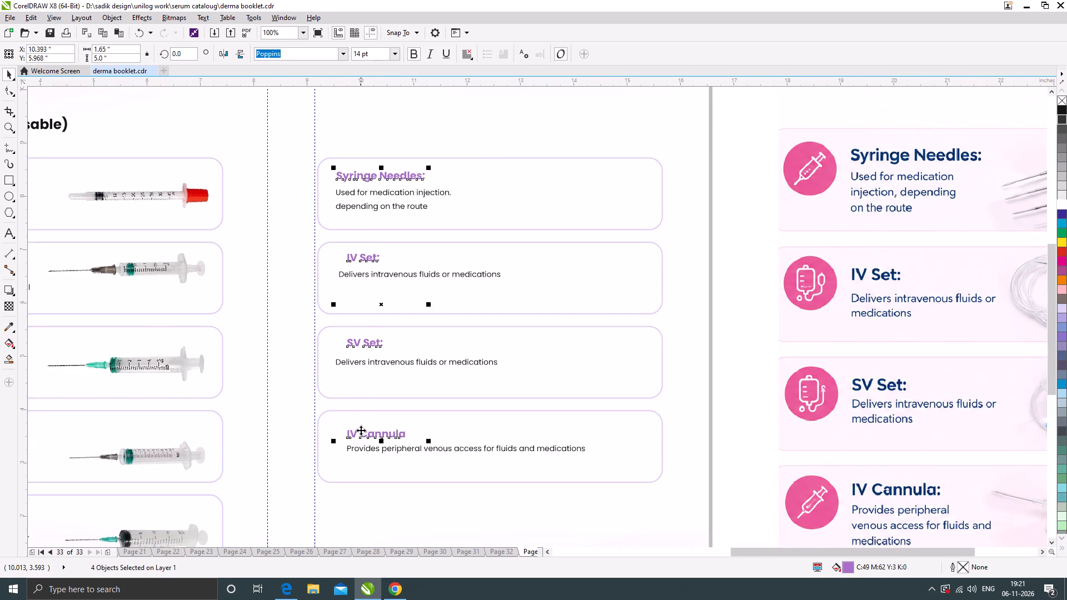
key("l")
scroll(370, 264, "up", 1)
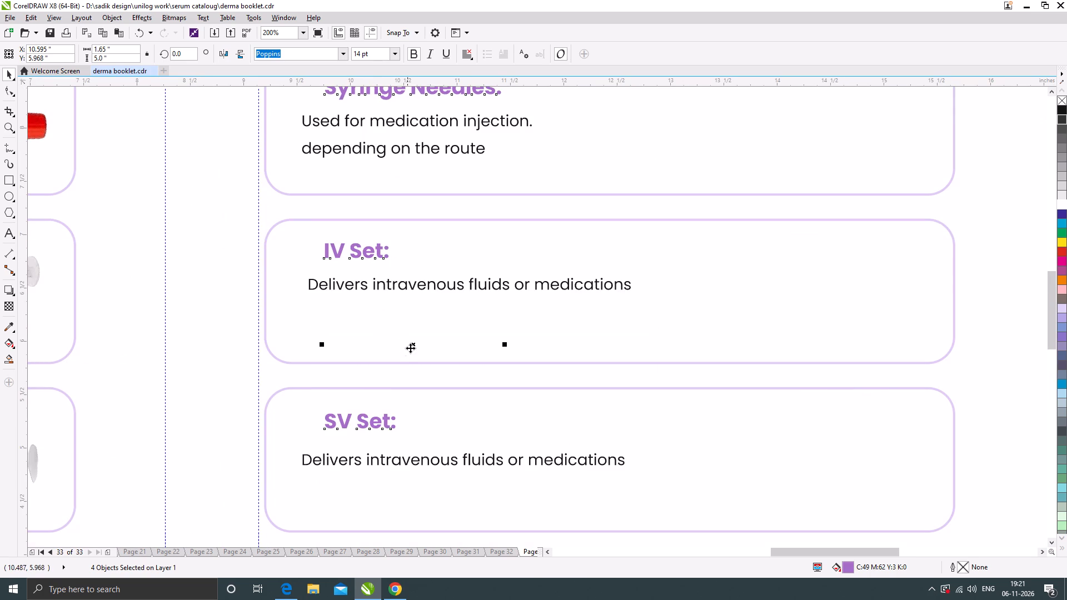
Shift the Syringe Needles, IV Set, SV Set and IV Cannula headings together slightly left, close to their descriptions' left edges.
left_click_drag(412, 347, 401, 346)
scroll(401, 332, "down", 1)
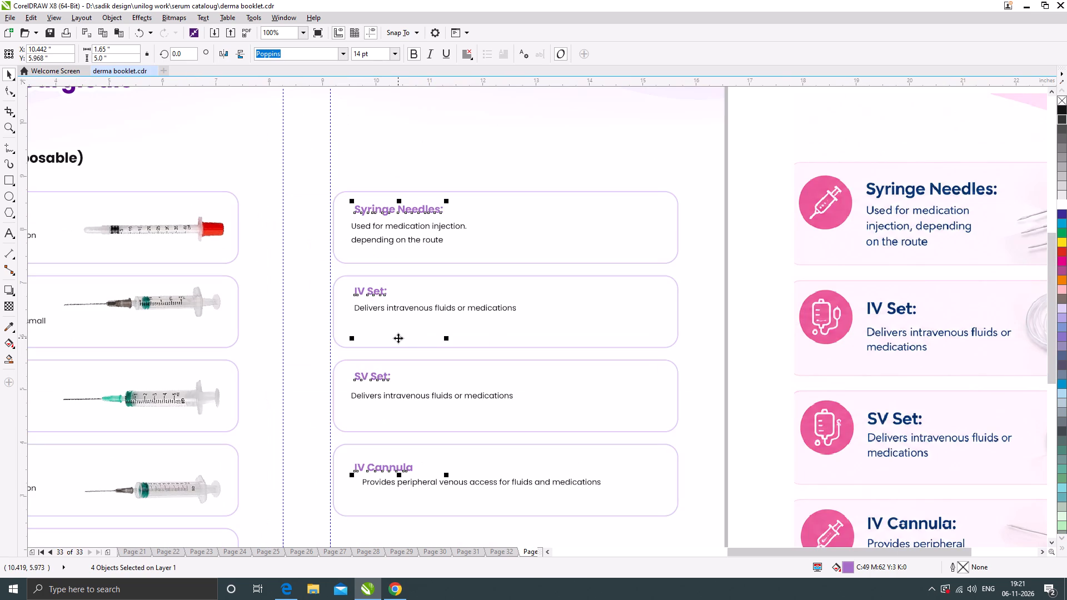
left_click(398, 338)
left_click(396, 176)
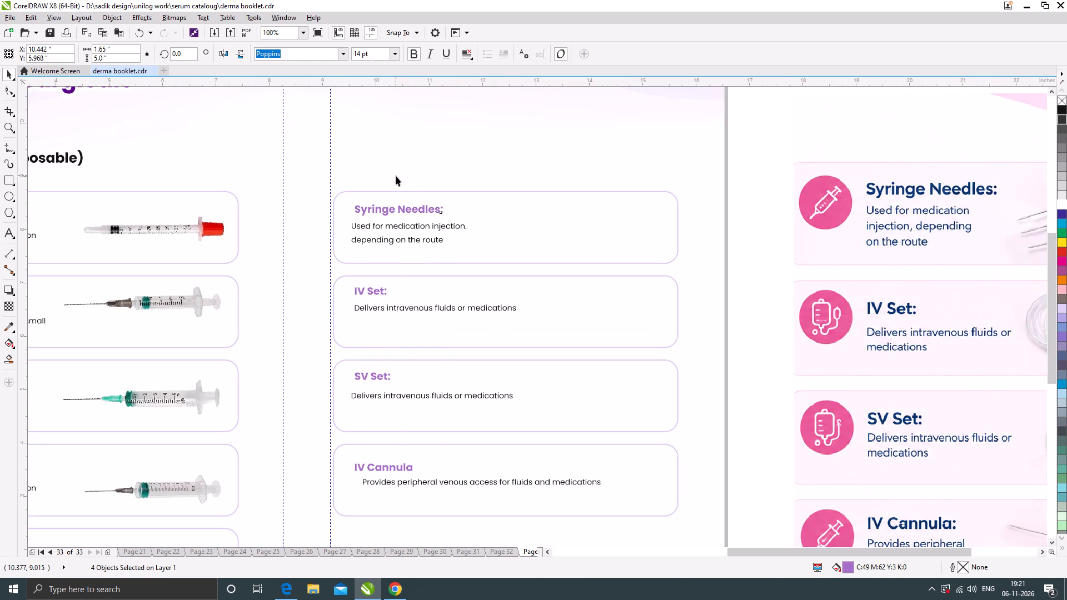
Break the IV Set description into two lines so the second line holds only "medications".
left_click(393, 308)
scroll(452, 313, "up", 1)
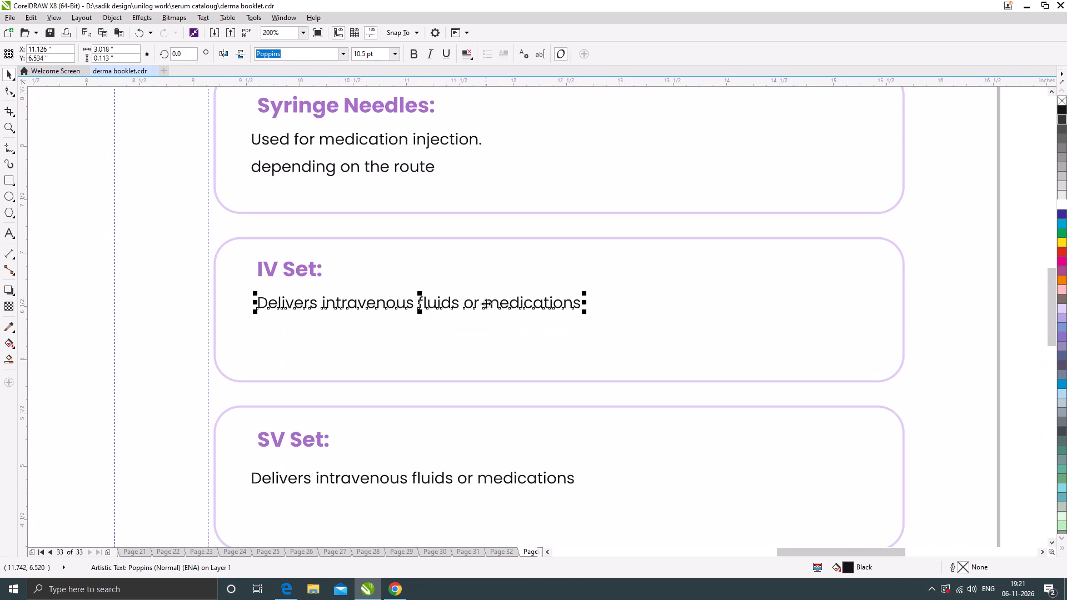
double_click(486, 303)
key("Return")
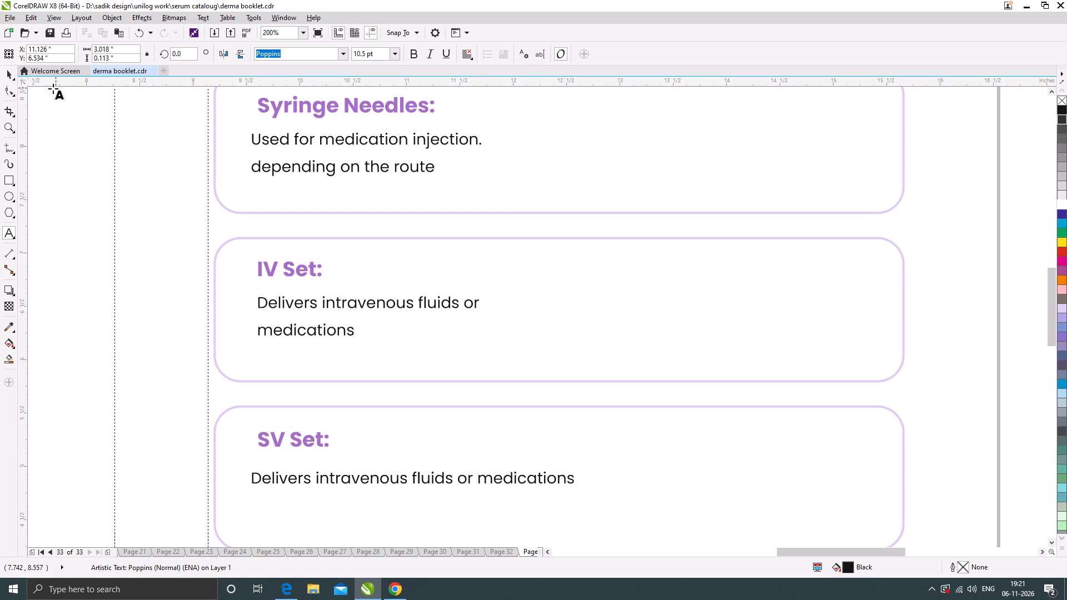
left_click(8, 77)
Lower the IV Set description and its heading slightly within their frame, keeping the two close together.
scroll(257, 291, "up", 1)
left_click_drag(277, 317, 277, 334)
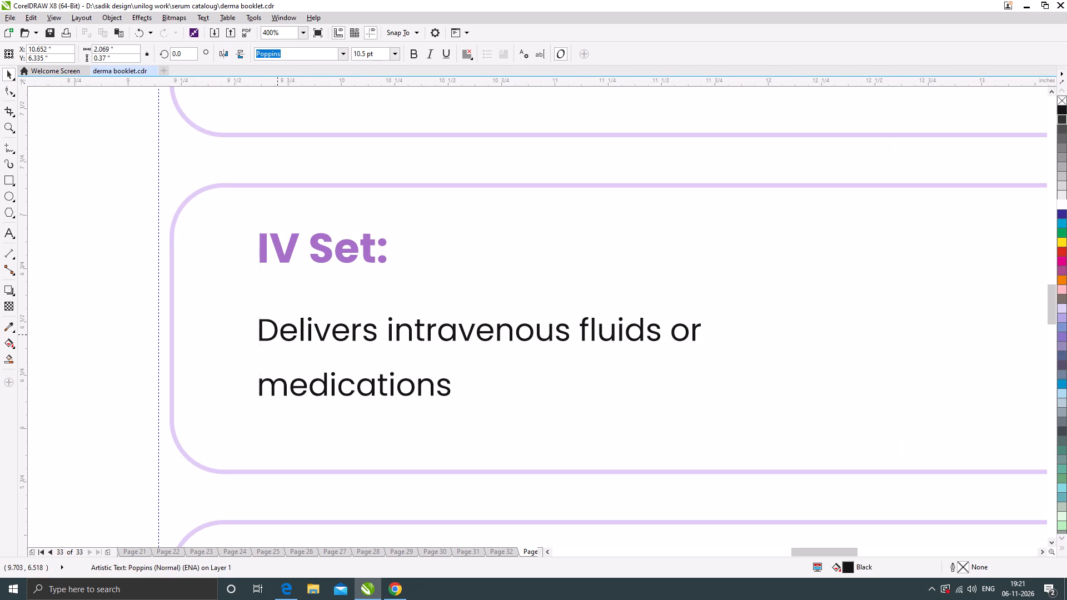
left_click_drag(277, 334, 277, 335)
left_click_drag(278, 255, 278, 276)
Shift the "Syringe Needles:" heading horizontally so it lines up with the left edge of its description.
scroll(327, 263, "down", 2)
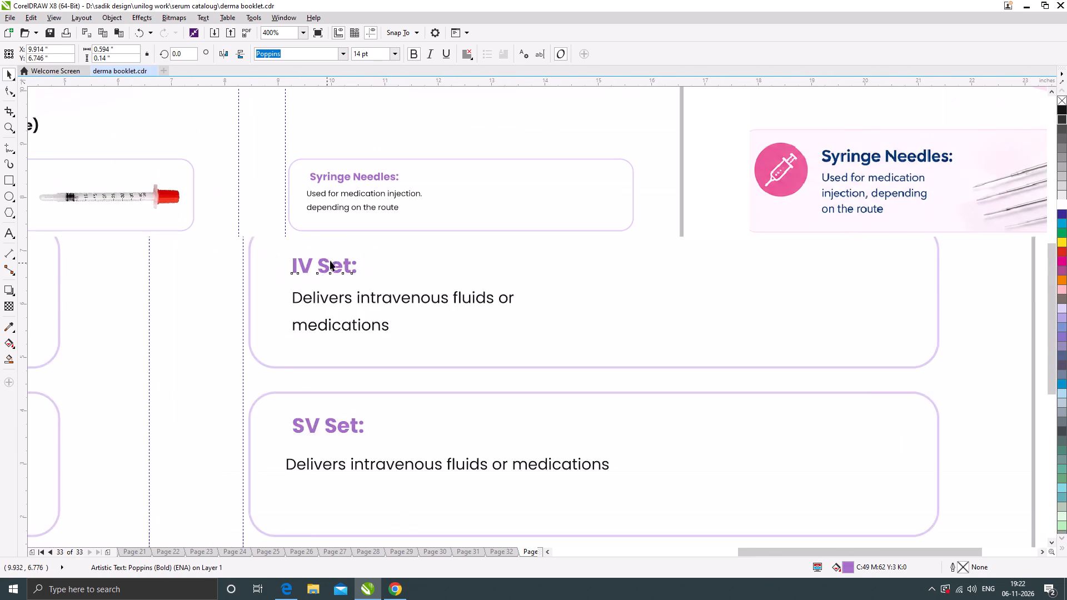
scroll(317, 170, "up", 1)
left_click_drag(321, 187, 315, 187)
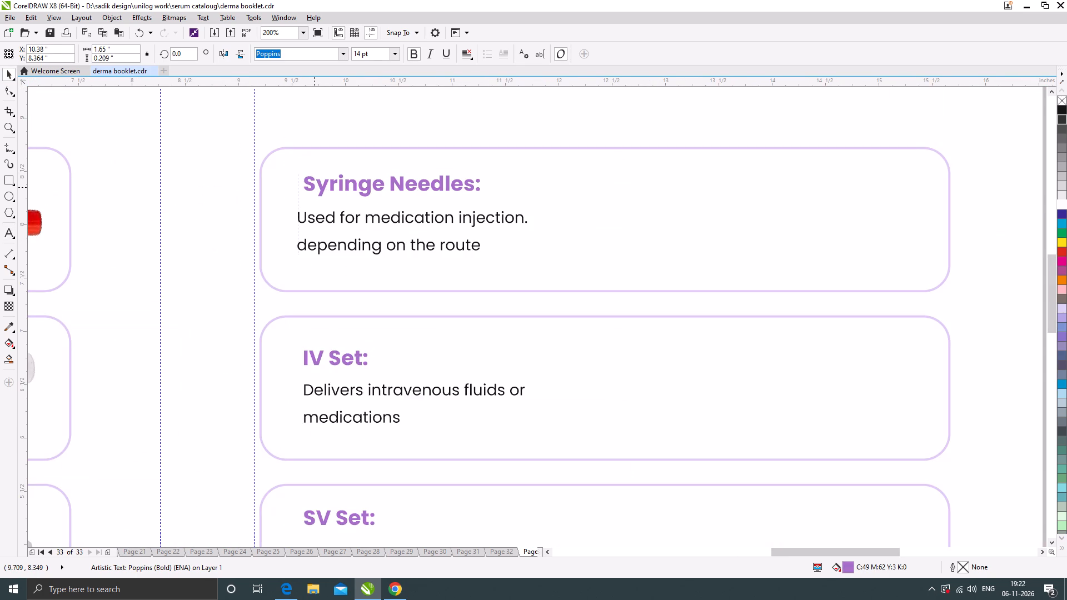
left_click_drag(315, 187, 312, 187)
Lower the "SV Set:" heading slightly so it sits closer above its description.
scroll(354, 217, "down", 1)
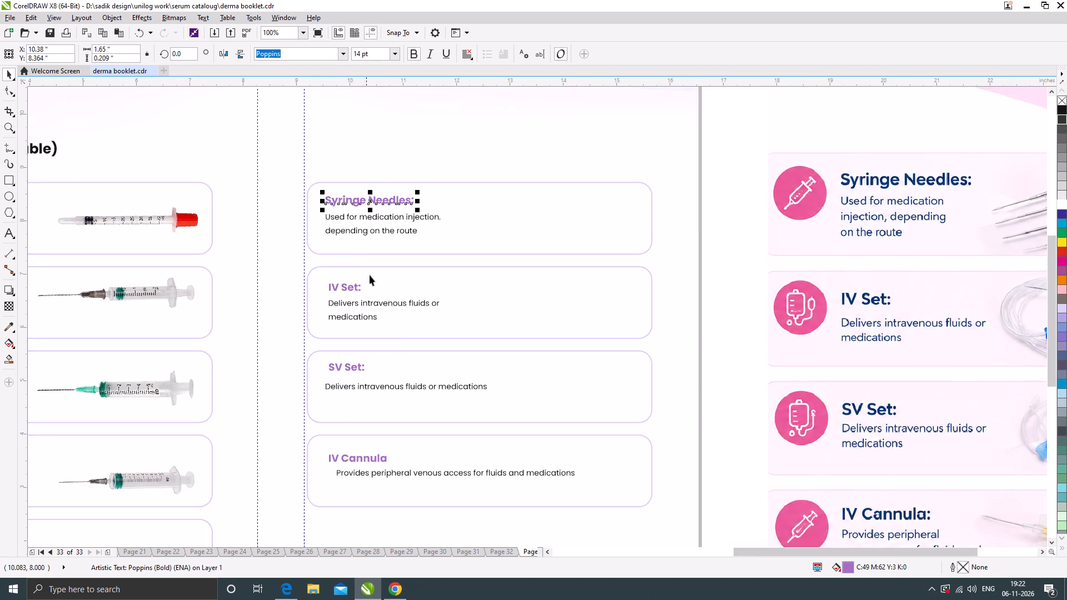
scroll(348, 386, "up", 2)
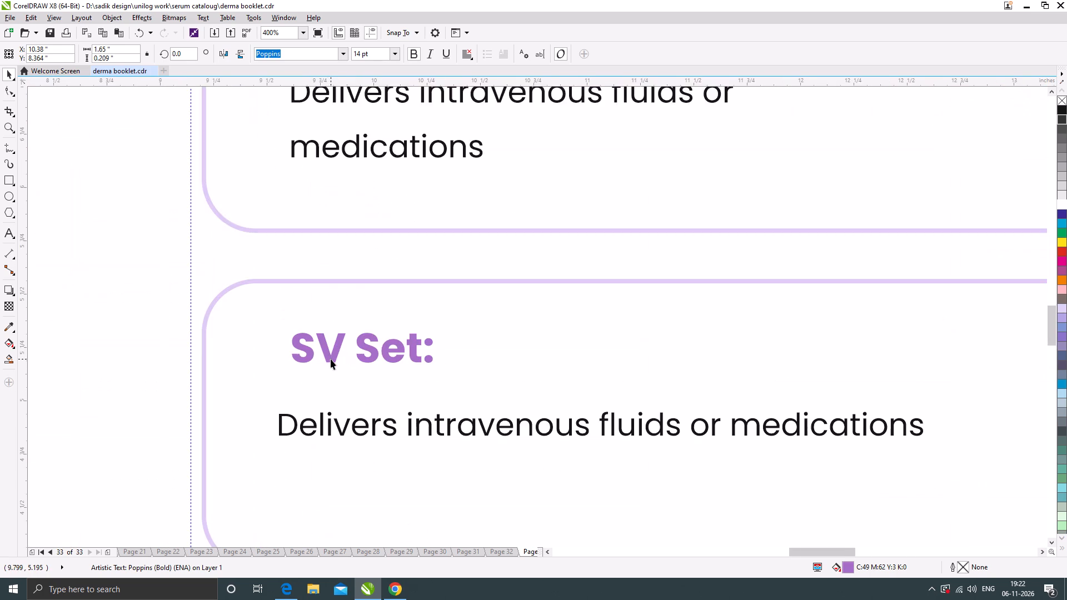
scroll(331, 359, "up", 1)
left_click_drag(331, 359, 331, 381)
key("ctrl+z")
left_click(320, 323)
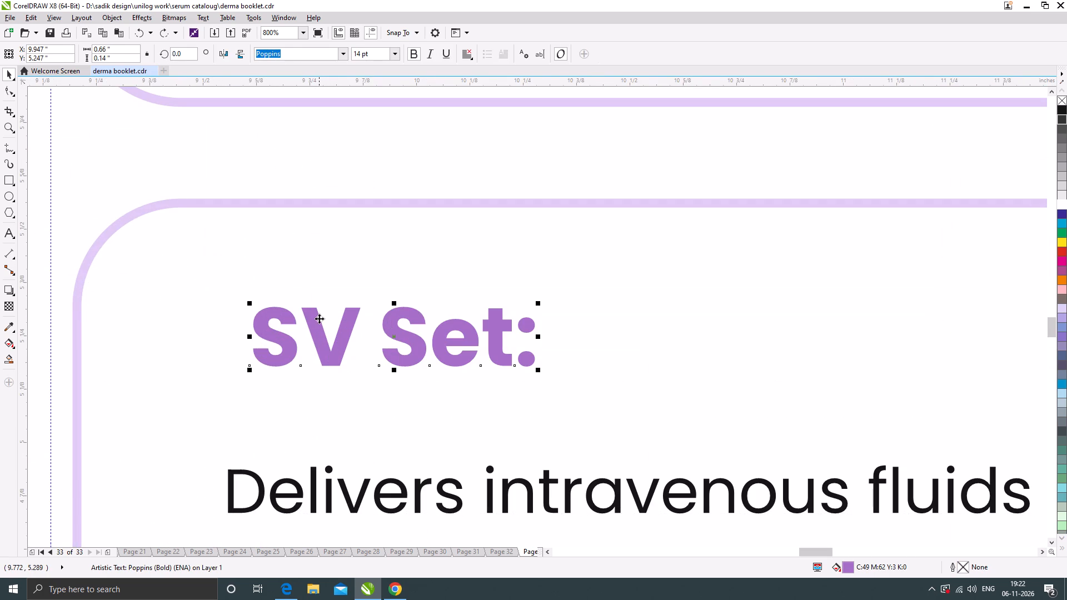
left_click_drag(319, 318, 318, 337)
Line up the SV Set description with its heading's left edge and break it so the second line reads "or medications".
scroll(312, 334, "down", 2)
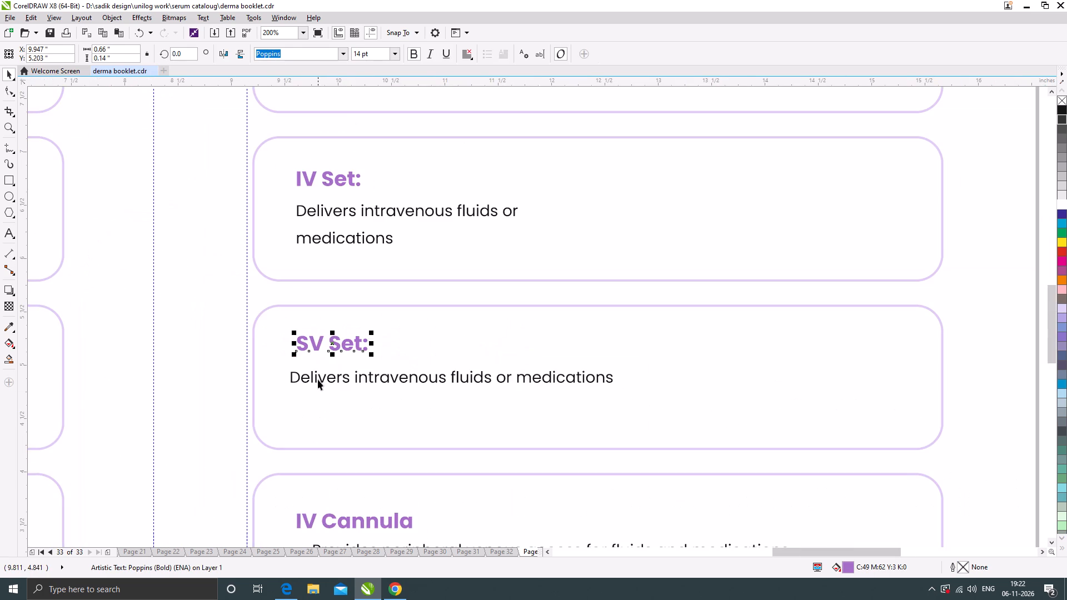
scroll(318, 376, "up", 1)
left_click_drag(320, 376, 330, 376)
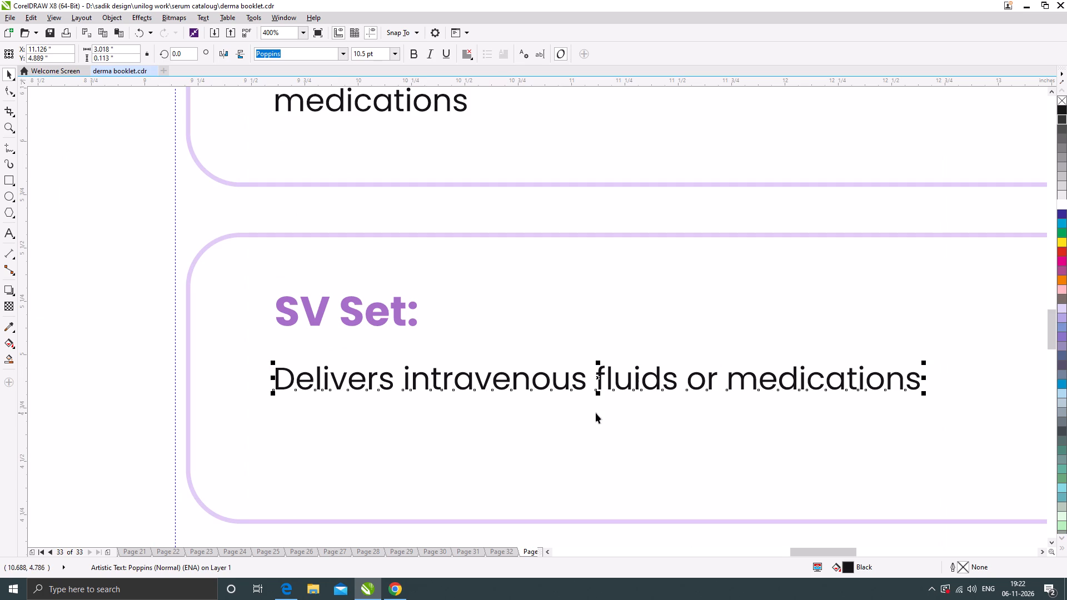
double_click(689, 377)
key("Return")
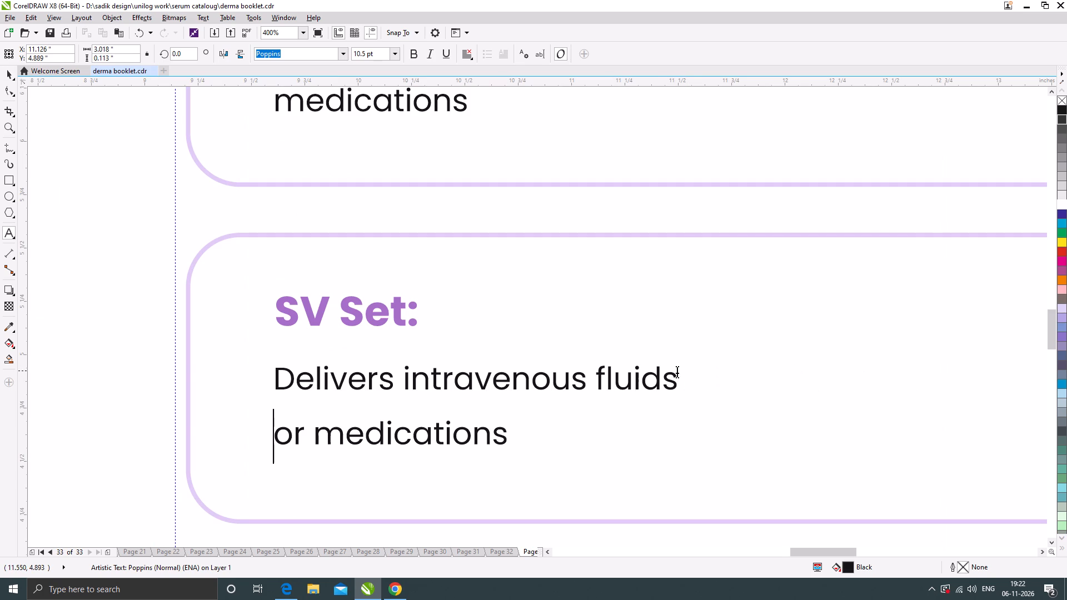
left_click(10, 72)
scroll(401, 222, "down", 1)
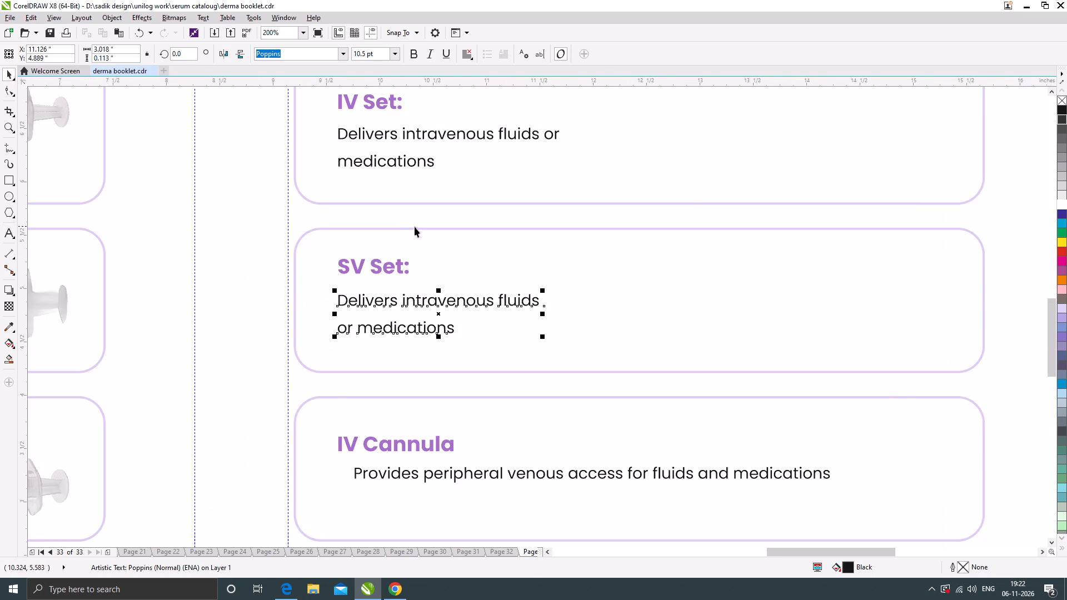
scroll(415, 227, "down", 1)
left_click(781, 406)
Line up the IV Cannula description with its heading's left edge and break it so the second line starts at "for fluids".
scroll(416, 353, "up", 2)
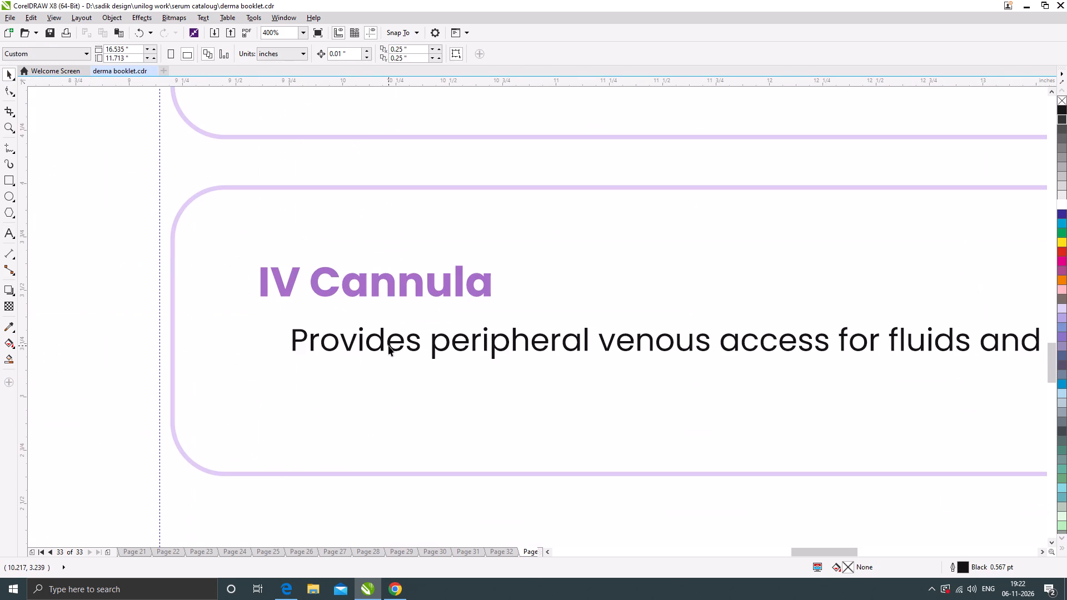
left_click_drag(388, 346, 353, 351)
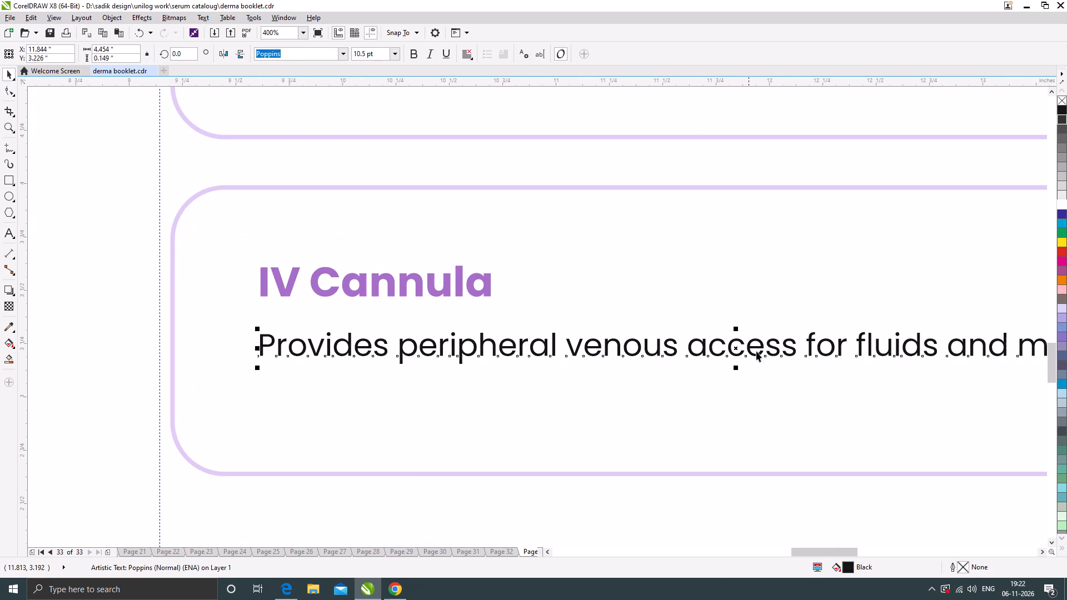
double_click(808, 342)
key("Return")
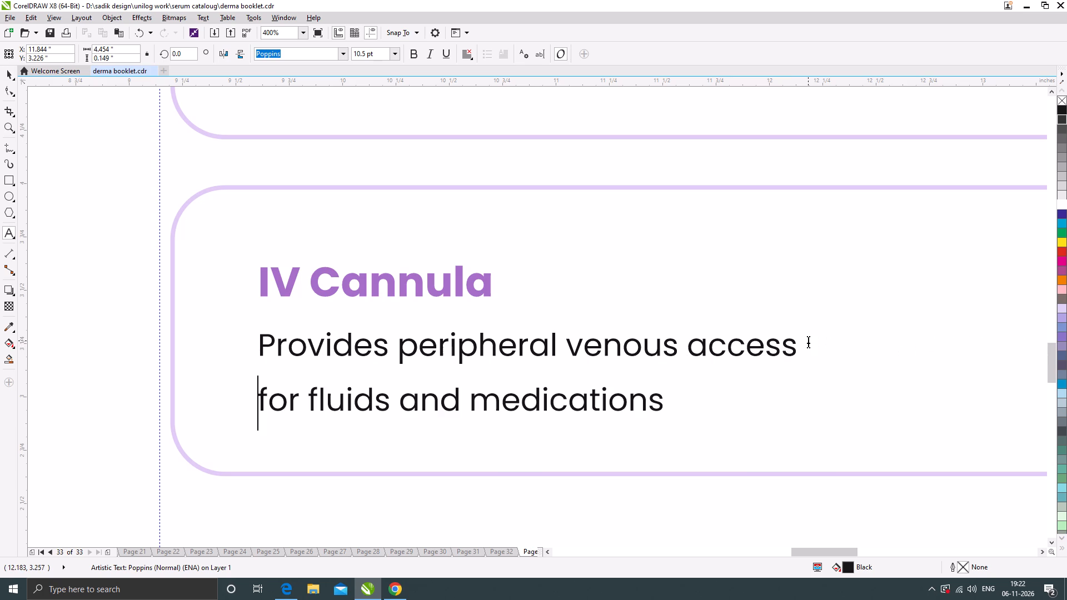
left_click(10, 72)
scroll(337, 259, "down", 1)
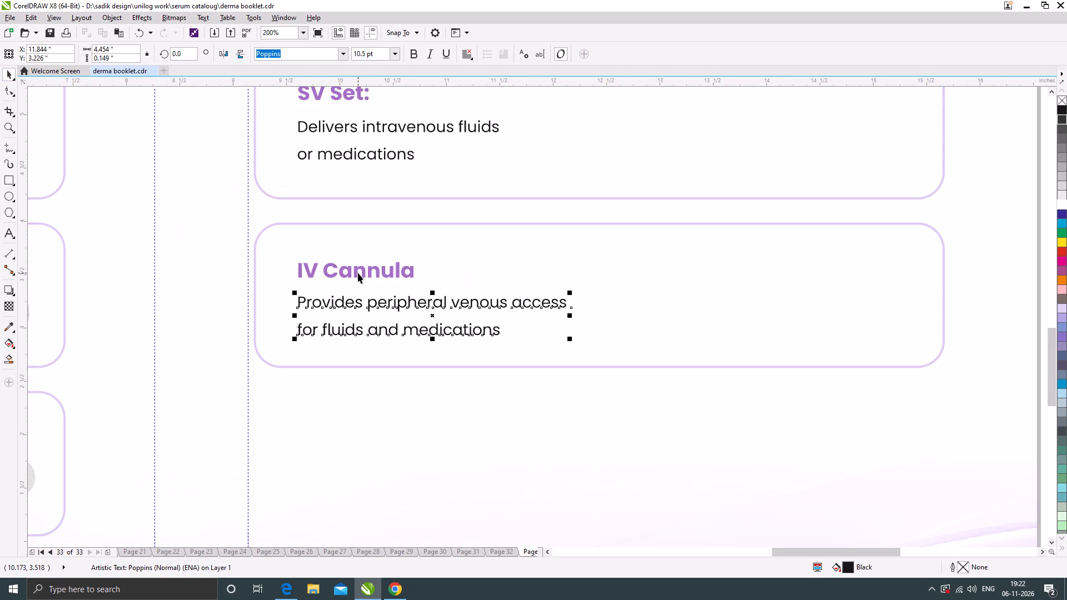
scroll(356, 300, "up", 1)
left_click(356, 303)
scroll(354, 290, "down", 1)
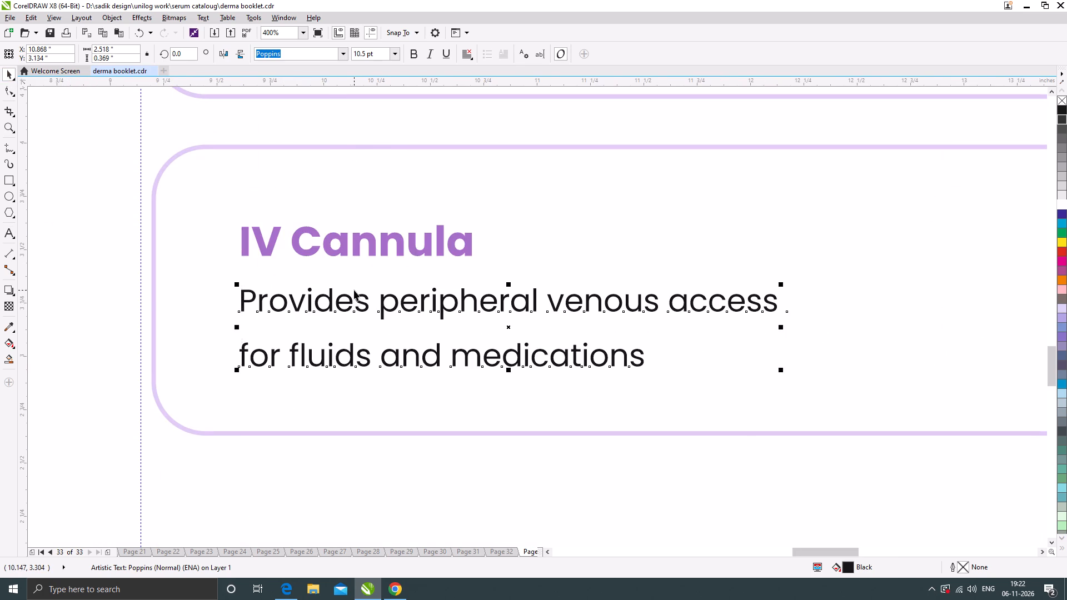
scroll(354, 290, "down", 2)
left_click(542, 385)
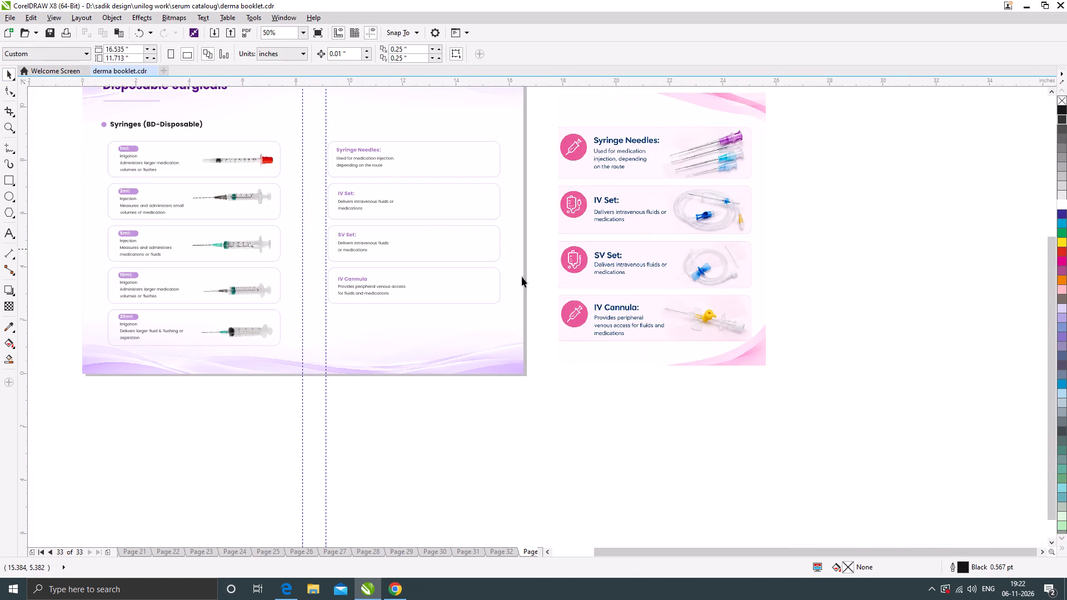
left_click(558, 421)
In Chrome, image-search the syringe needle photo in the Disposable Surgicals reference and open Amazon's 24 G needle image in a new tab.
left_click(400, 592)
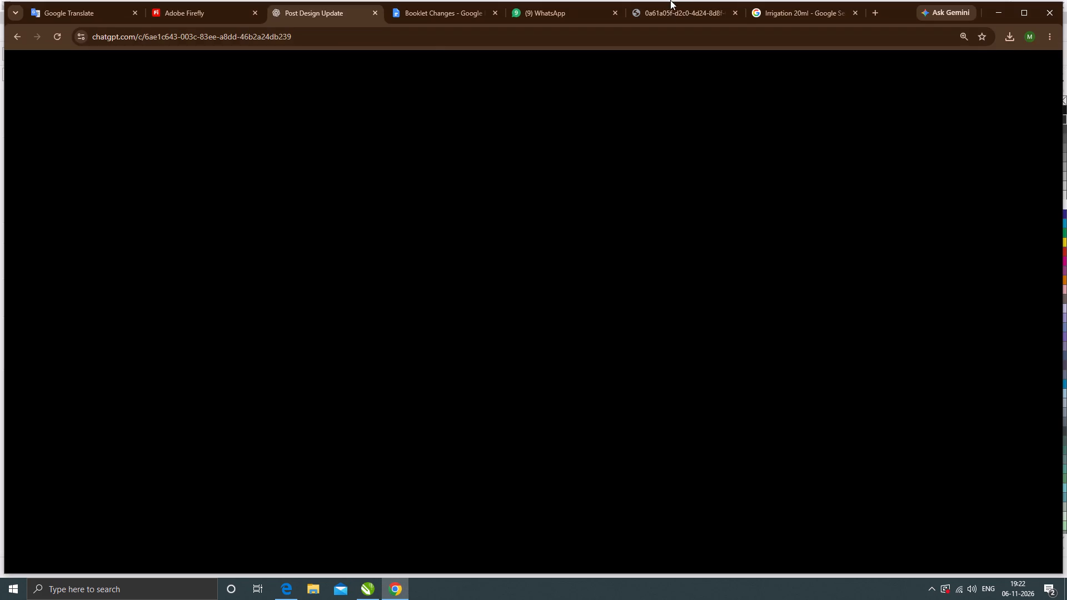
left_click(673, 10)
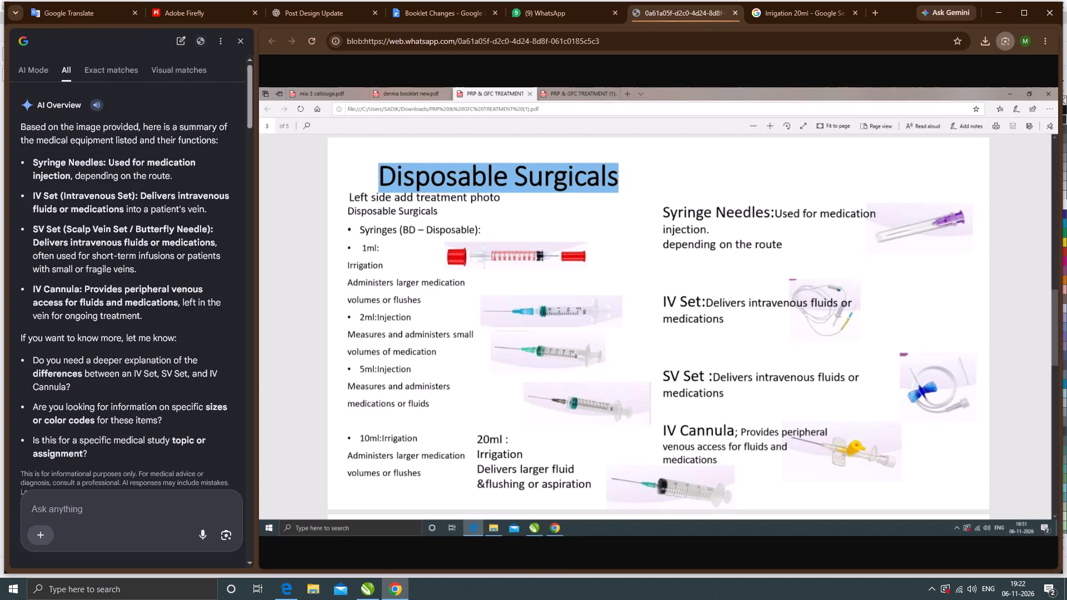
right_click(865, 202)
left_click(898, 281)
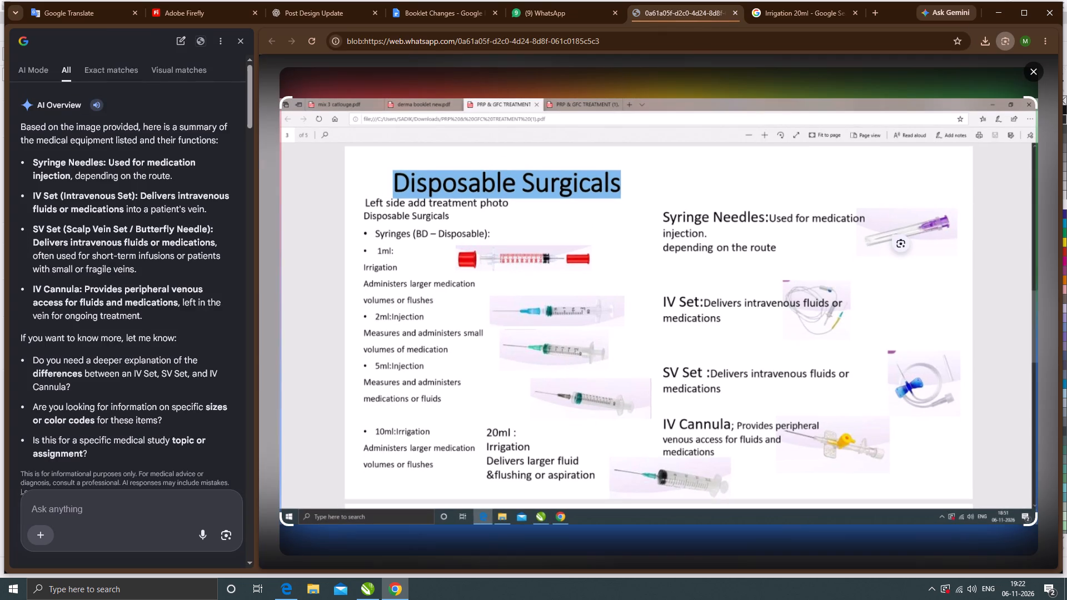
left_click_drag(857, 207, 956, 252)
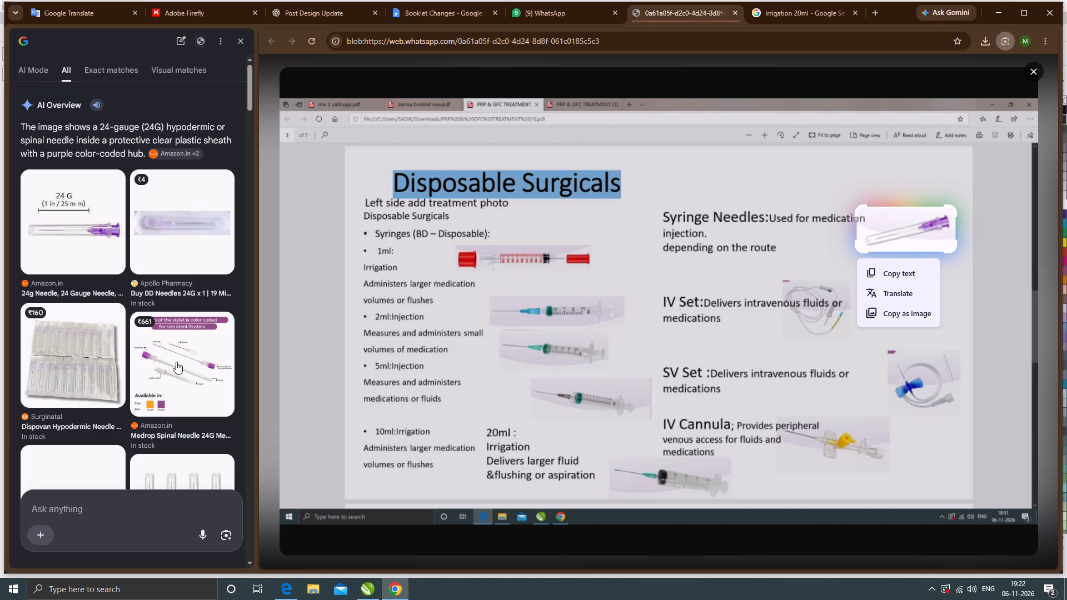
left_click(78, 239)
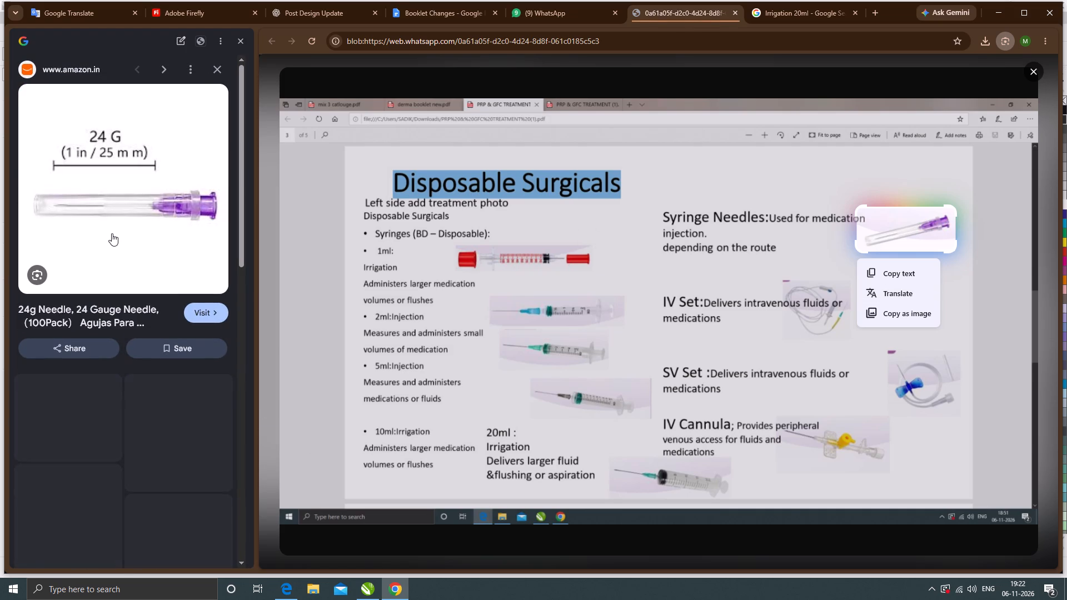
right_click(113, 220)
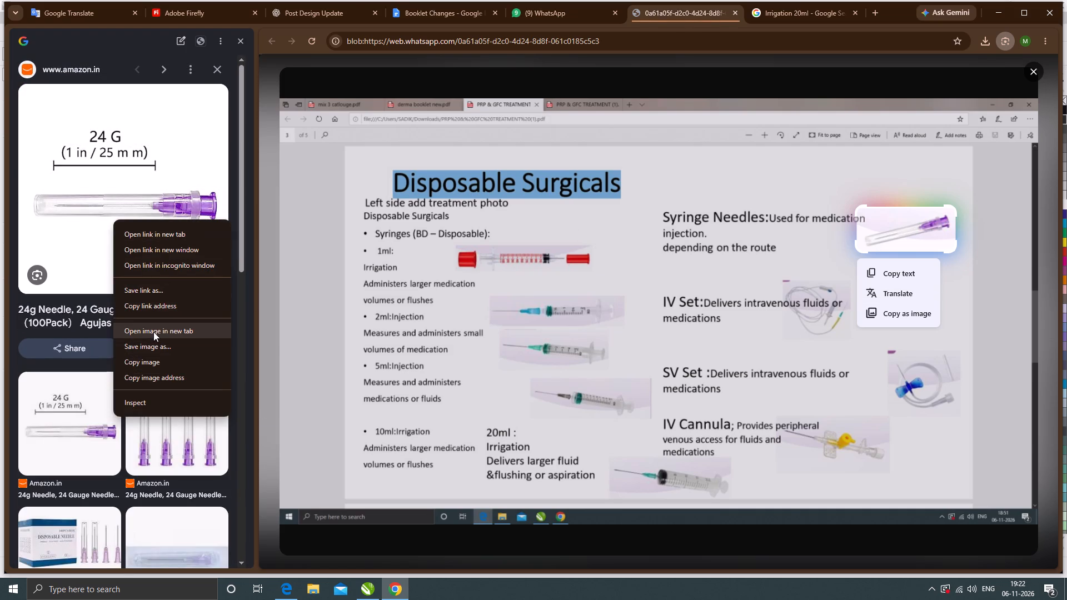
left_click(153, 332)
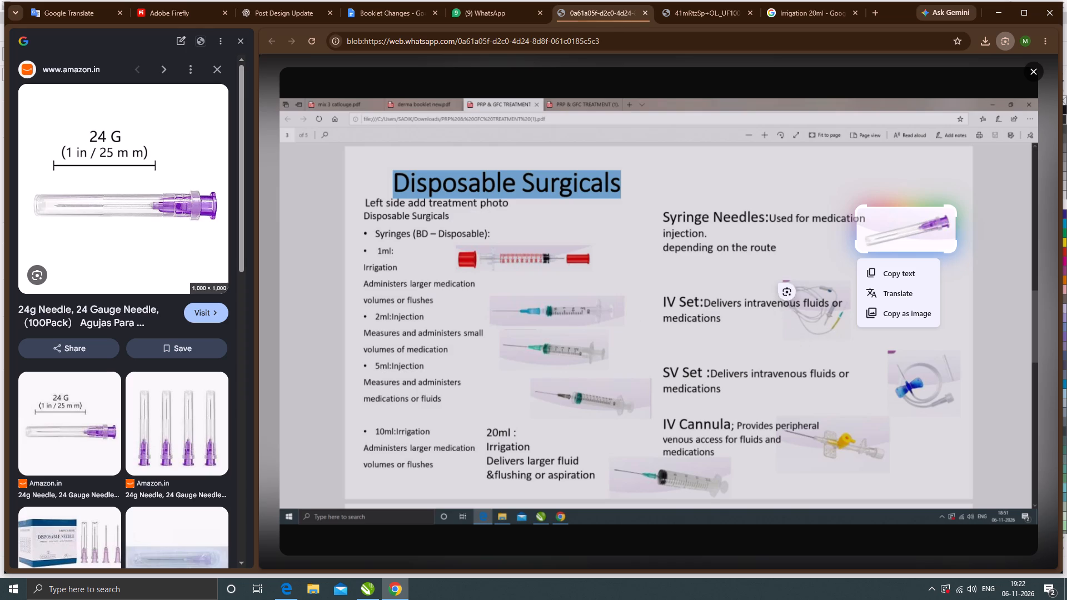
Image-search the IV Set photo in the reference and open the SAF+WAY infusion set image in a new tab.
left_click_drag(779, 277, 864, 347)
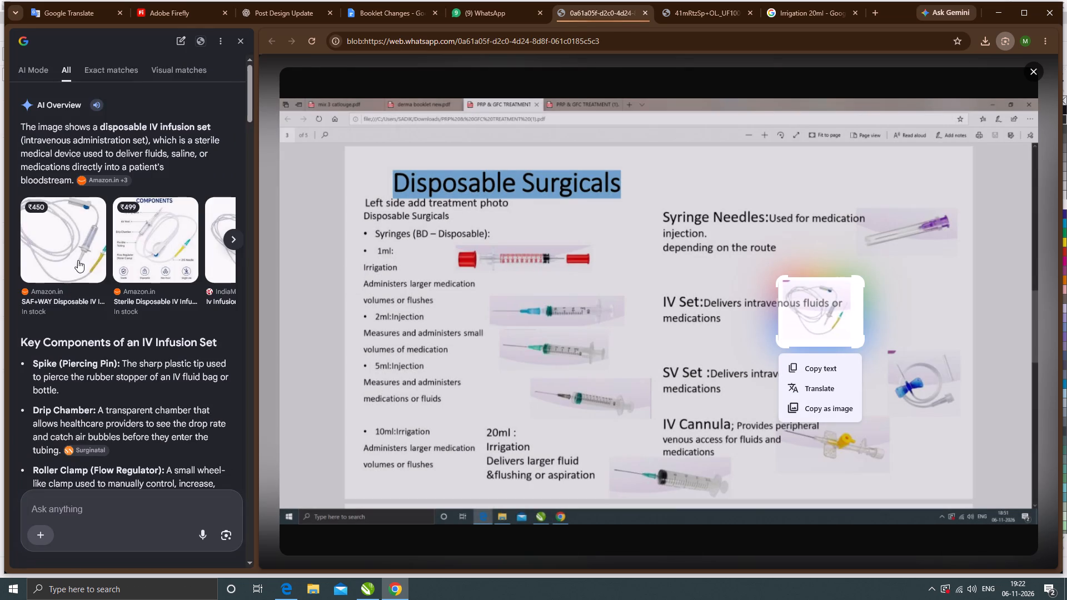
left_click(78, 260)
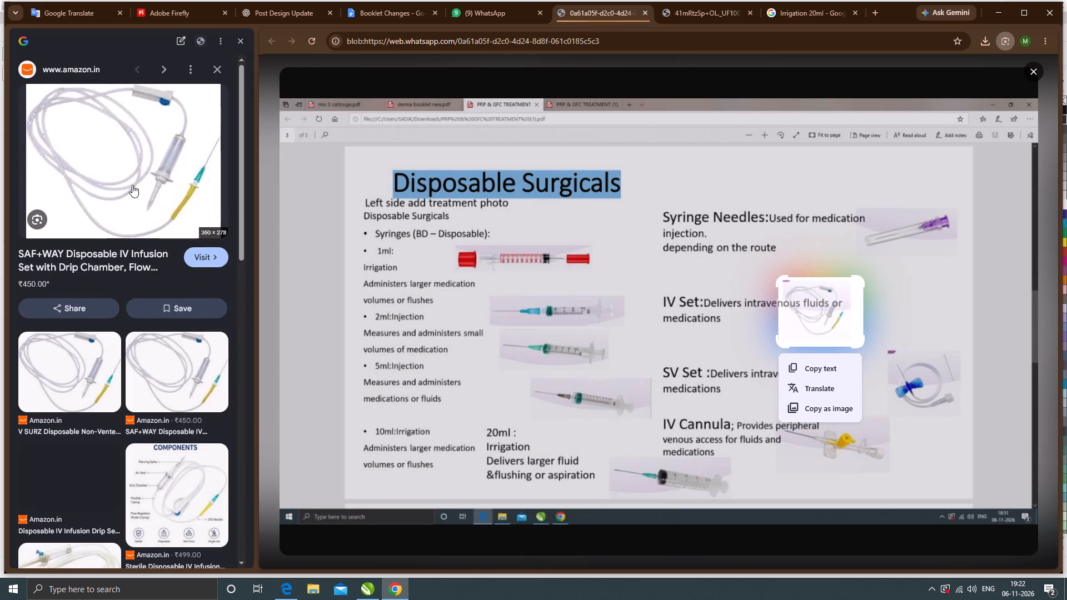
right_click(134, 177)
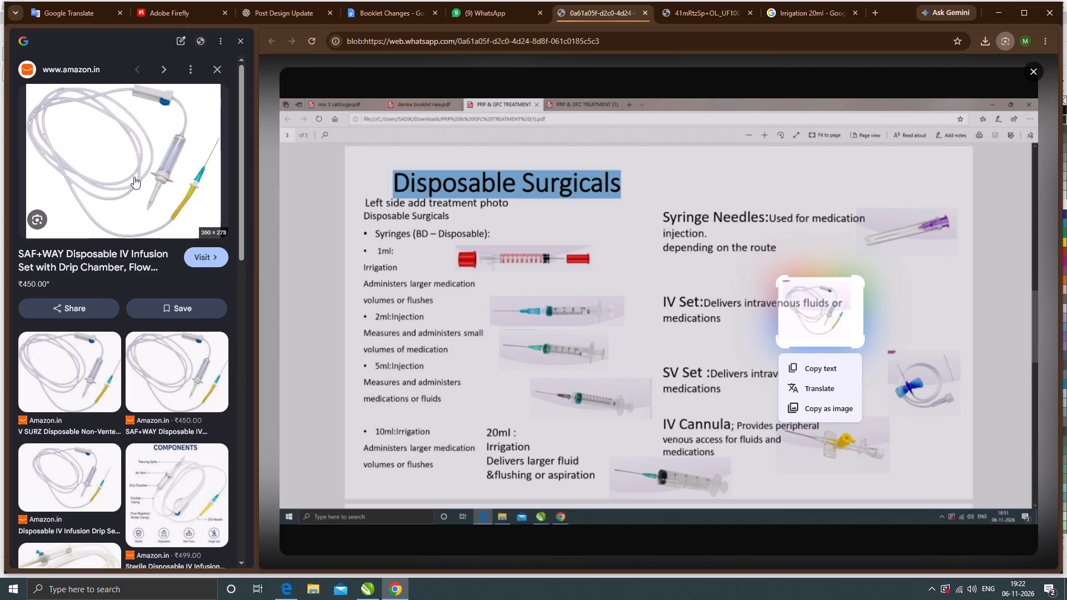
left_click(175, 286)
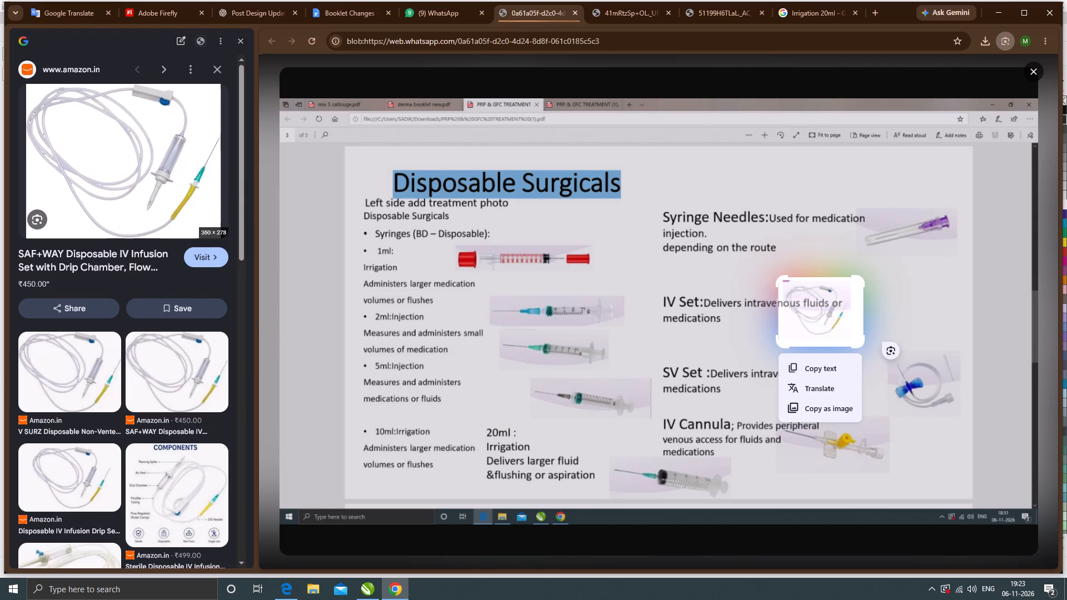
Image-search the SV Set photo in the reference and open the TrueCare Surgicals scalp vein set image in a new tab.
left_click_drag(880, 338, 960, 411)
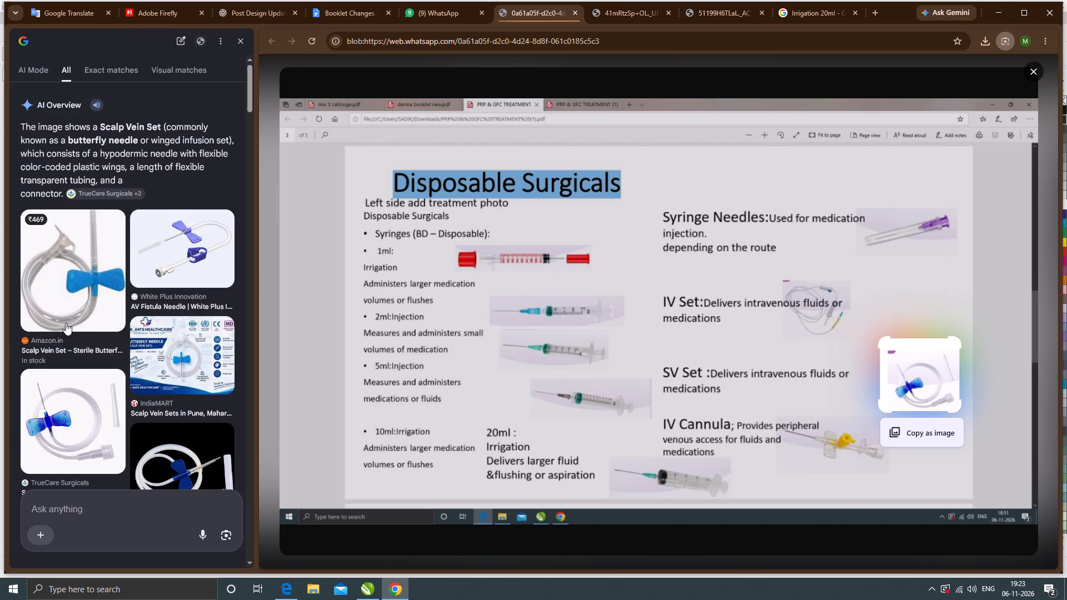
left_click(60, 409)
right_click(131, 195)
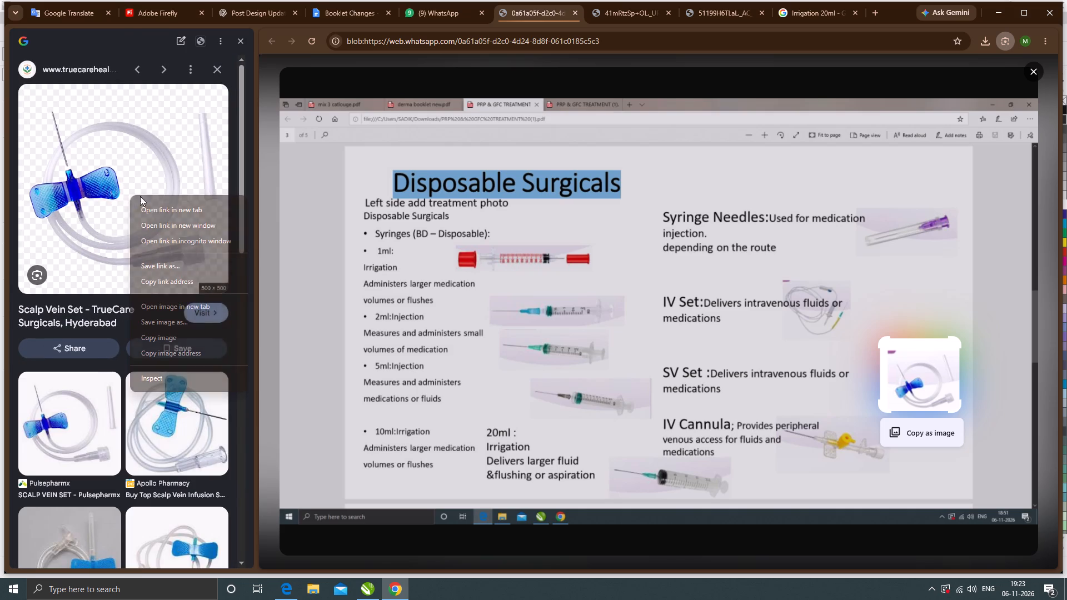
left_click(168, 307)
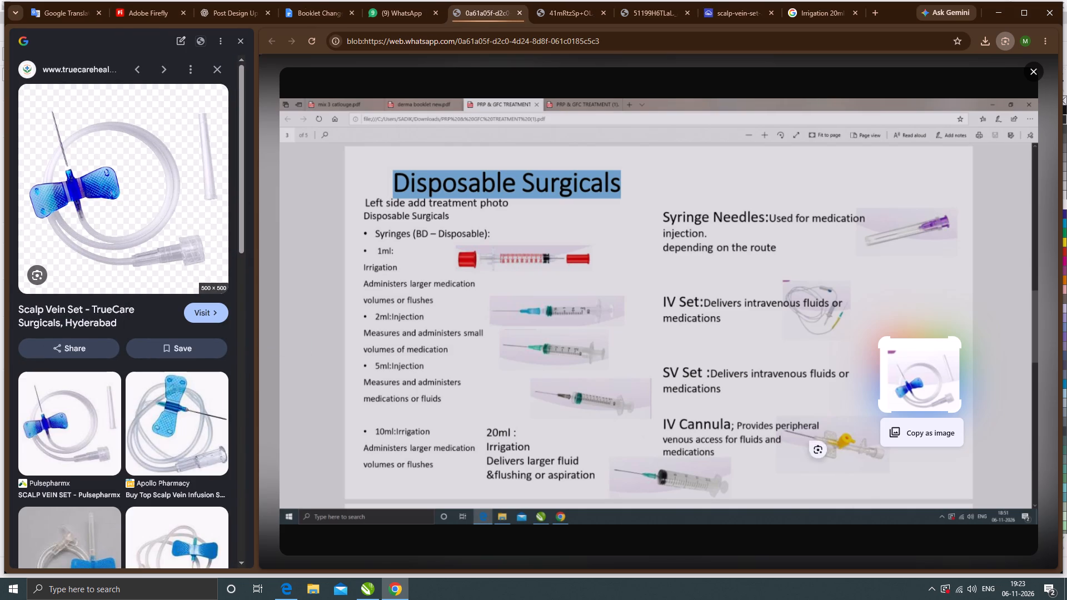
Image-search the IV Cannula photo in the reference, open the Drug Streets cannula image in a new tab, and exit the image search overlay.
left_click_drag(769, 414, 902, 468)
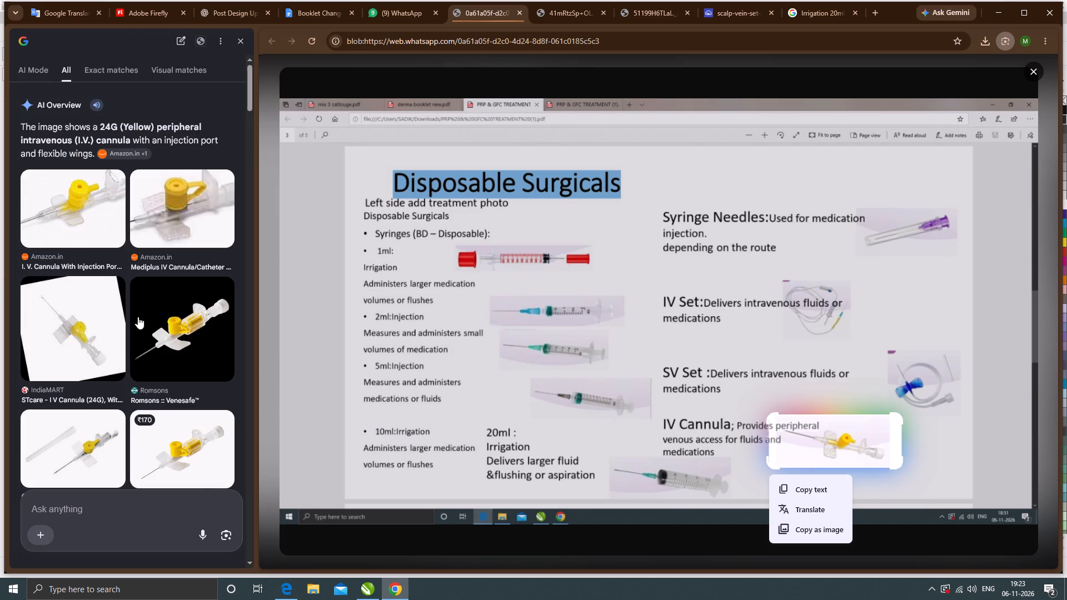
left_click(188, 457)
right_click(151, 186)
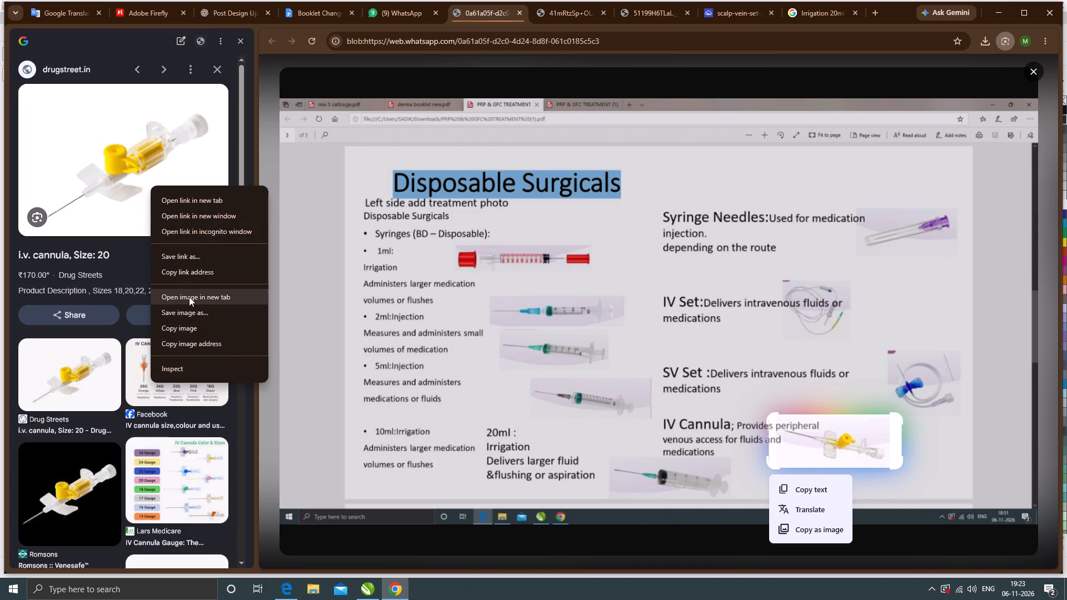
left_click(188, 297)
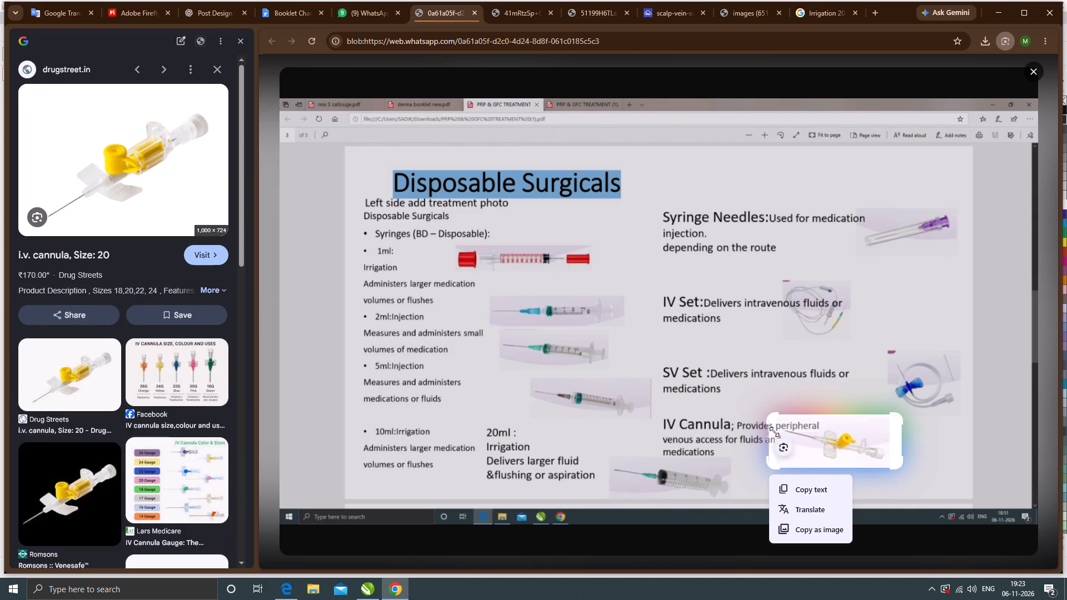
left_click(521, 9)
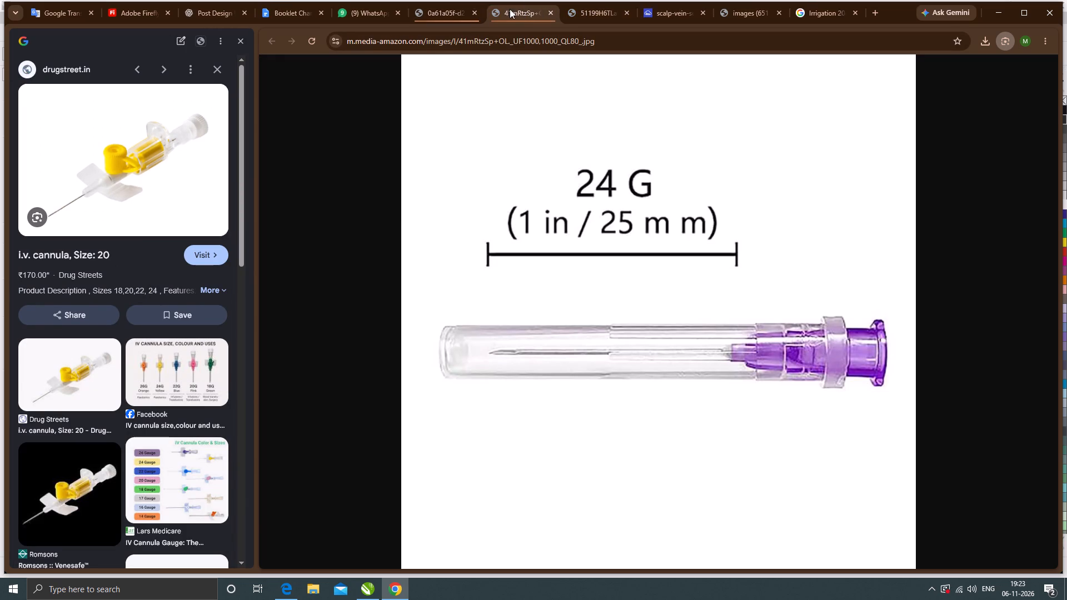
left_click(448, 12)
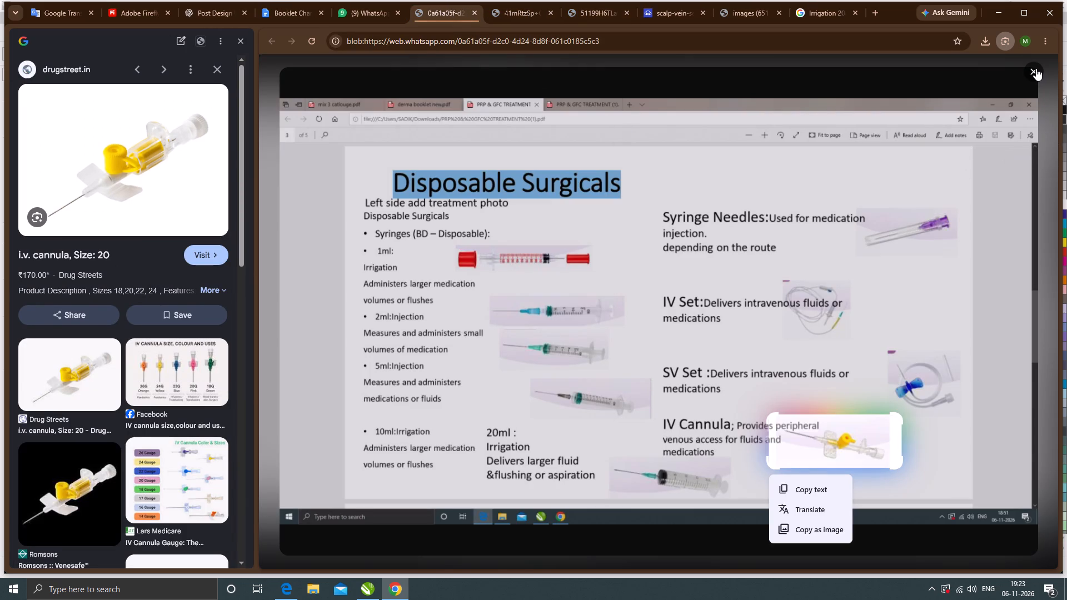
left_click(1034, 78)
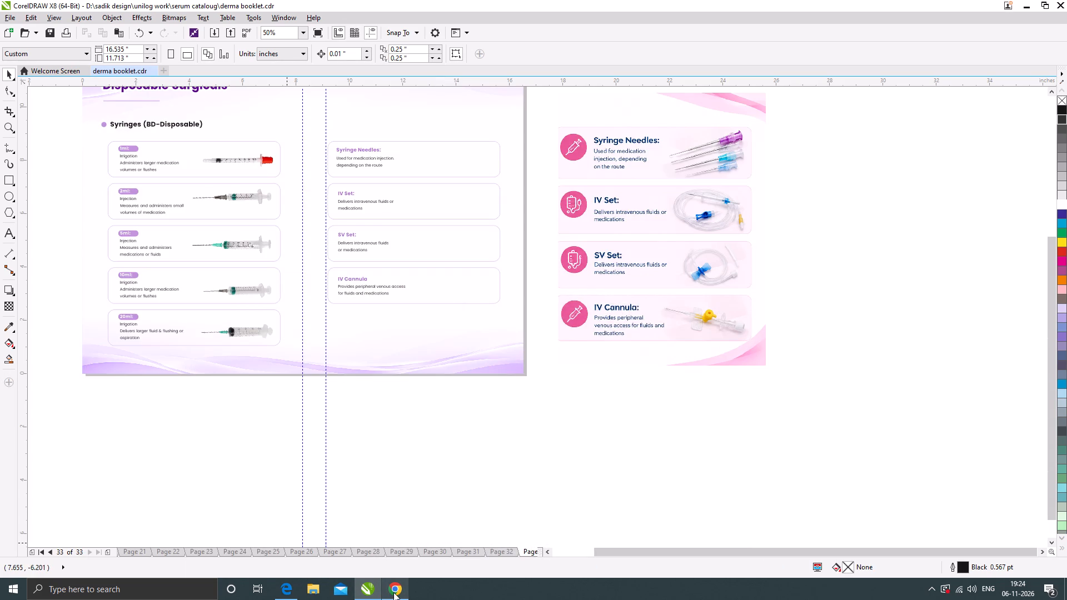
left_click(308, 594)
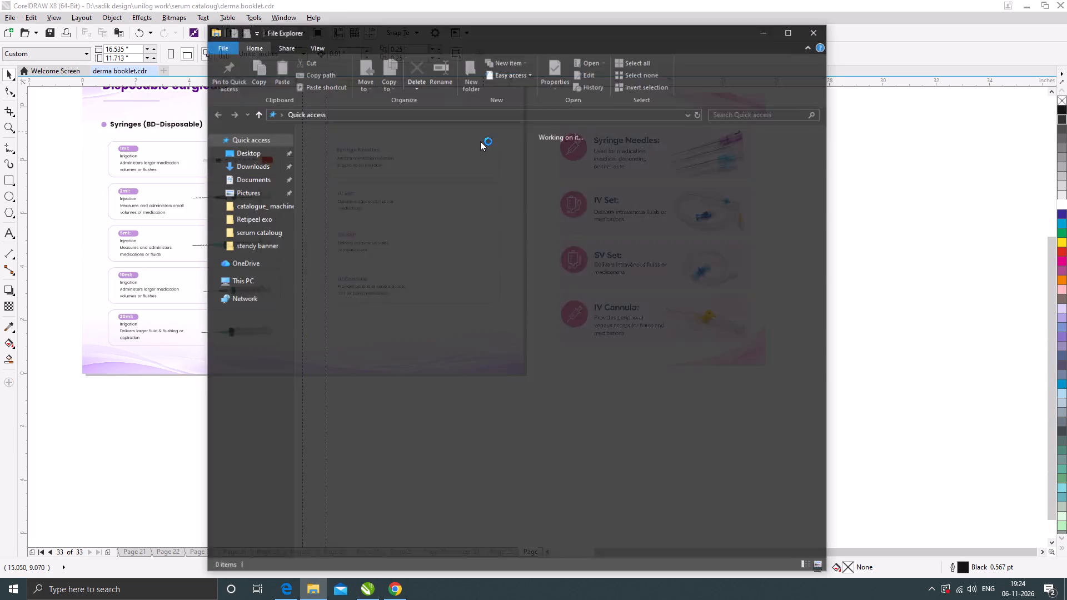
left_click(252, 165)
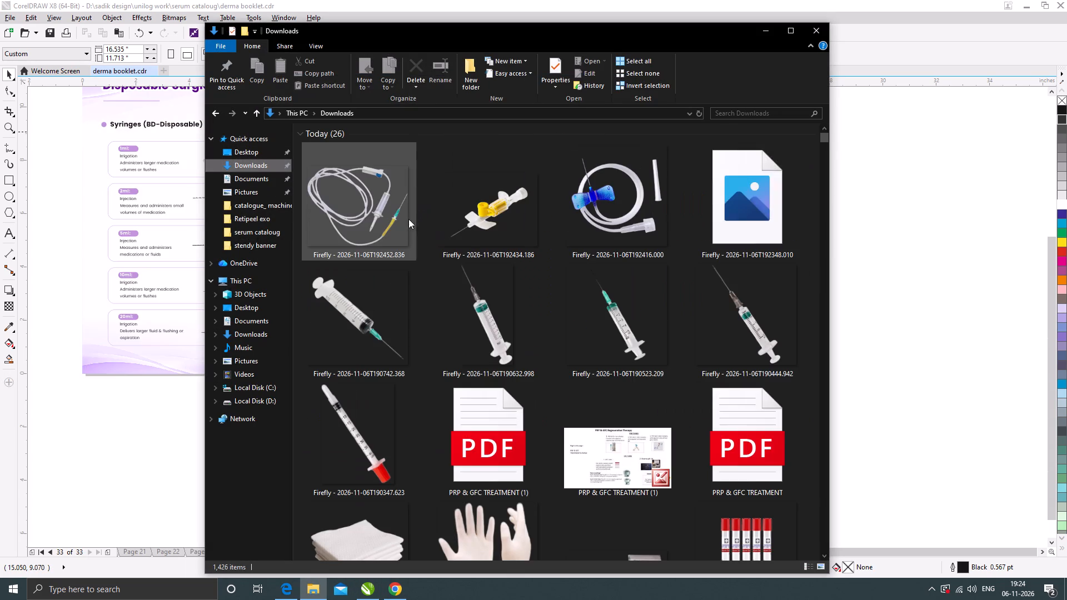
left_click(350, 202)
left_click(467, 205, "ctrl")
left_click(592, 204, "ctrl")
left_click(713, 203, "ctrl")
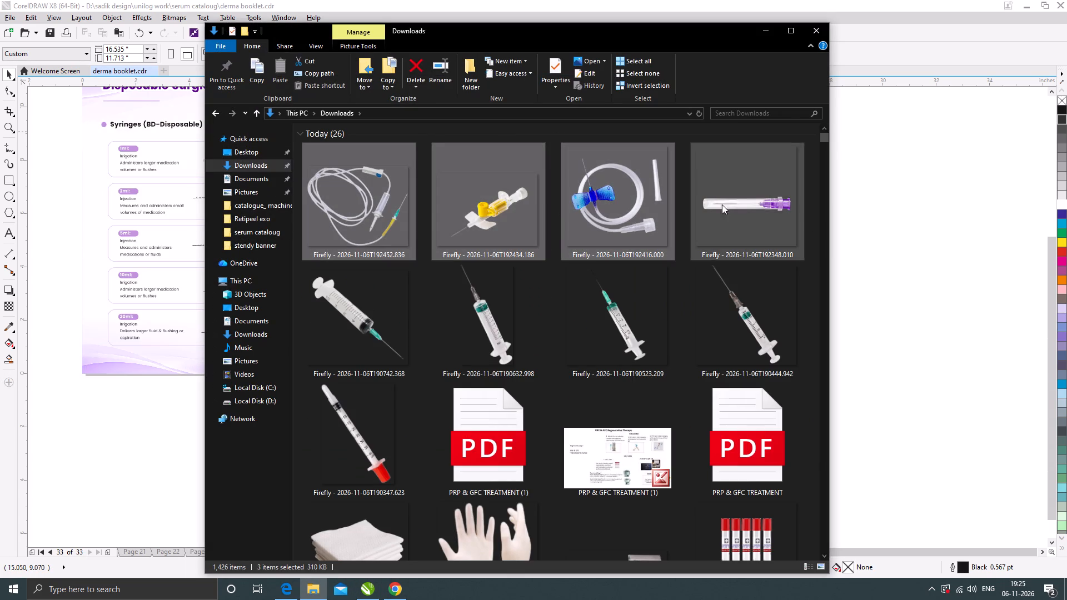
left_click_drag(731, 204, 944, 204)
left_click(766, 28)
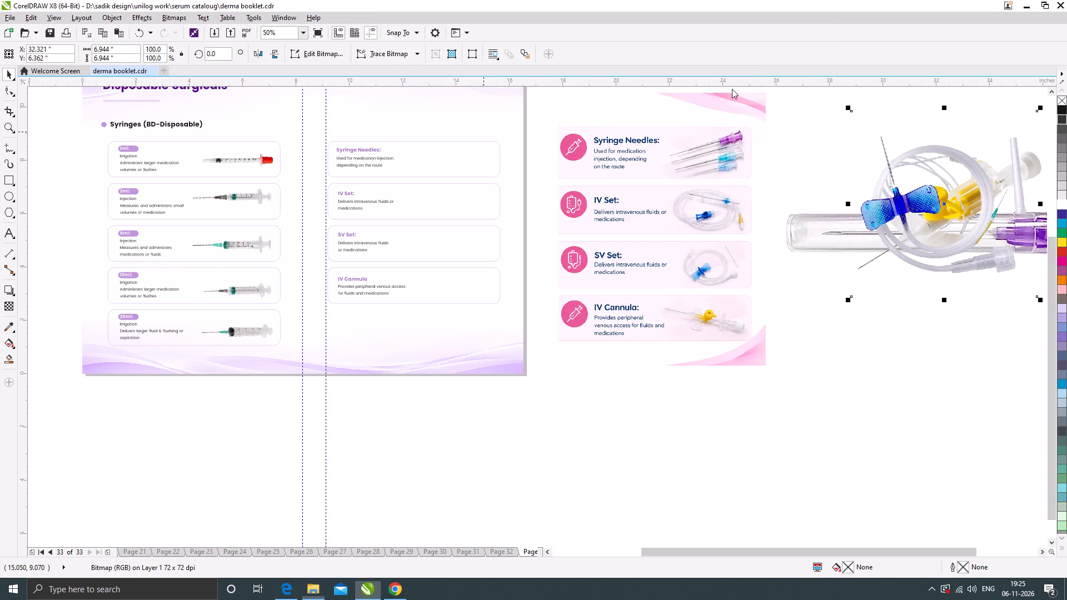
Separate the purple needle image from the stack, scale it to about 3.96 in, and place it in the Syringe Needles frame.
scroll(658, 233, "down", 1)
left_click(769, 315)
scroll(782, 204, "up", 1)
left_click_drag(949, 258, 923, 403)
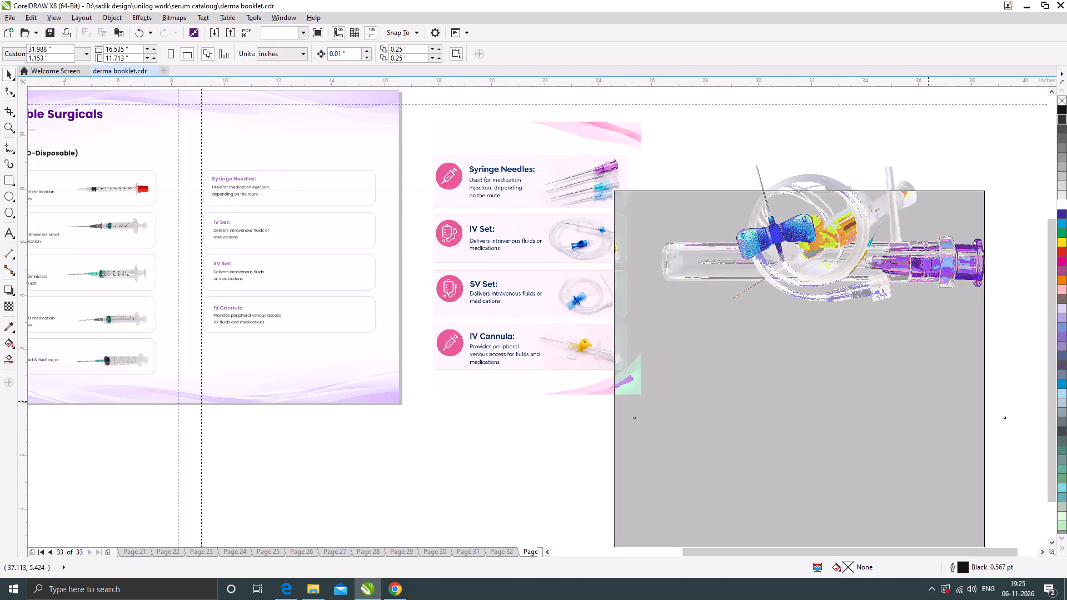
left_click_drag(923, 403, 842, 404)
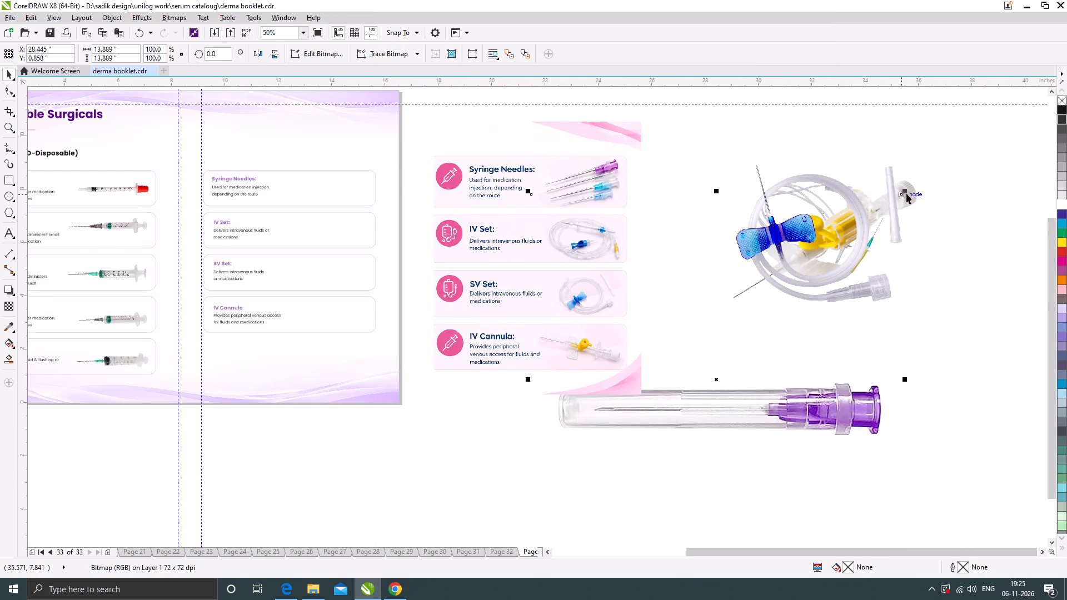
left_click_drag(806, 411, 690, 374)
left_click_drag(794, 152, 690, 263)
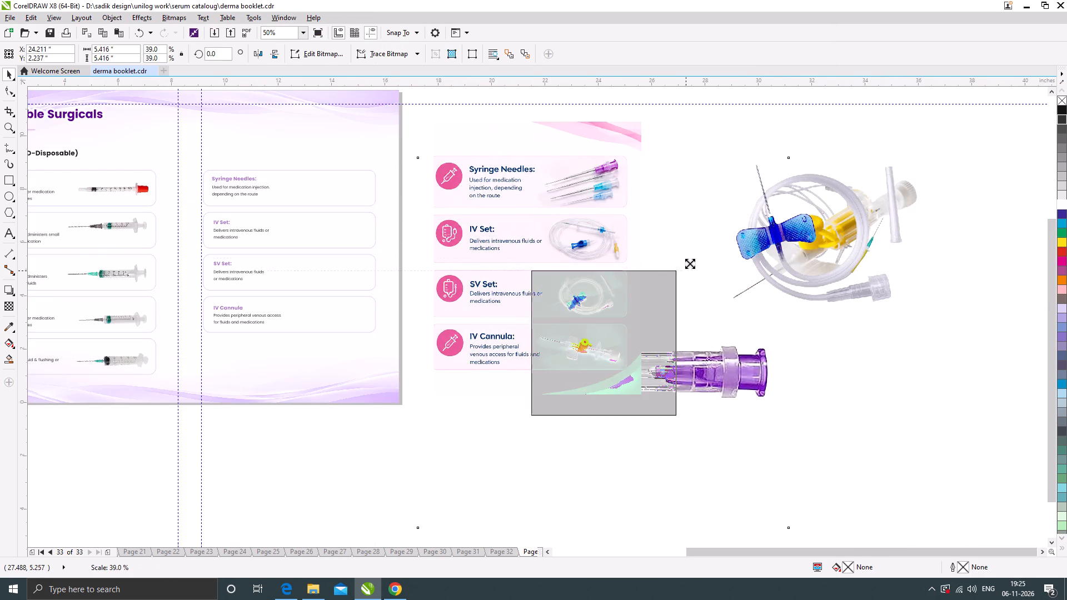
left_click_drag(690, 263, 665, 284)
left_click_drag(649, 352, 371, 185)
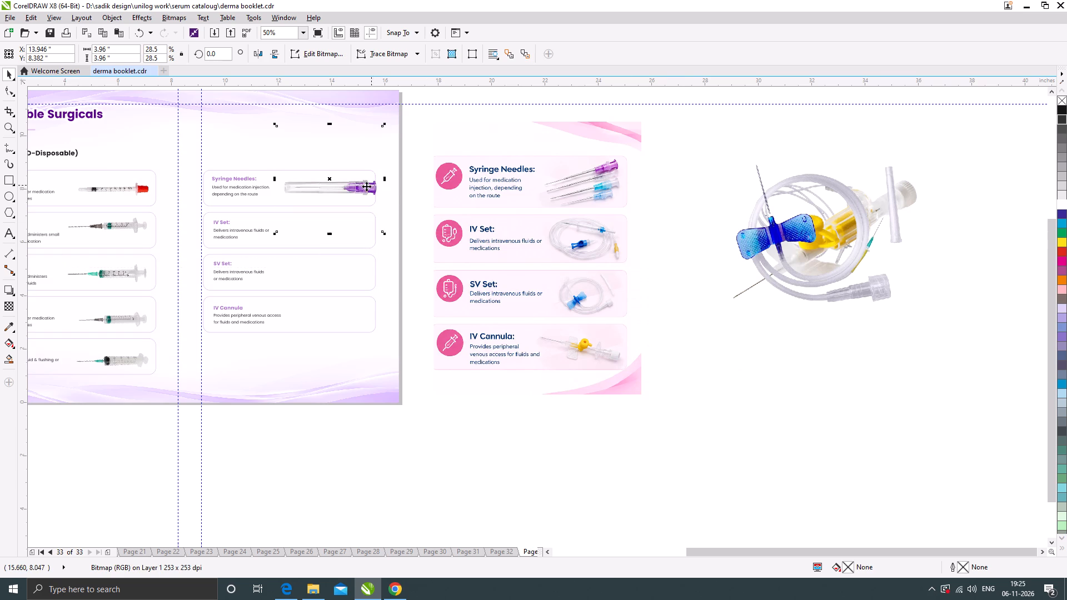
Crop the empty areas above and below the needle with the Shape tool, and shrink the image to about 2.5 in wide.
left_click(9, 87)
scroll(302, 124, "up", 1)
left_click_drag(225, 111, 500, 155)
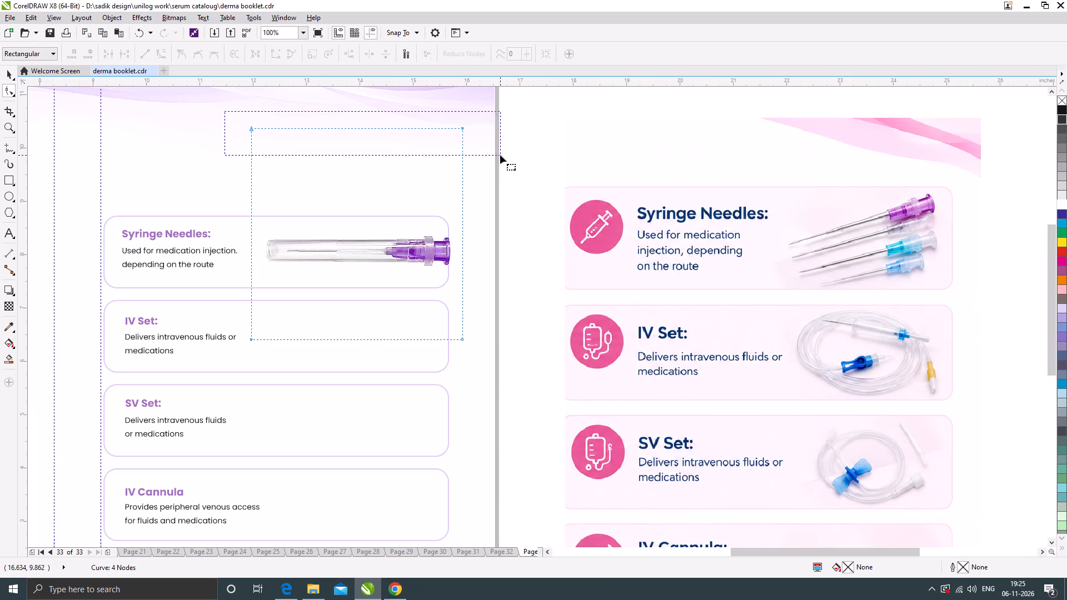
left_click_drag(500, 155, 501, 155)
left_click_drag(462, 128, 455, 228)
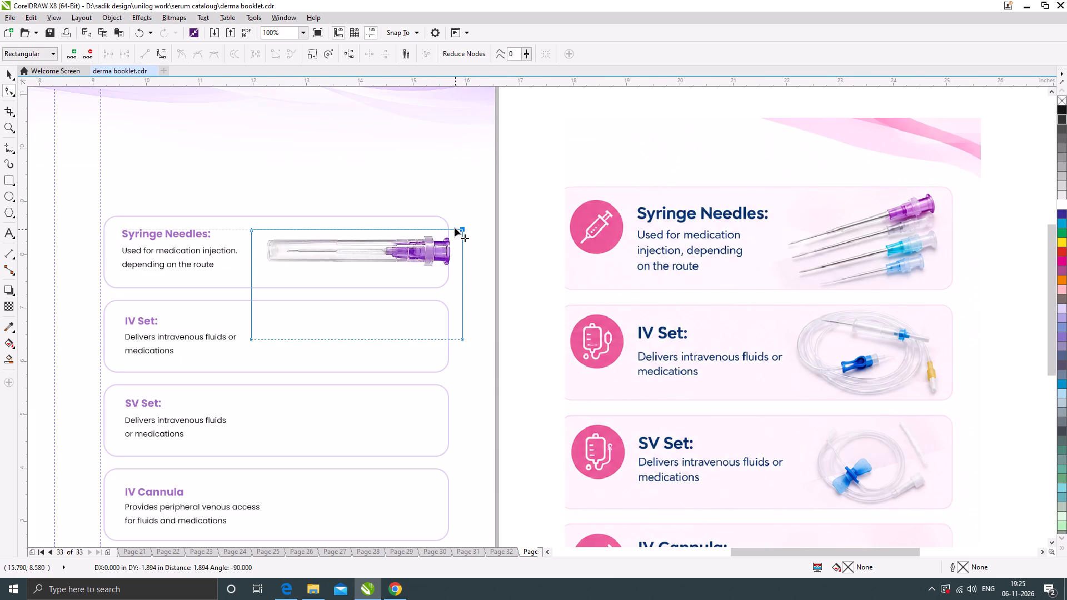
left_click_drag(455, 228, 454, 228)
left_click_drag(506, 353, 227, 328)
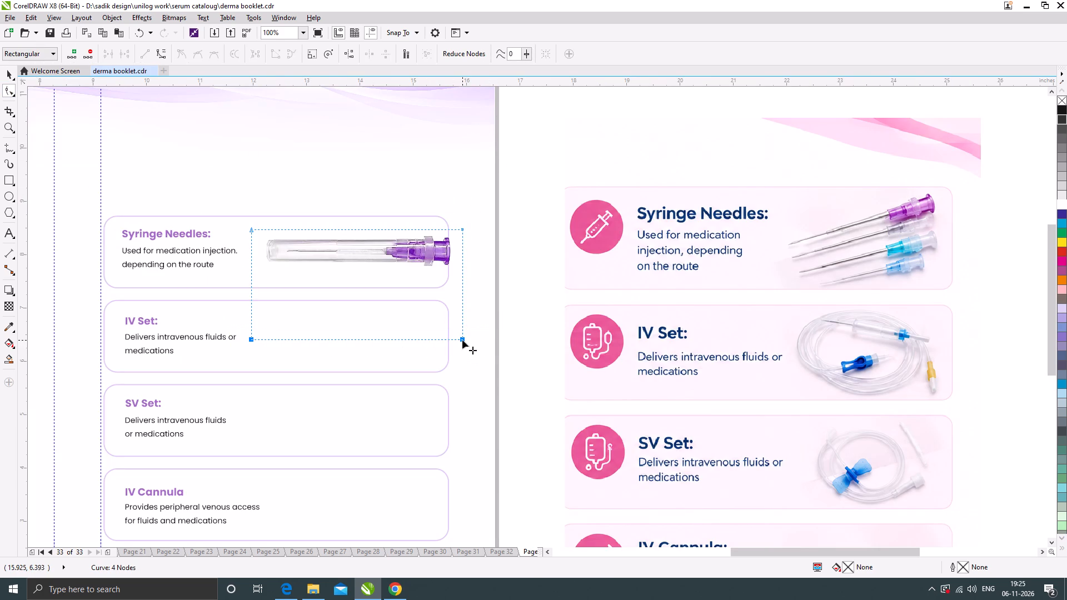
left_click_drag(462, 340, 455, 278)
left_click(8, 75)
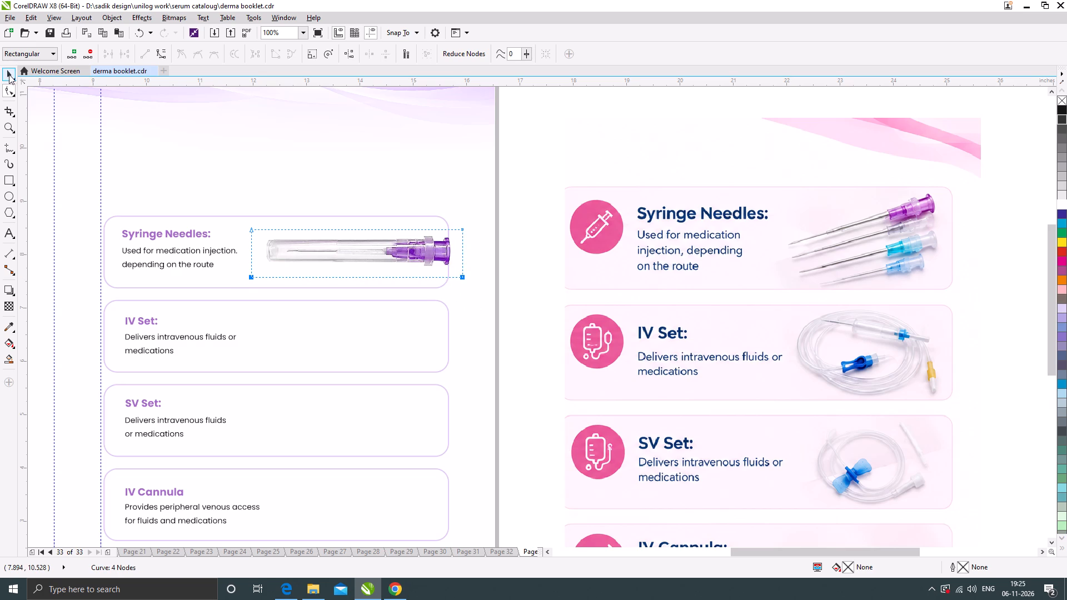
left_click_drag(466, 226, 425, 223)
Scale the blue-winged scalp vein set image to about 1.57 in and place it in the SV Set frame.
scroll(413, 236, "down", 1)
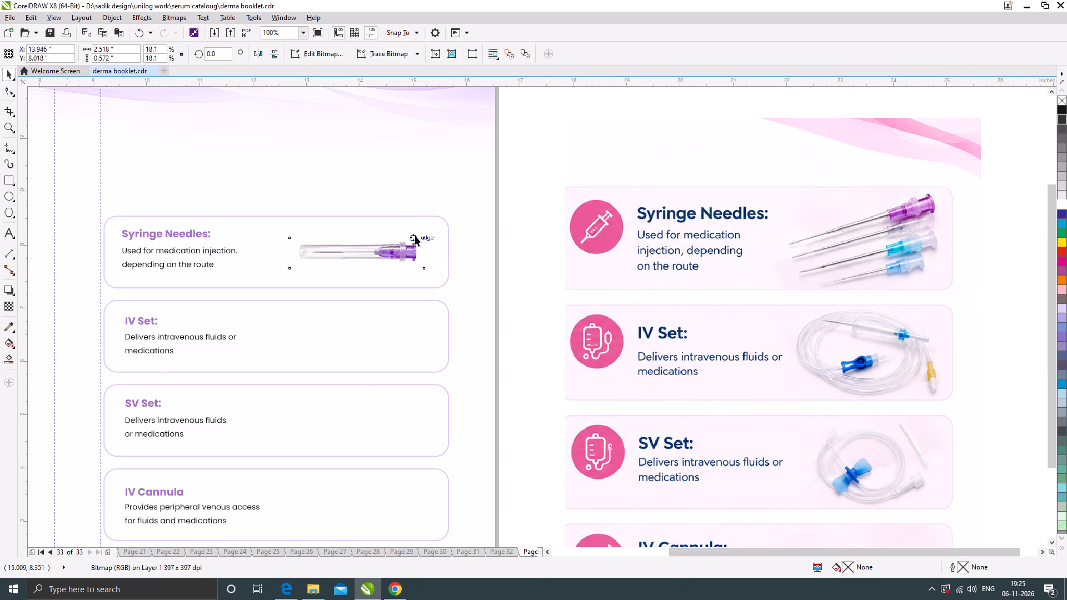
left_click(564, 177)
left_click_drag(846, 285, 806, 392)
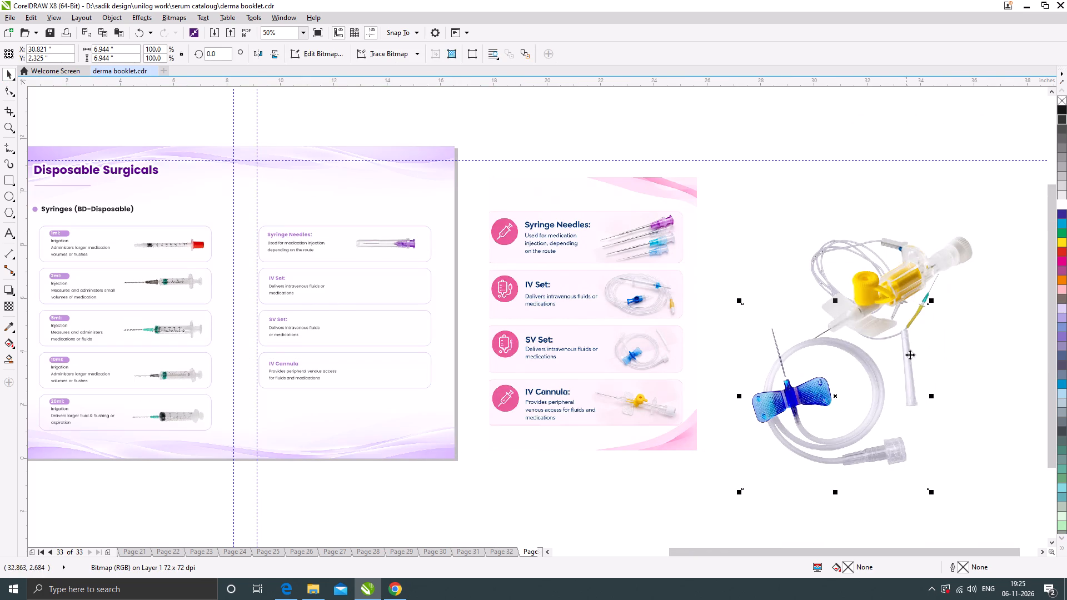
left_click_drag(934, 302, 879, 365)
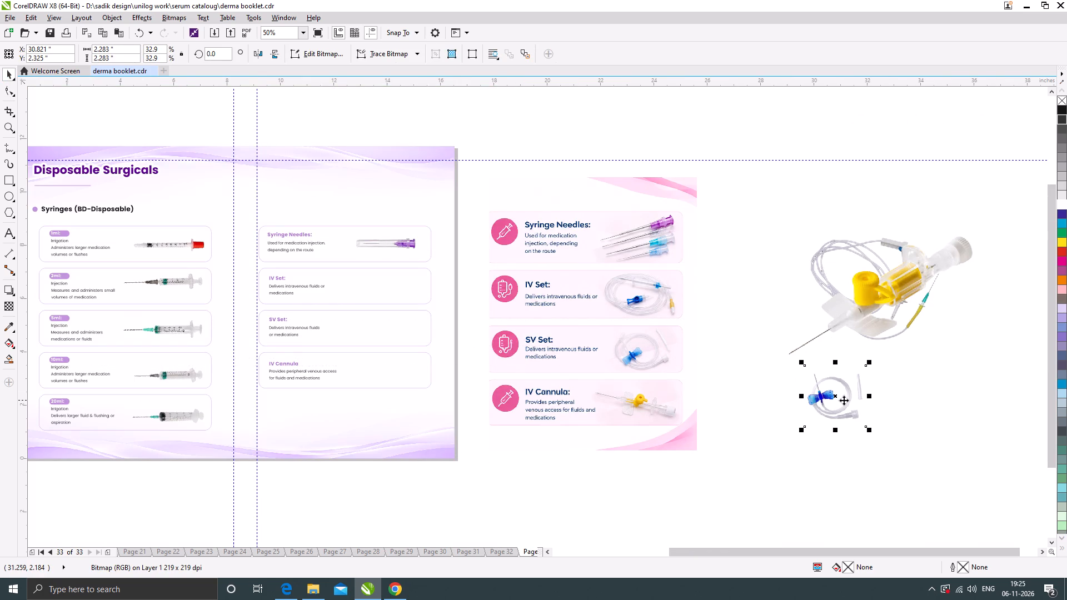
left_click_drag(843, 400, 396, 333)
scroll(397, 333, "up", 2)
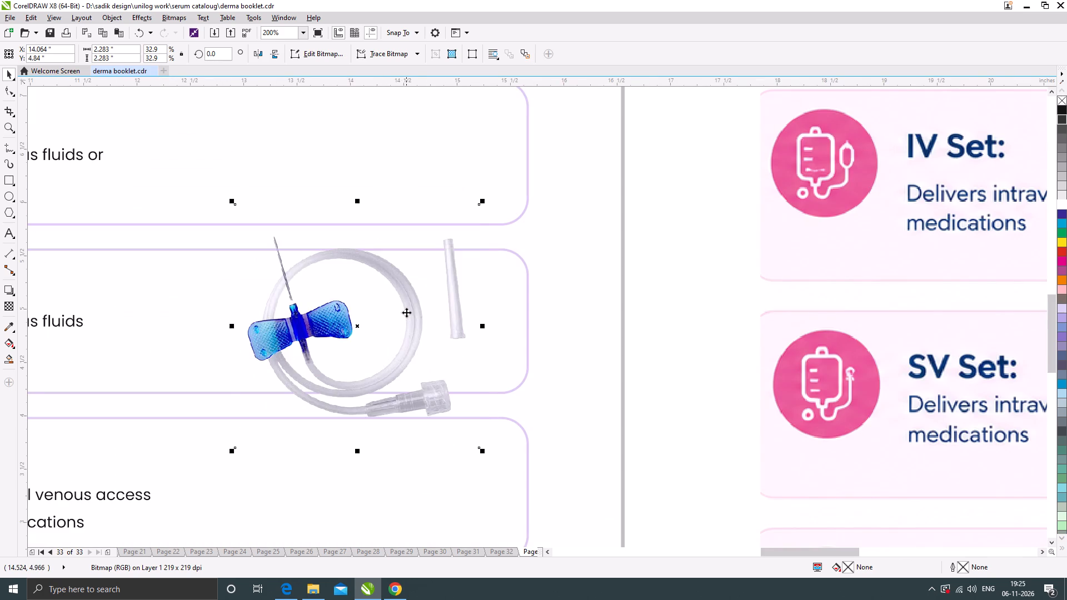
left_click_drag(408, 310, 420, 301)
left_click_drag(496, 189, 471, 211)
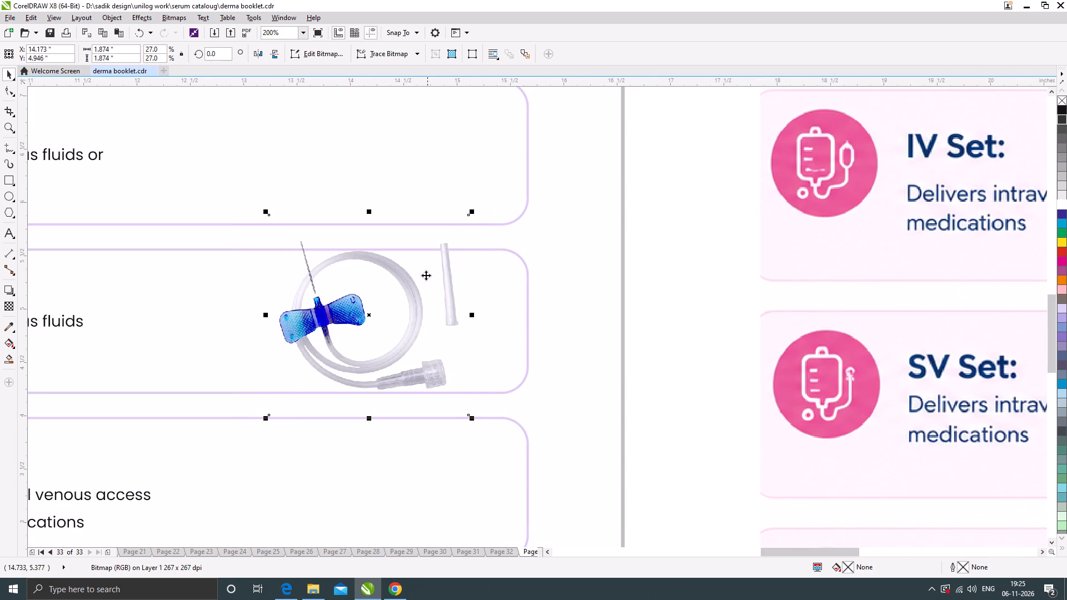
left_click_drag(474, 212, 458, 223)
left_click(411, 295)
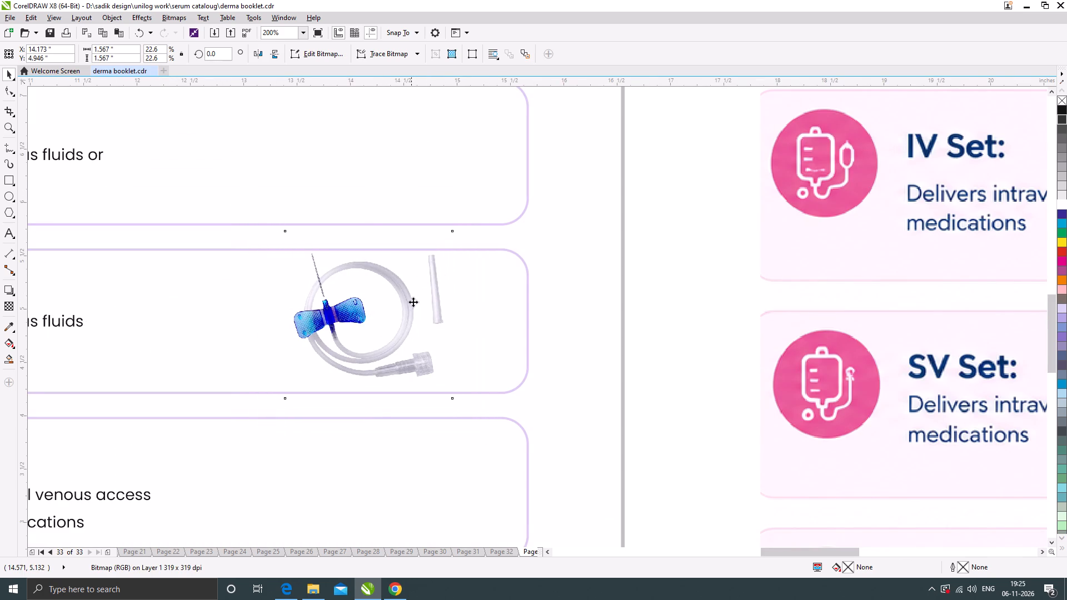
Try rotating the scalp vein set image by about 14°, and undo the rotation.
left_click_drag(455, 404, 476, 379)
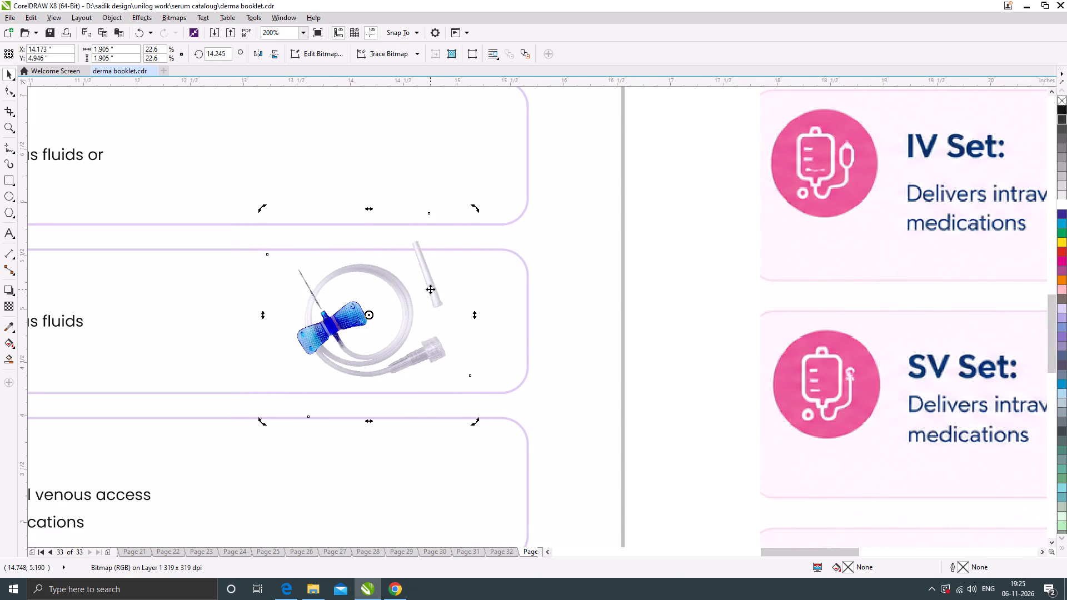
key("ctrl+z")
Stretch the scalp vein set image to about 1.88 in wide and reduce its height to about 1.46 in.
scroll(501, 312, "down", 1)
left_click(414, 317)
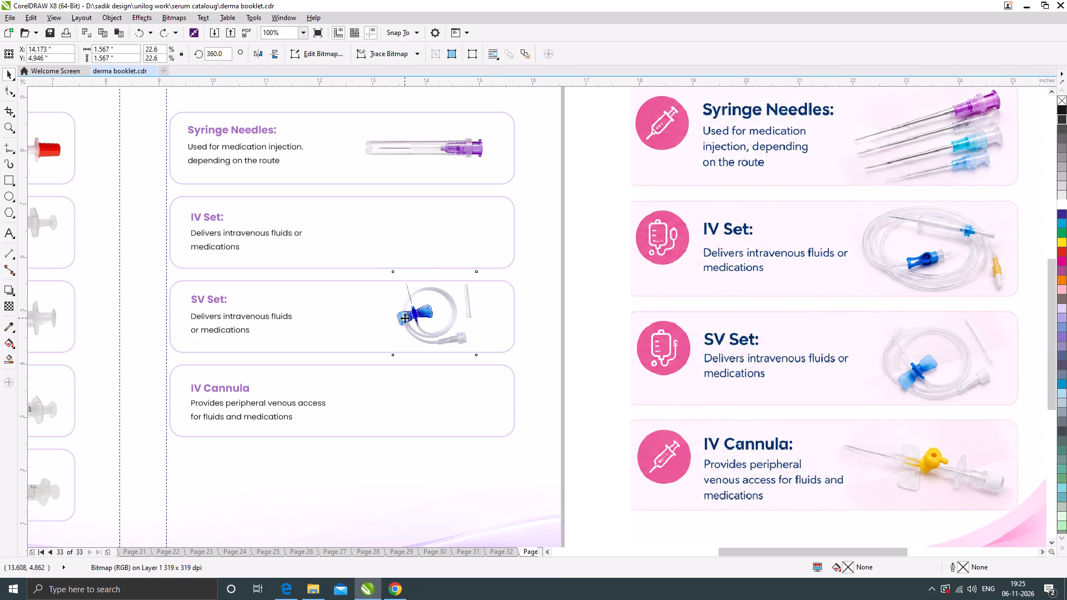
left_click(405, 318)
left_click(405, 318)
left_click_drag(390, 315, 370, 322)
scroll(439, 307, "up", 1)
left_click_drag(415, 233, 421, 244)
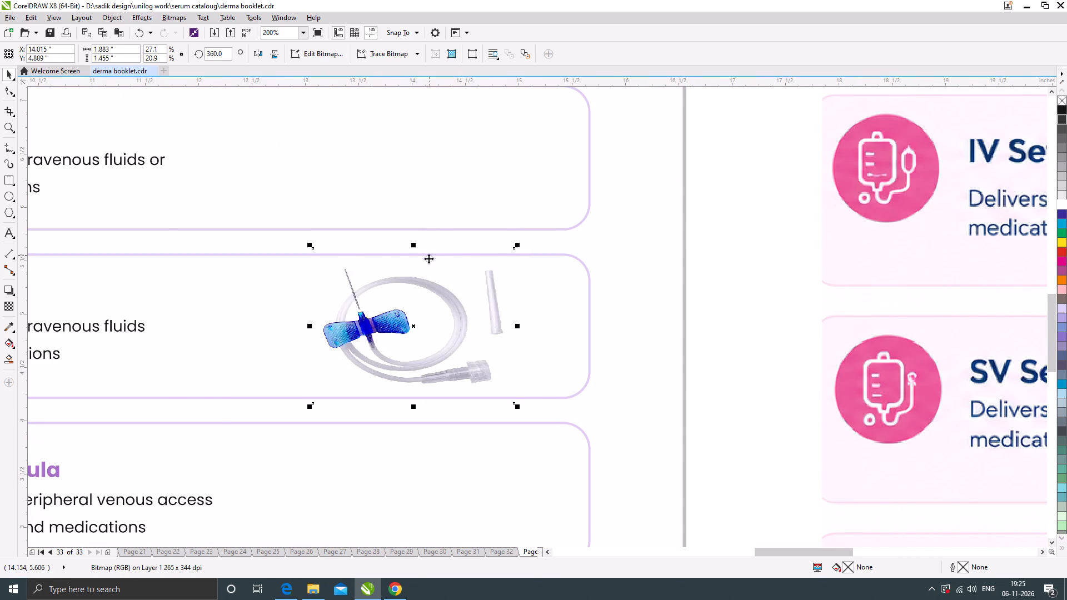
scroll(397, 264, "down", 1)
scroll(480, 283, "down", 1)
left_click(616, 432)
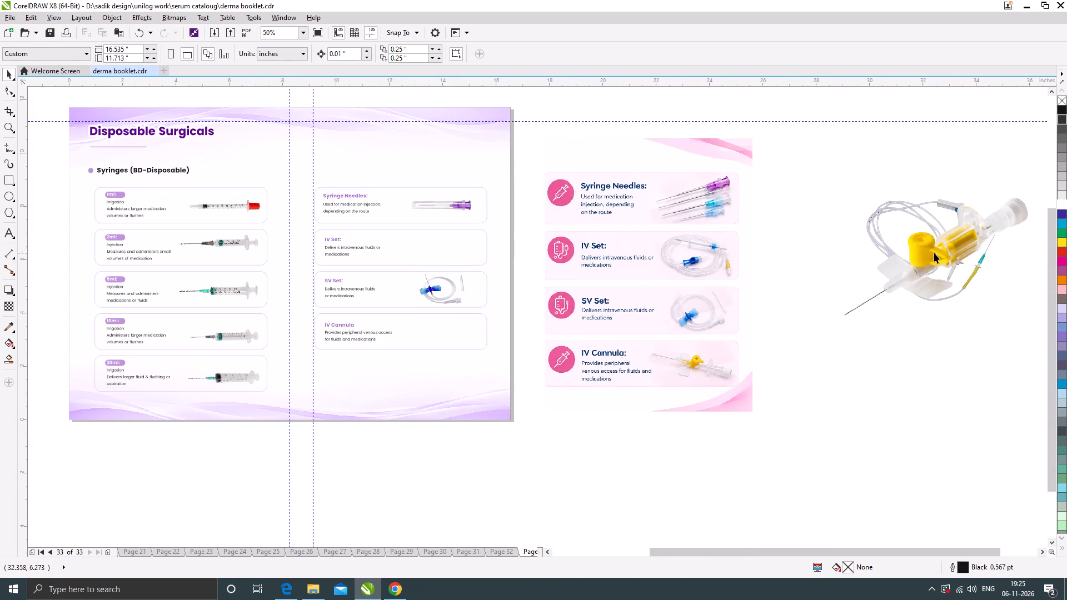
Scale the yellow cannula image to about 29%, rotate it about 23.5° clockwise, and position it inside the IV Cannula frame.
left_click_drag(939, 248, 495, 317)
left_click_drag(611, 228, 546, 256)
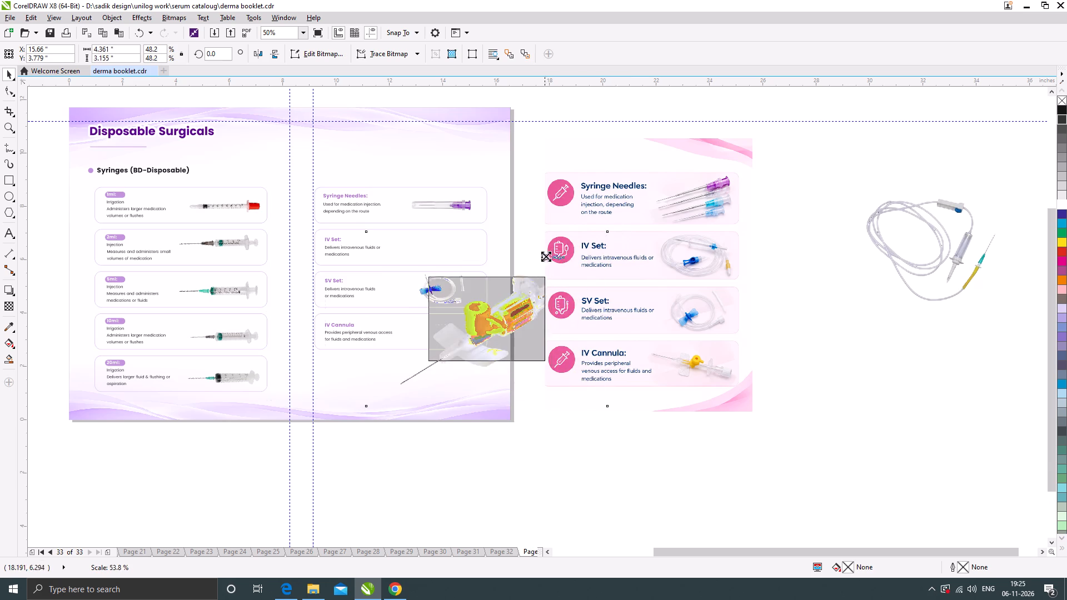
left_click_drag(546, 256, 540, 260)
left_click_drag(507, 311, 462, 315)
scroll(463, 321, "up", 1)
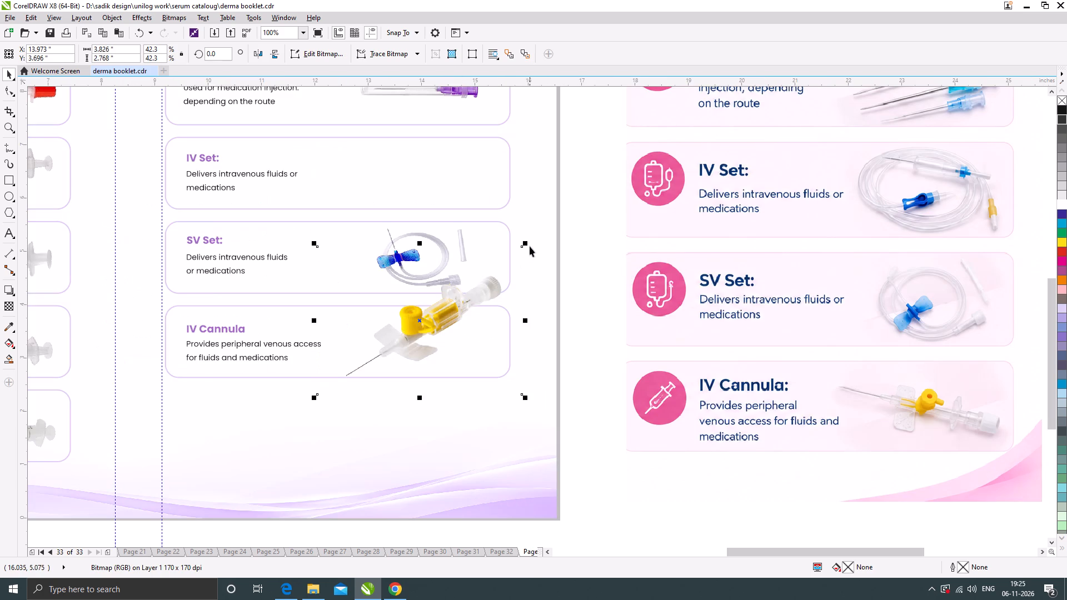
left_click_drag(528, 244, 494, 291)
left_click(429, 315)
left_click_drag(464, 290, 472, 324)
left_click_drag(418, 346, 438, 343)
left_click_drag(438, 343, 445, 342)
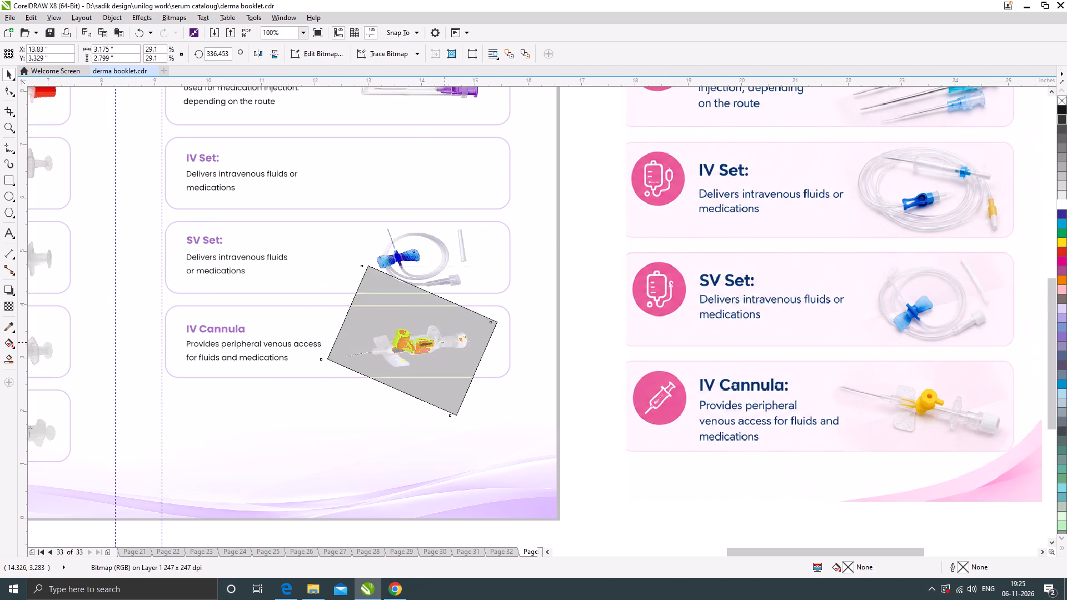
left_click_drag(445, 342, 448, 342)
Trim the empty corners of the yellow cannula bitmap to its IV Cannula frame with the Shape tool, and nudge the bitmap up.
left_click_drag(13, 91, 18, 91)
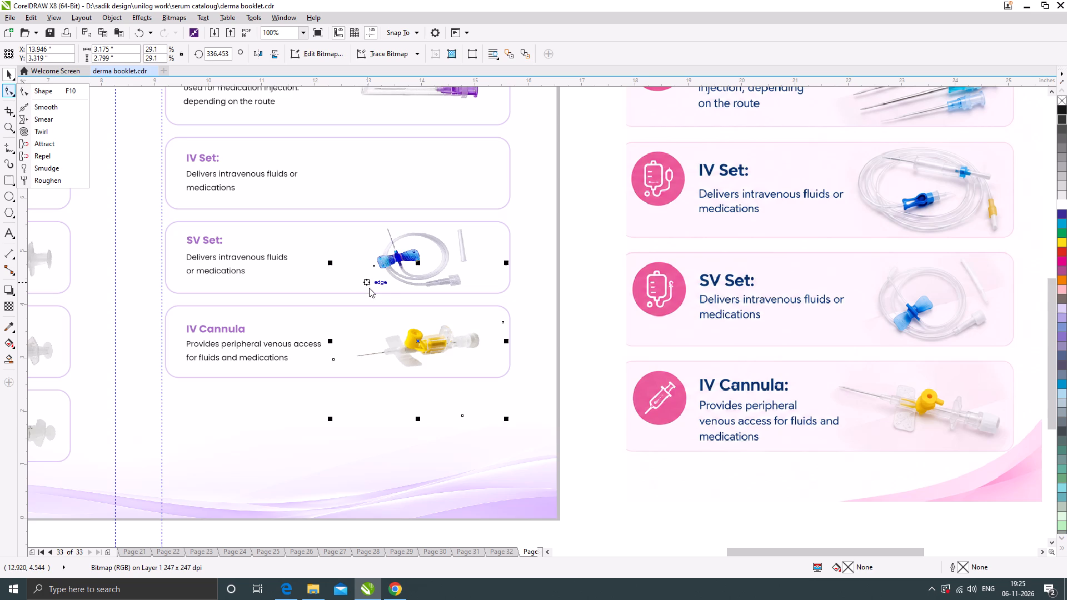
left_click(43, 91)
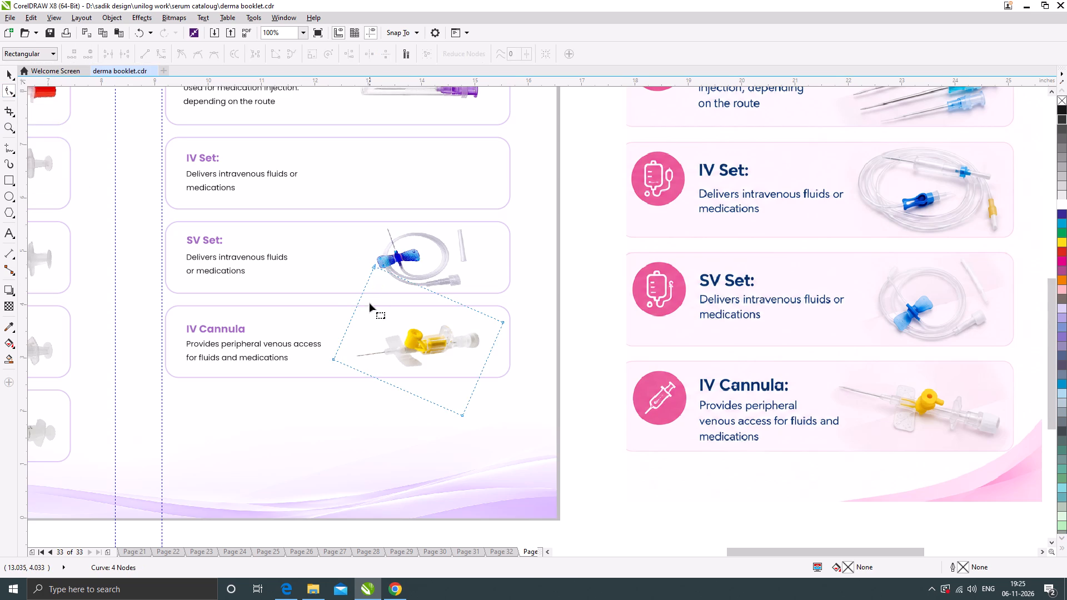
scroll(386, 280, "up", 1)
left_click_drag(361, 253, 345, 333)
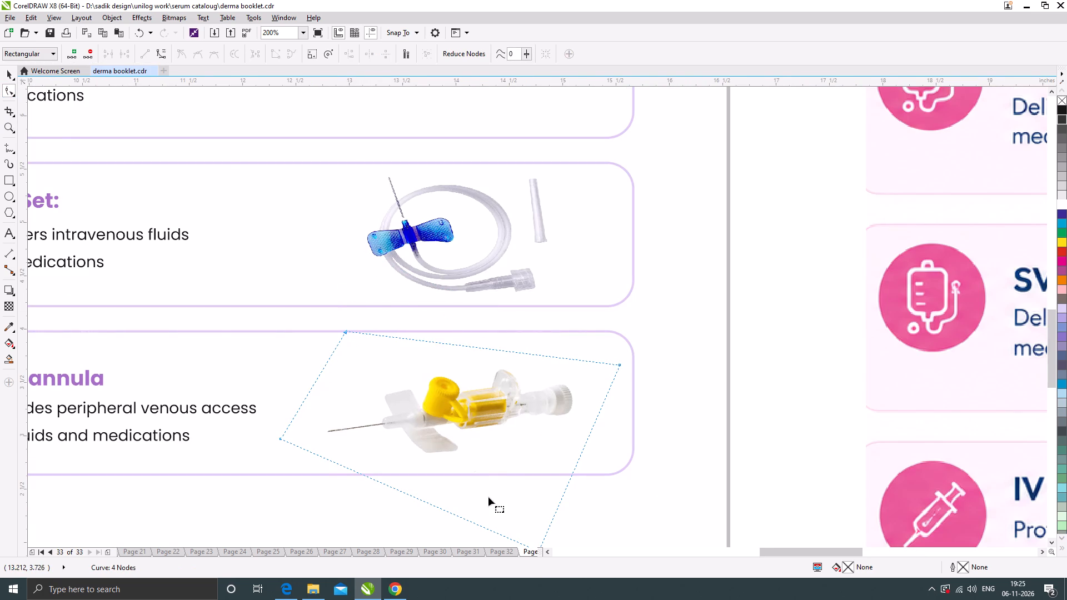
scroll(449, 285, "down", 1)
scroll(507, 422, "up", 1)
left_click_drag(482, 414, 512, 353)
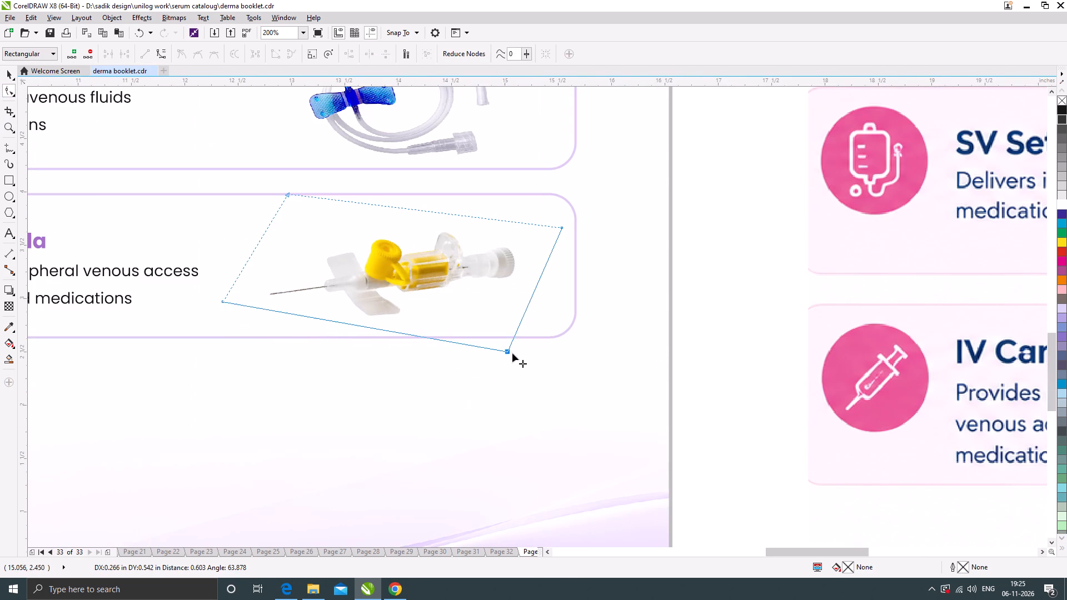
left_click_drag(512, 353, 514, 346)
left_click_drag(287, 193, 278, 216)
left_click(11, 76)
left_click_drag(411, 262, 411, 254)
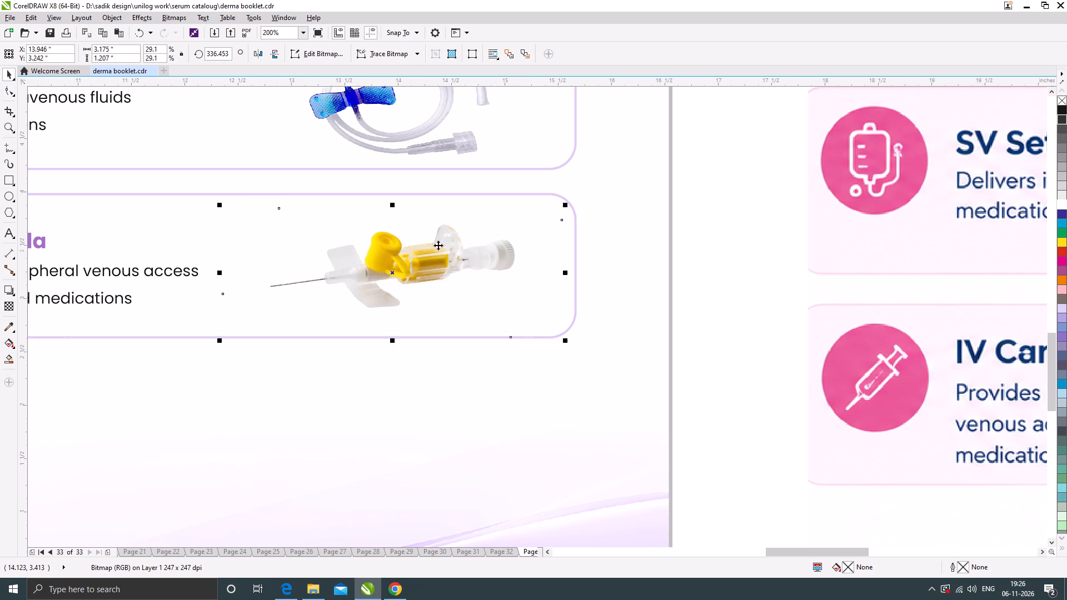
Scale the IV infusion set image to about 1.57 in wide and place it inside the IV Set frame.
scroll(438, 248, "down", 2)
left_click(555, 383)
left_click_drag(874, 165, 873, 171)
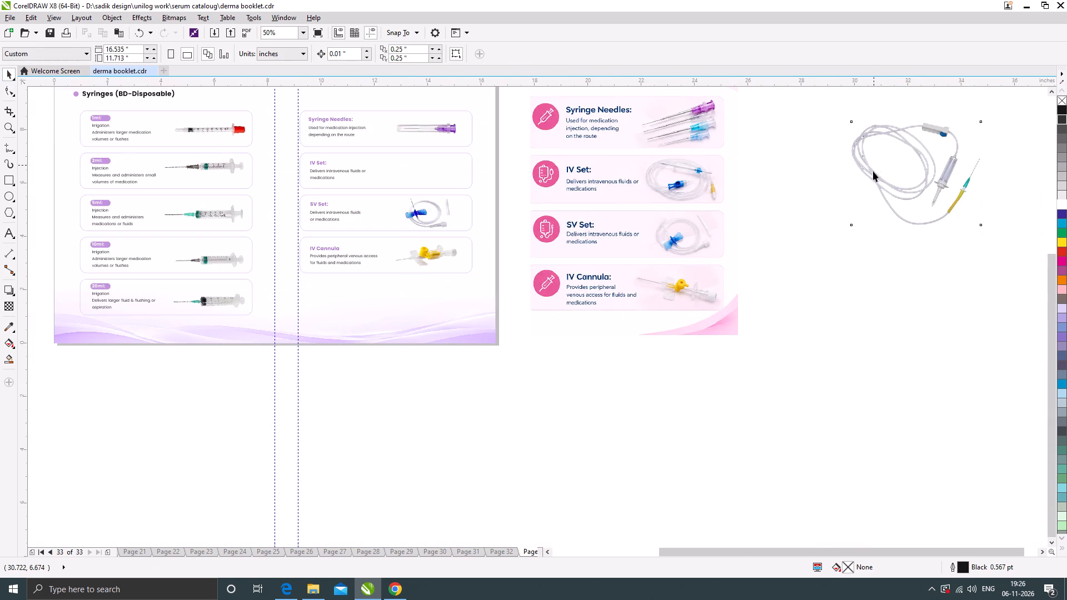
left_click_drag(873, 171, 860, 202)
left_click_drag(973, 154, 961, 163, "shift")
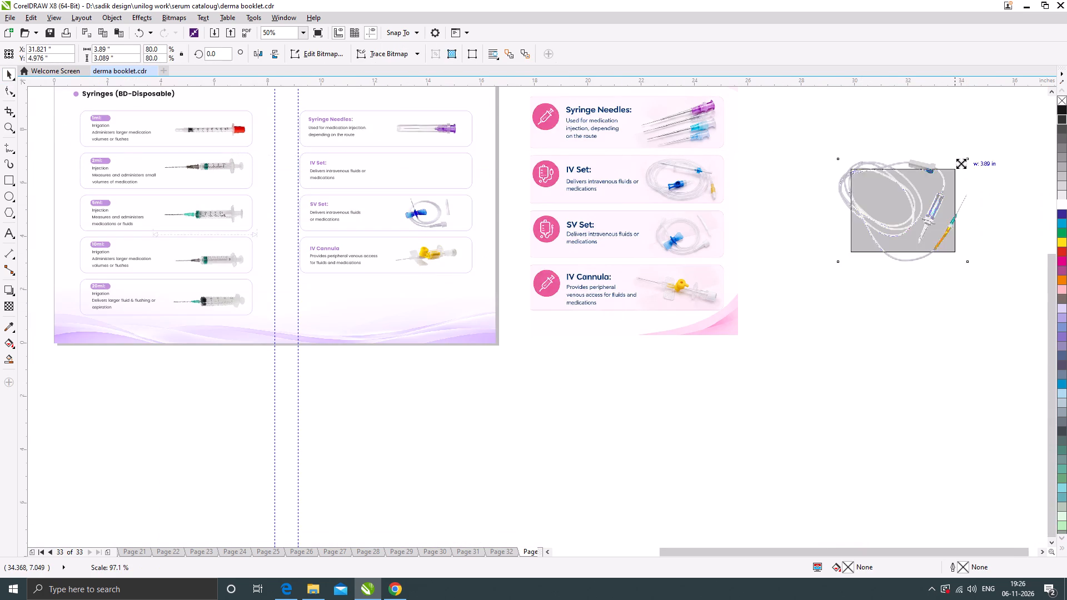
left_click_drag(961, 163, 952, 173, "shift")
left_click_drag(919, 209, 441, 164)
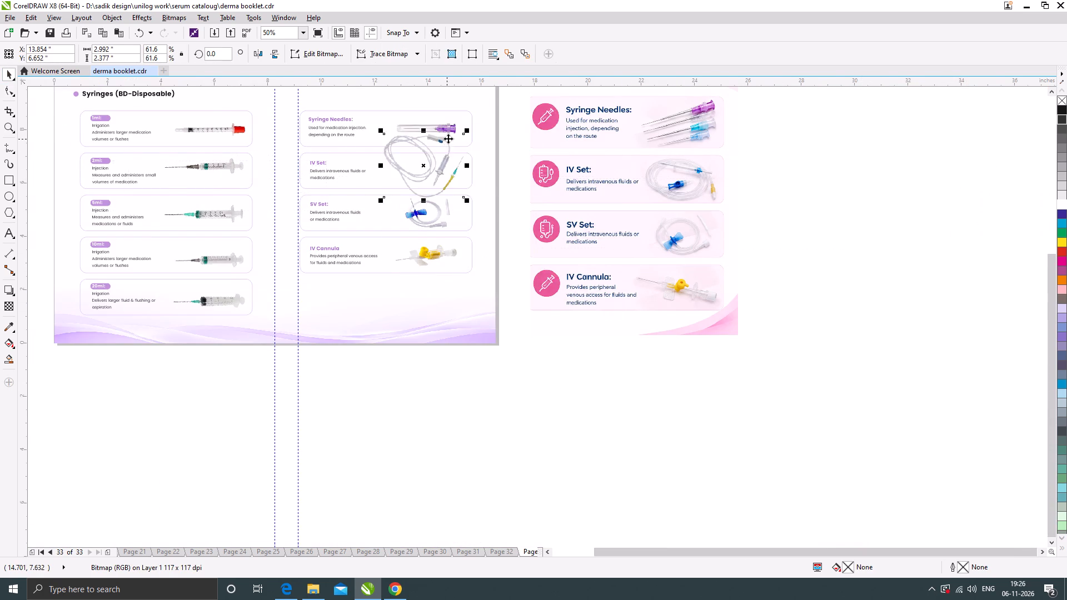
scroll(448, 138, "up", 1)
left_click_drag(486, 126, 448, 148)
left_click_drag(426, 191, 430, 198)
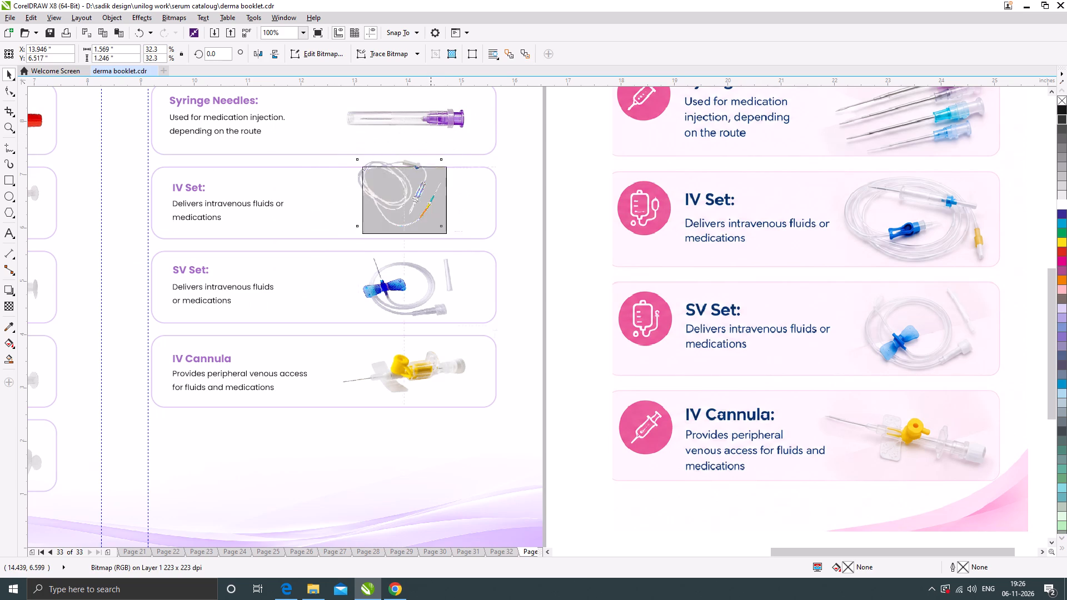
left_click_drag(430, 198, 438, 202)
Rotate the IV infusion set image by about 22.8° and reposition it within the IV Set frame.
left_click(438, 202)
scroll(451, 240, "up", 1)
left_click_drag(457, 243, 478, 202)
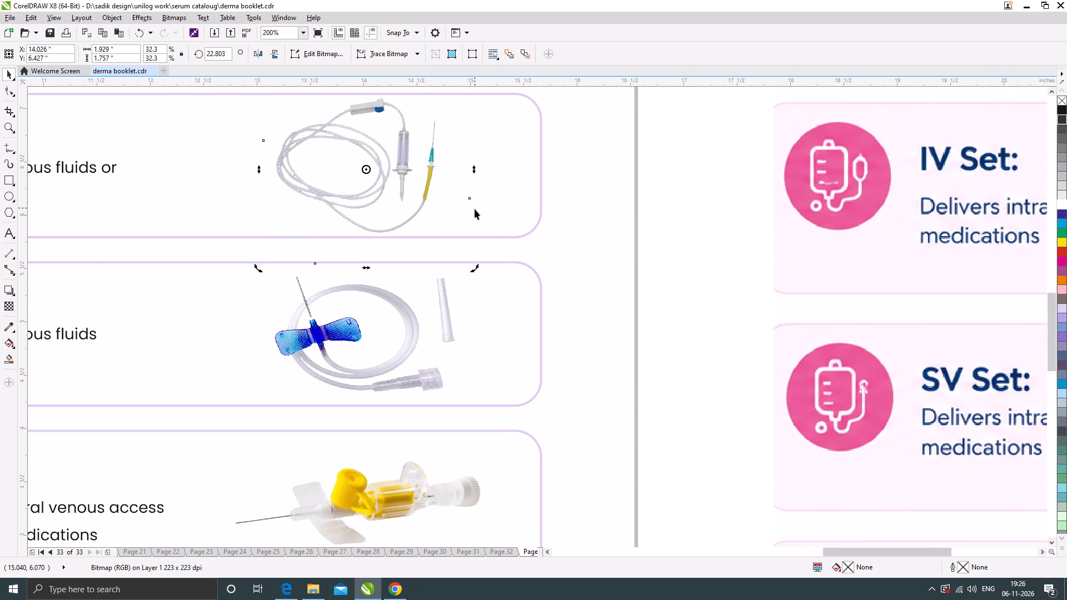
scroll(475, 211, "down", 1)
scroll(435, 178, "up", 1)
left_click_drag(443, 177, 448, 176)
left_click(448, 171)
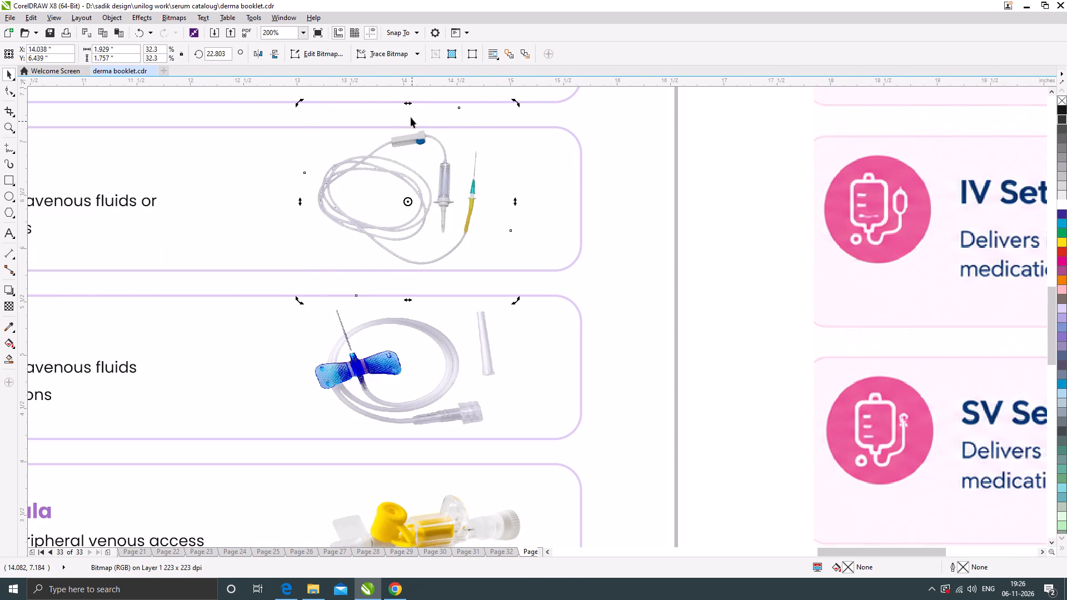
Flatten the IV infusion set image, enlarge it, and stretch it to about 2.33 in wide by 1.62 in high.
left_click(405, 137)
left_click_drag(407, 105, 407, 119)
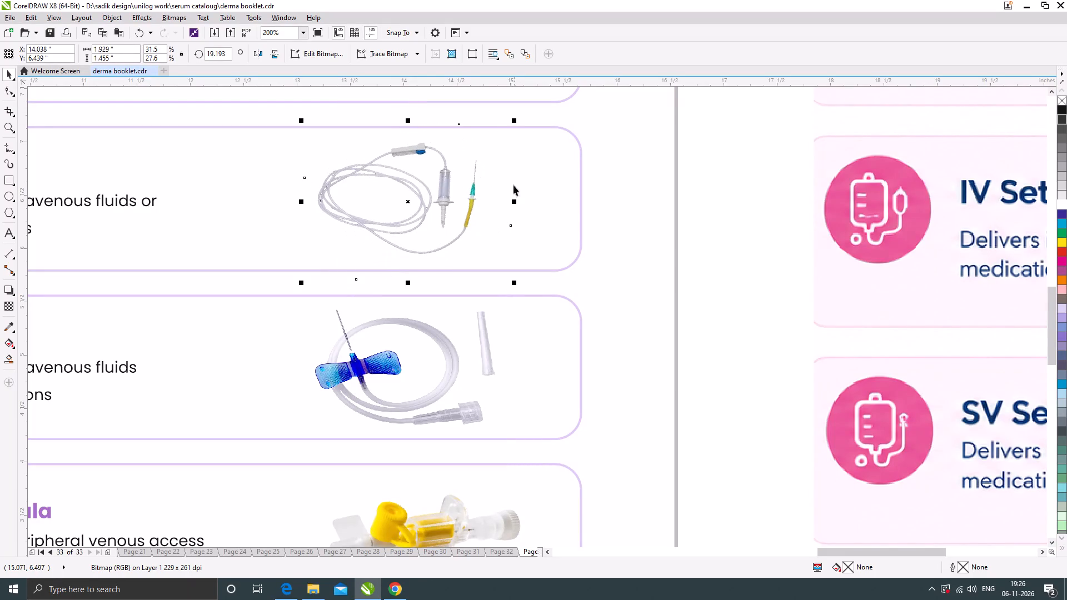
left_click_drag(515, 122, 529, 113)
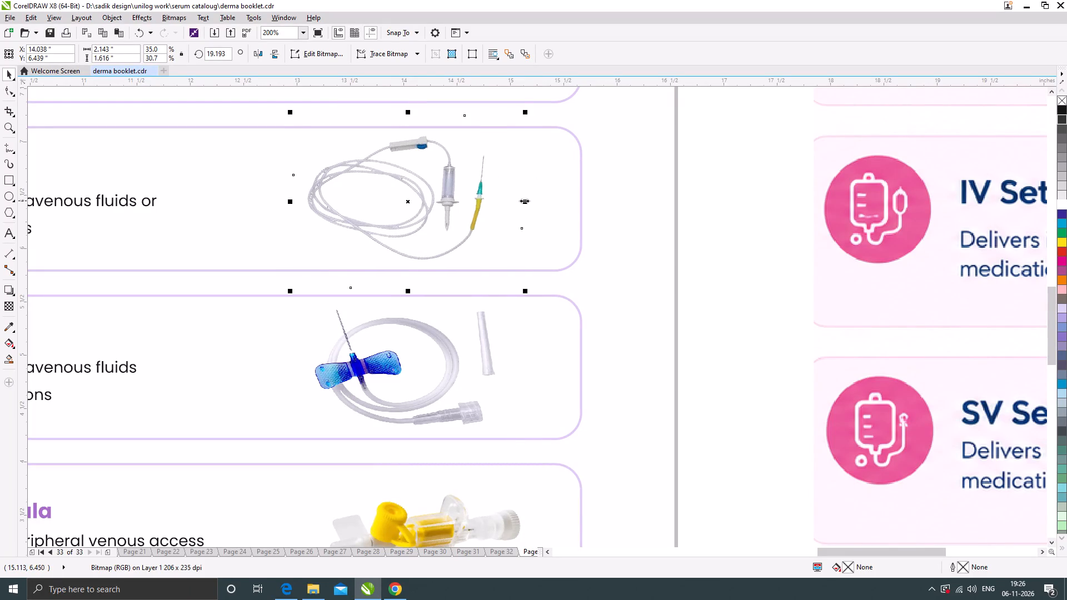
left_click_drag(524, 201, 544, 204)
Shift the IV set, SV set and cannula images slightly left within their frames.
scroll(426, 208, "down", 2)
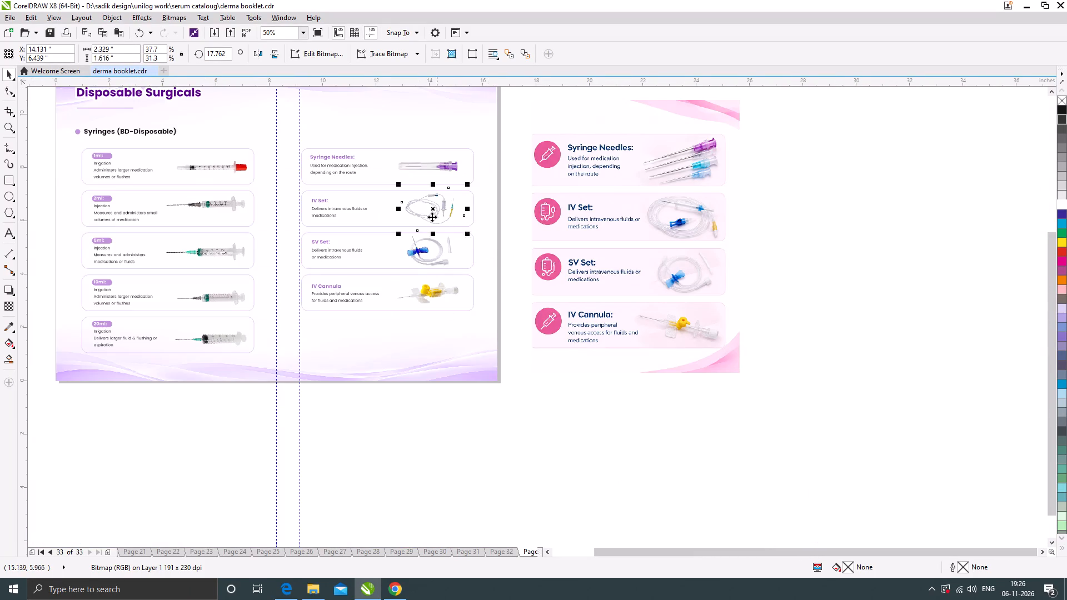
scroll(432, 216, "up", 2)
left_click_drag(446, 205, 435, 203)
left_click_drag(454, 318, 447, 318)
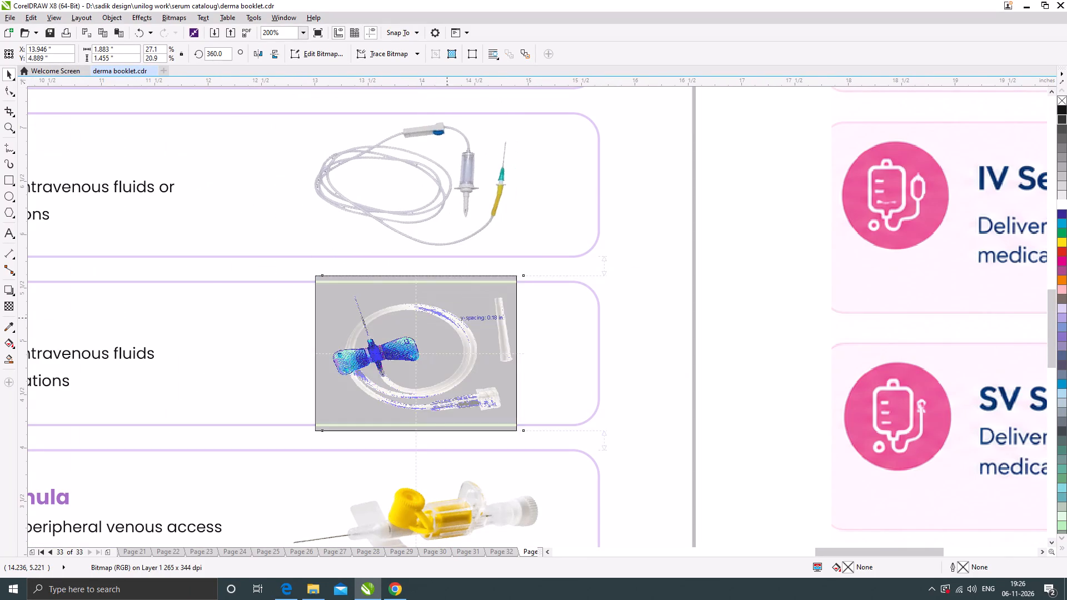
left_click_drag(447, 318, 442, 318)
scroll(462, 259, "down", 1)
left_click_drag(460, 387, 452, 386)
scroll(473, 283, "down", 1)
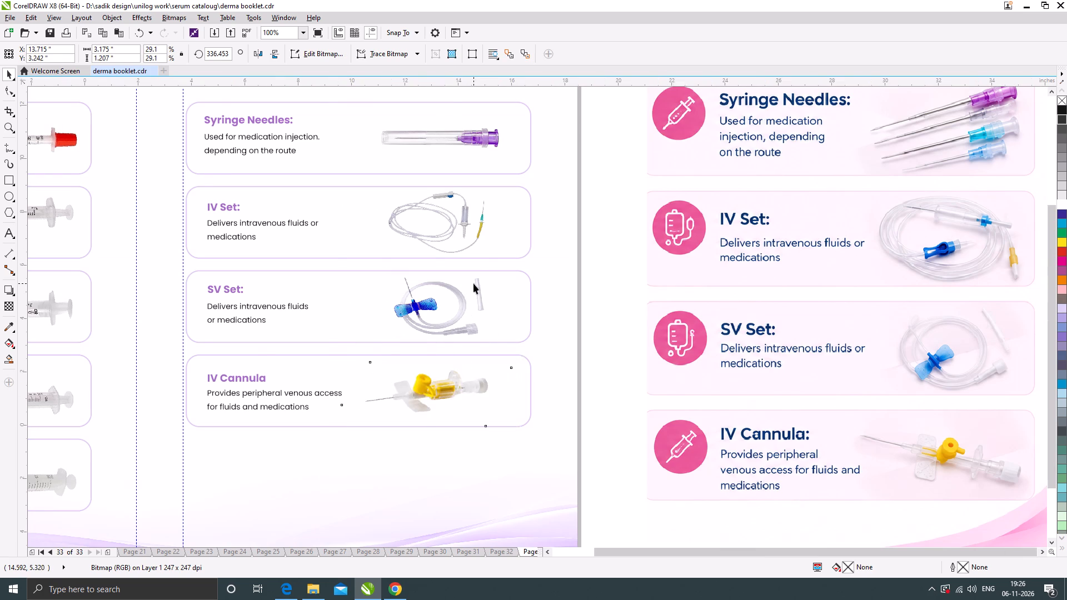
Delete the pink reference layout beside the page.
left_click(727, 329)
key("Delete")
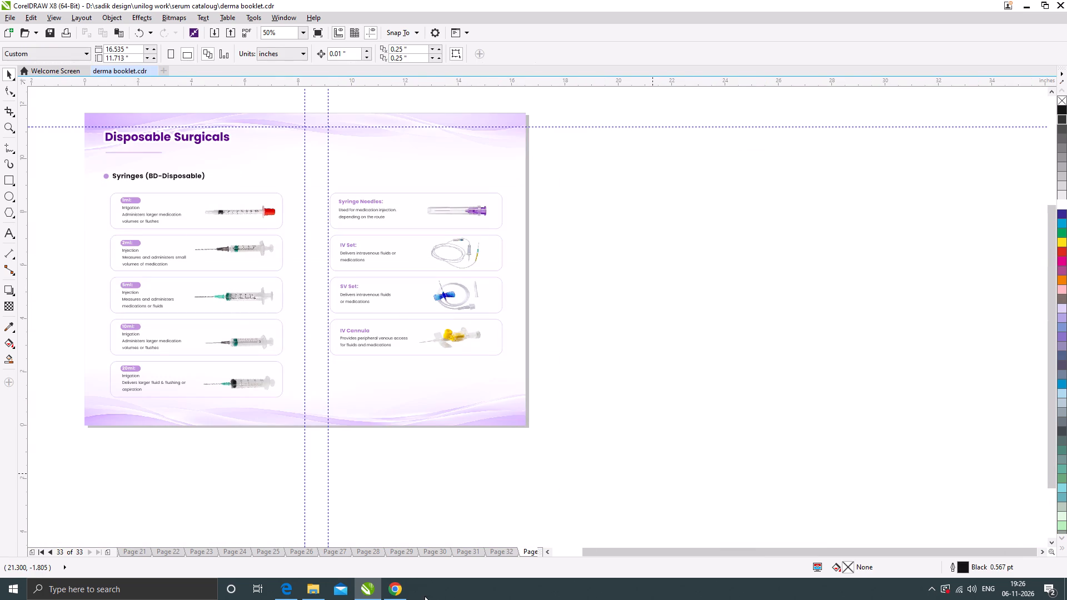
Switch to Chrome and check the client's Disposable Surgicals reference against the finished layout, and return to CorelDRAW.
left_click(393, 588)
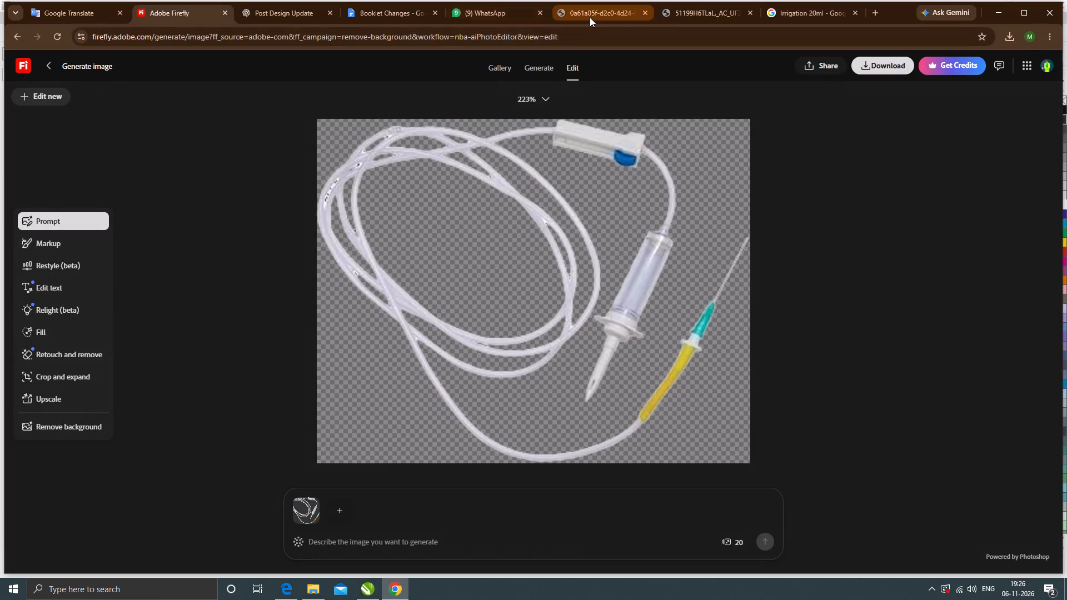
left_click(590, 17)
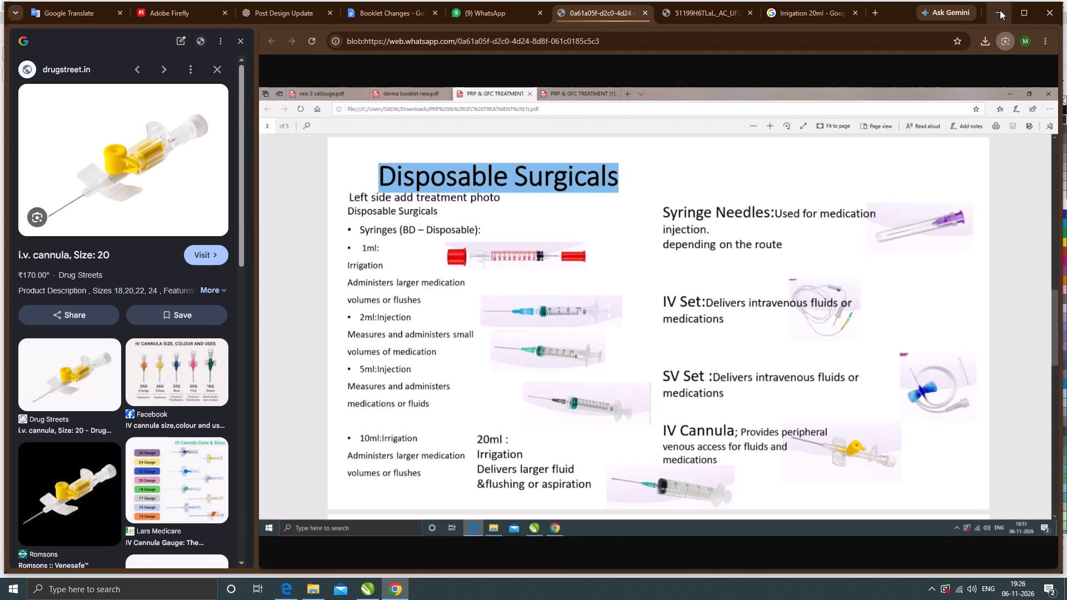
left_click(1000, 10)
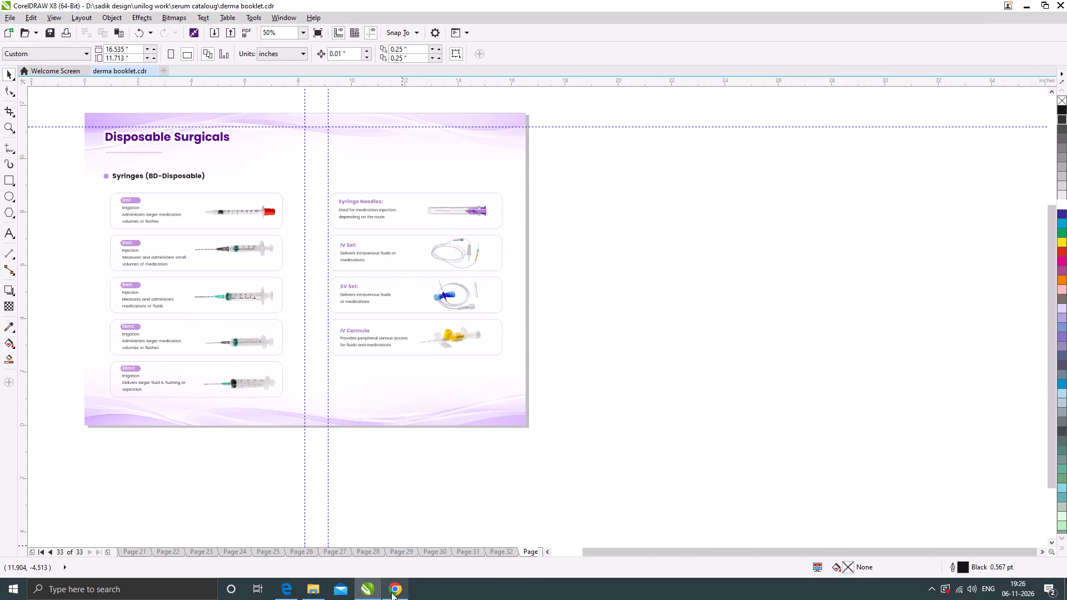
left_click(391, 592)
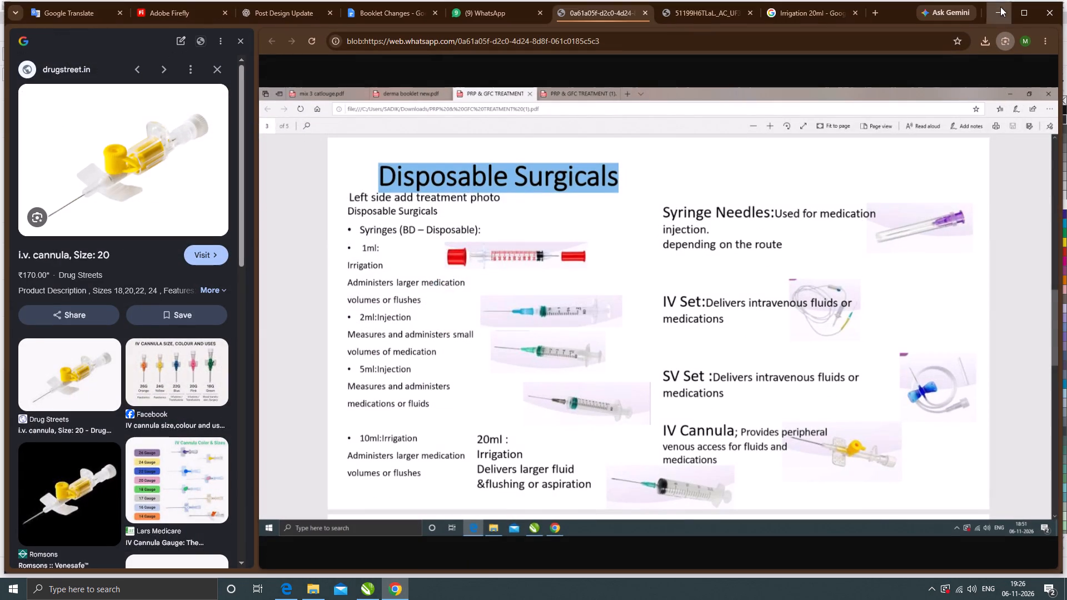
left_click(1000, 7)
Copy the "Disposable Surgicals" title and its underline to the top of the right-hand page, aligned with the vertical guide.
left_click(627, 332)
scroll(542, 256, "down", 1)
scroll(373, 252, "up", 1)
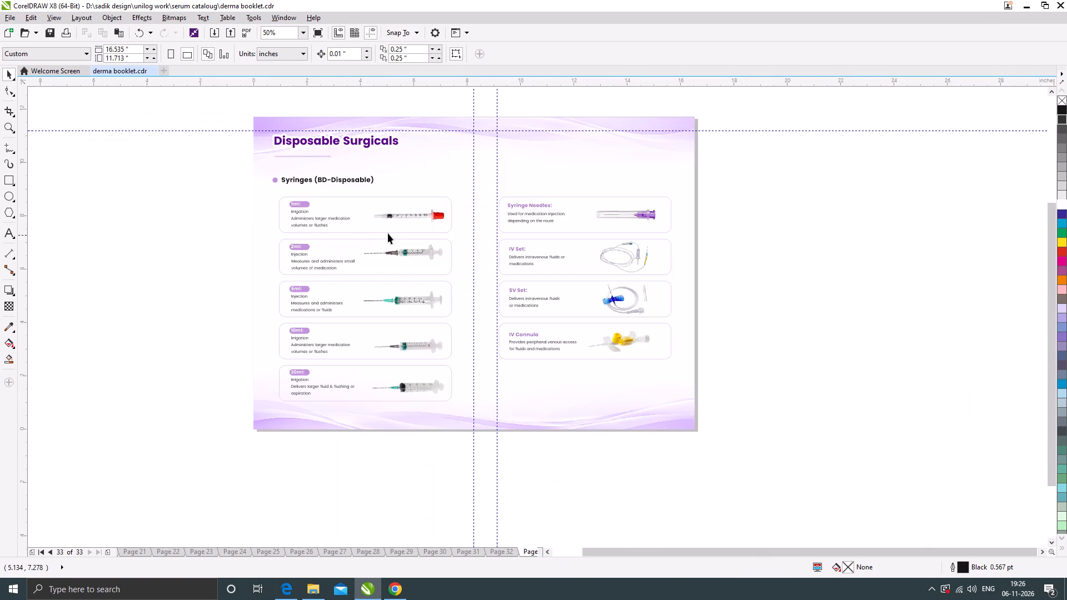
left_click_drag(241, 108, 423, 161)
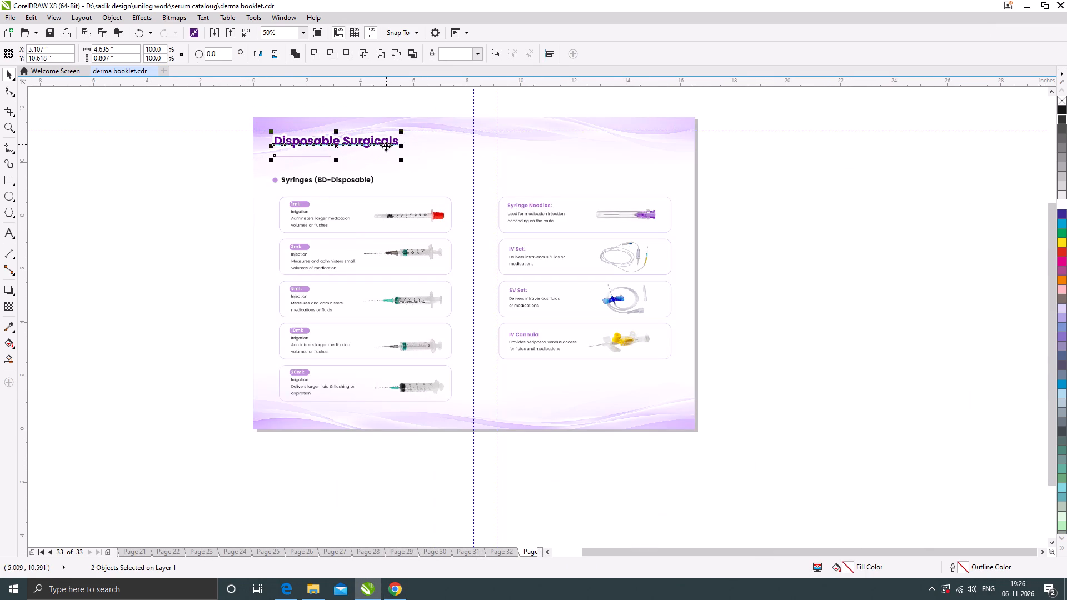
left_click_drag(383, 144, 609, 148)
right_click(609, 148, "shift")
left_click(812, 227)
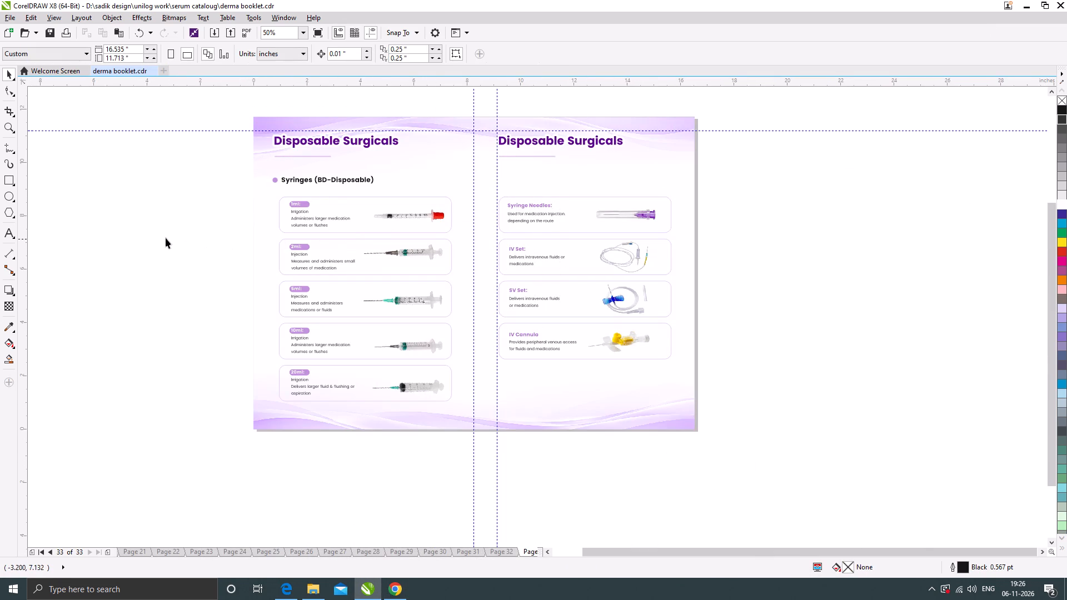
Recolour the "Syringes (BD-Disposable)" heading with the light purple sampled from its bullet, using the Color Eyedropper.
left_click(166, 238)
left_click(341, 179)
scroll(374, 176, "up", 1)
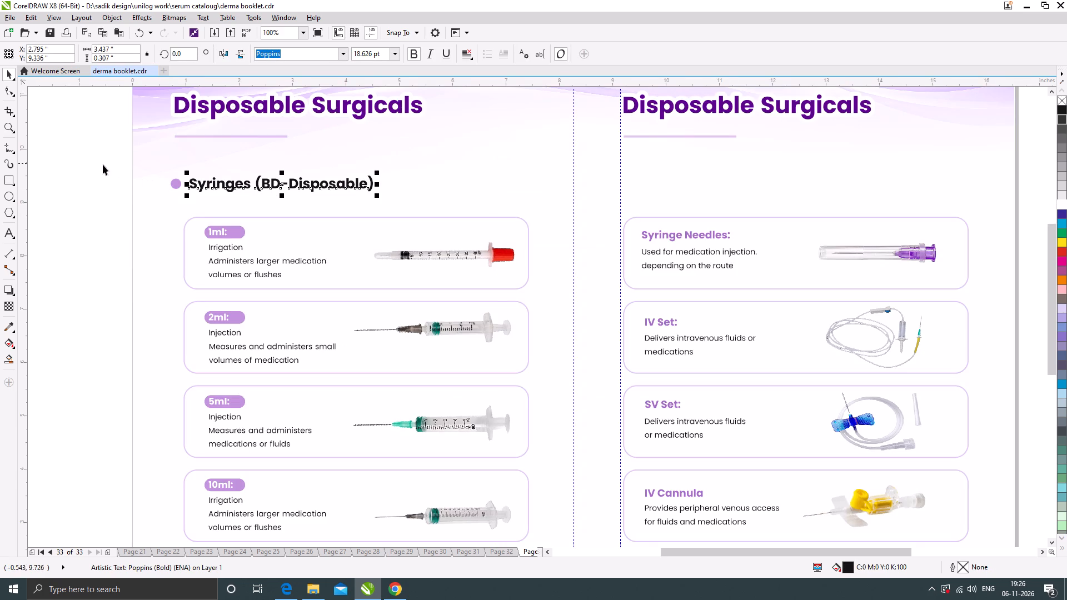
scroll(352, 223, "down", 1)
left_click(122, 236)
scroll(193, 188, "up", 1)
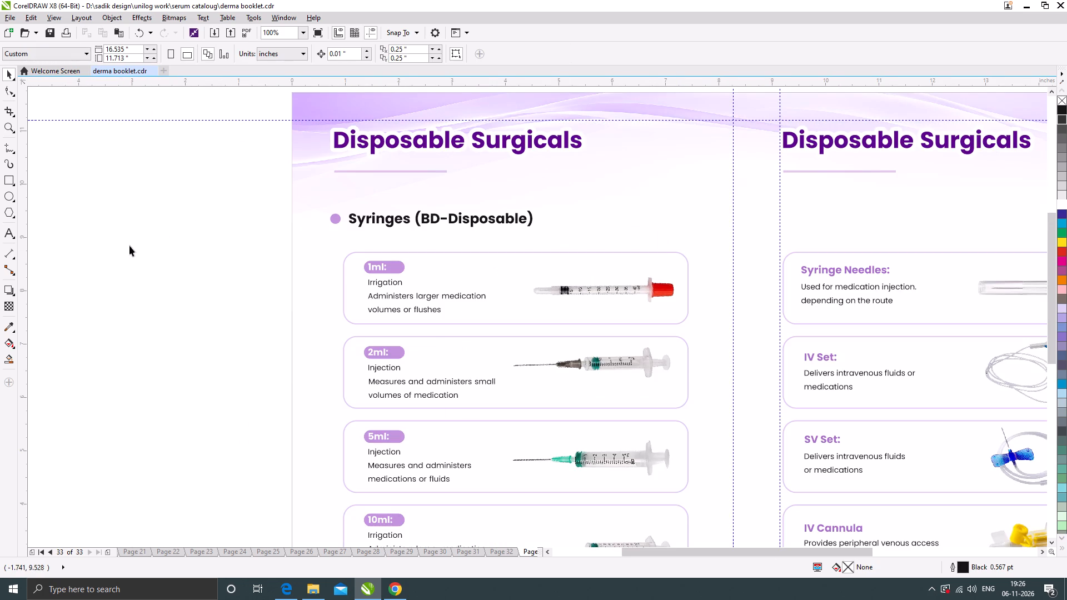
left_click(10, 323)
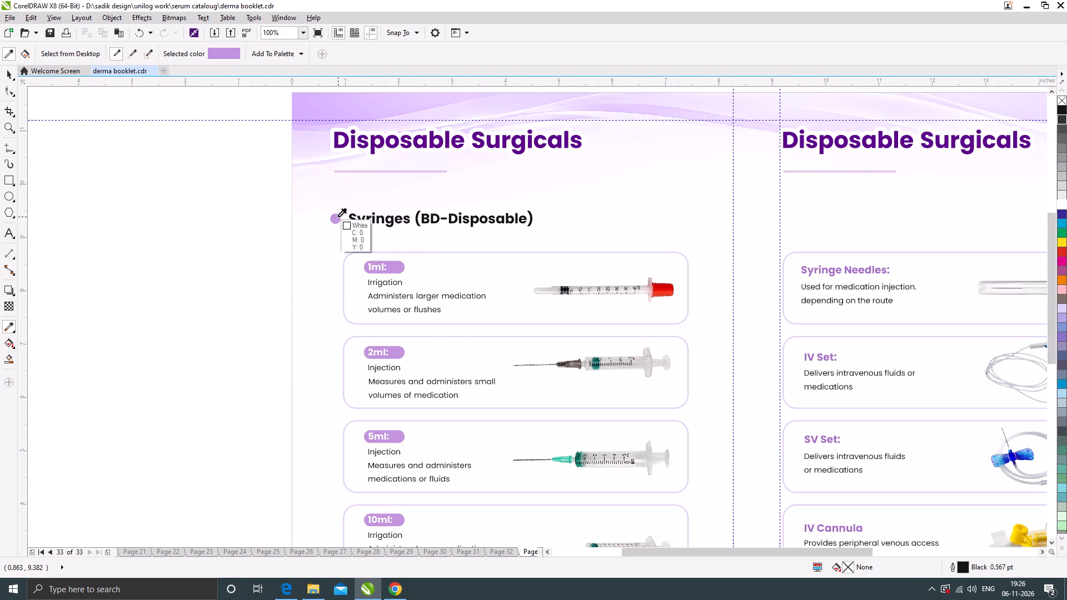
left_click(338, 217)
scroll(374, 219, "up", 4)
left_click(370, 219)
scroll(380, 213, "down", 3)
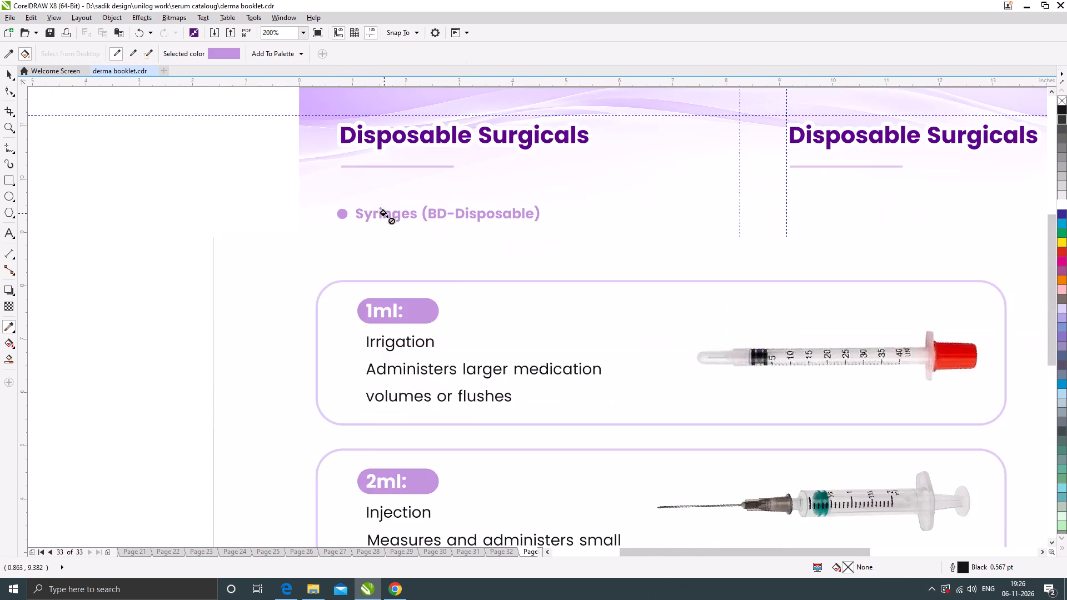
scroll(399, 219, "down", 1)
left_click(9, 73)
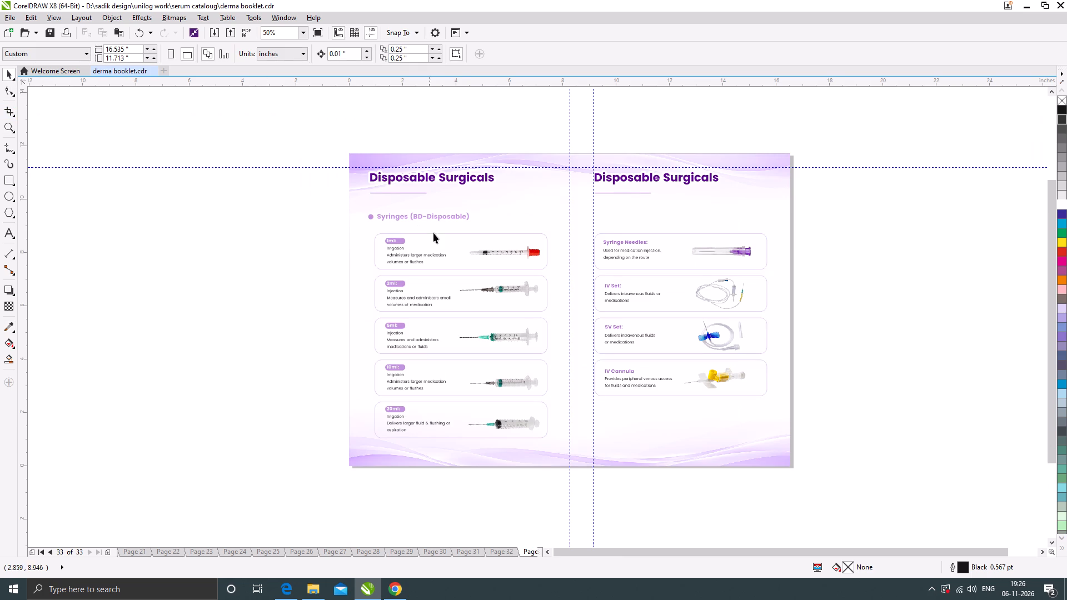
Darken the "Syringes (BD-Disposable)" heading's fill to C45 M57 Y4 K0.
left_click(461, 220)
double_click(850, 567)
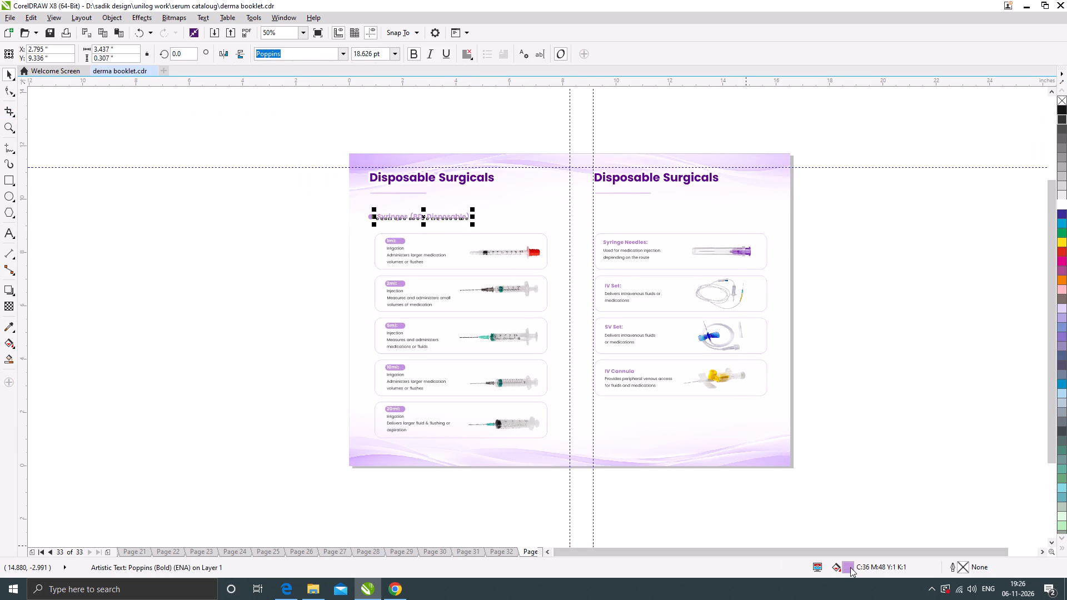
left_click(378, 273)
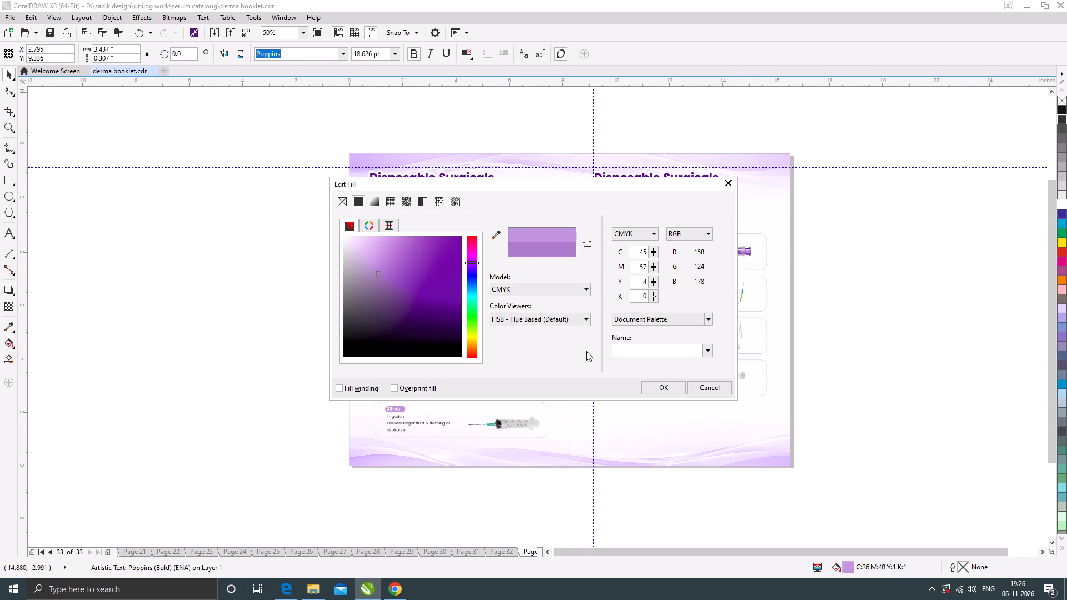
left_click(653, 386)
left_click(269, 264)
scroll(350, 257, "down", 1)
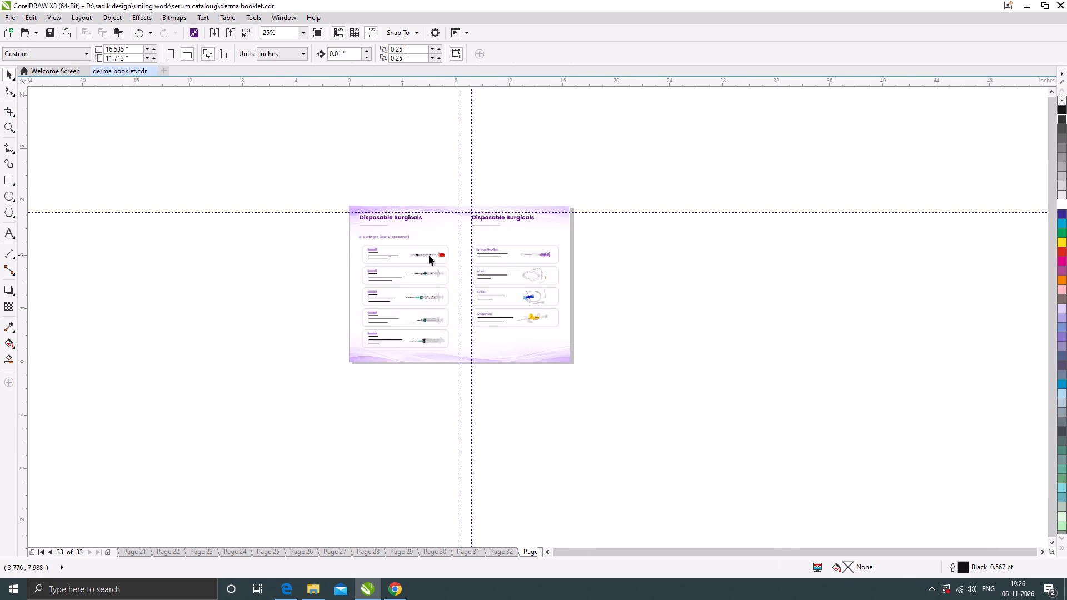
scroll(472, 264, "up", 1)
left_click(745, 313)
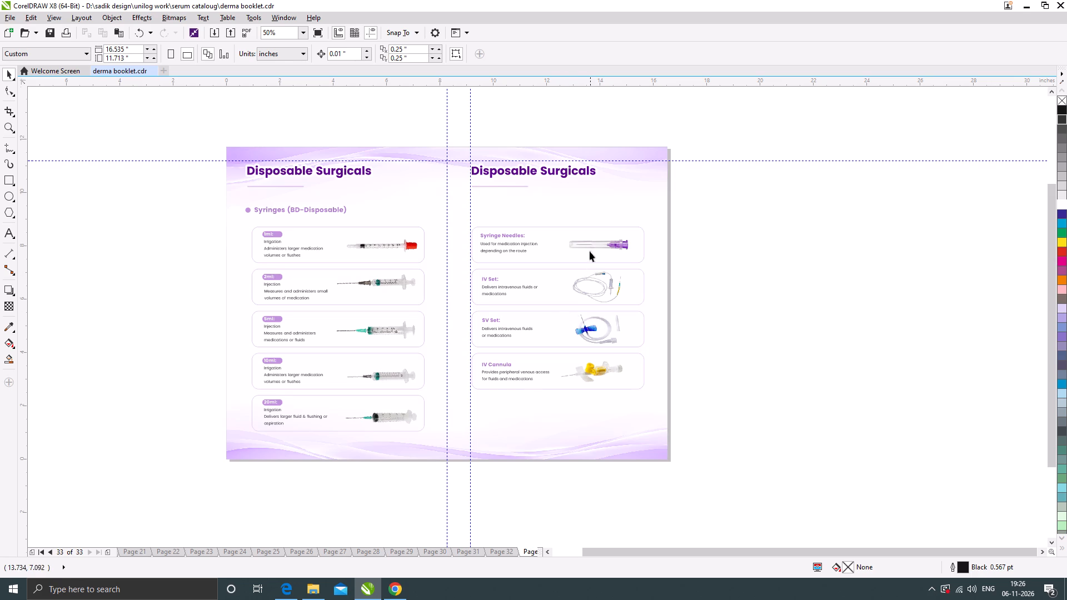
Select the text and images inside the four right-hand page frames and shift them slightly right together.
left_click_drag(690, 408, 476, 212)
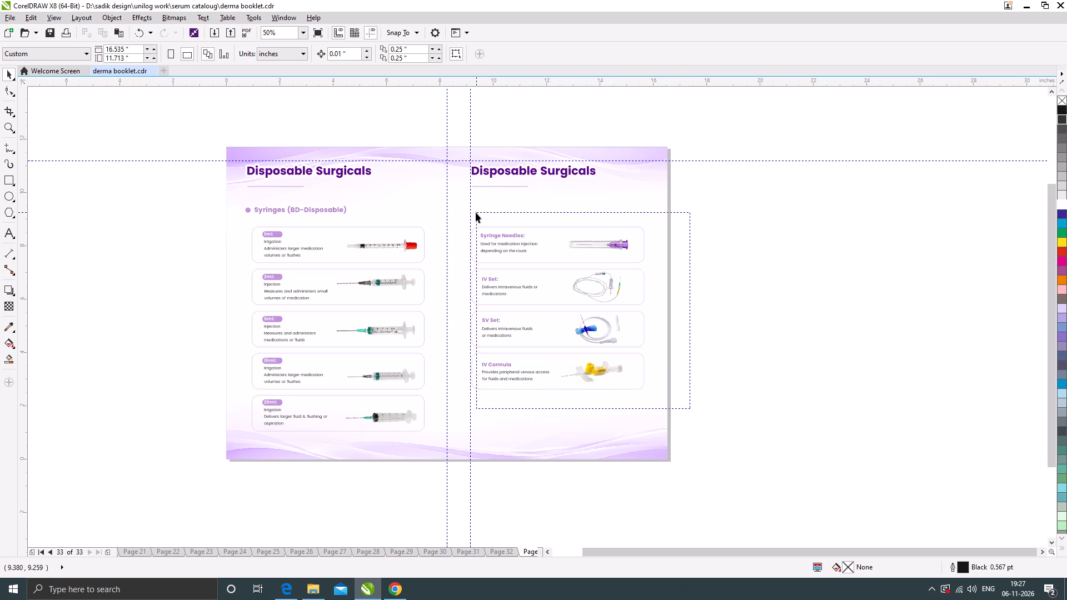
left_click_drag(476, 212, 474, 212)
scroll(594, 242, "up", 2)
left_click_drag(595, 242, 601, 243)
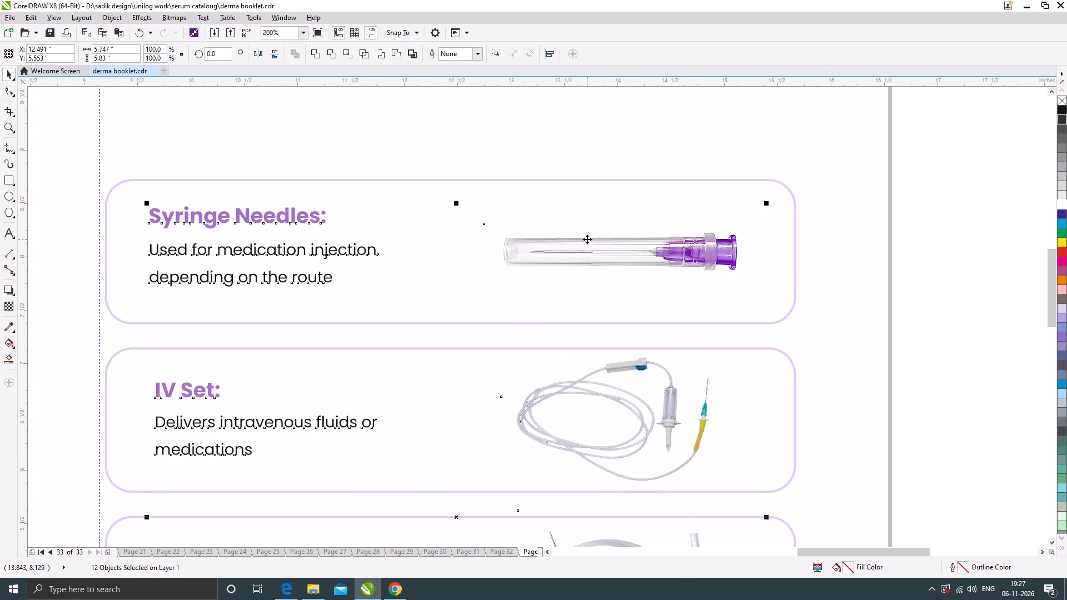
scroll(587, 239, "down", 1)
left_click(798, 353)
scroll(576, 276, "down", 1)
left_click(776, 383)
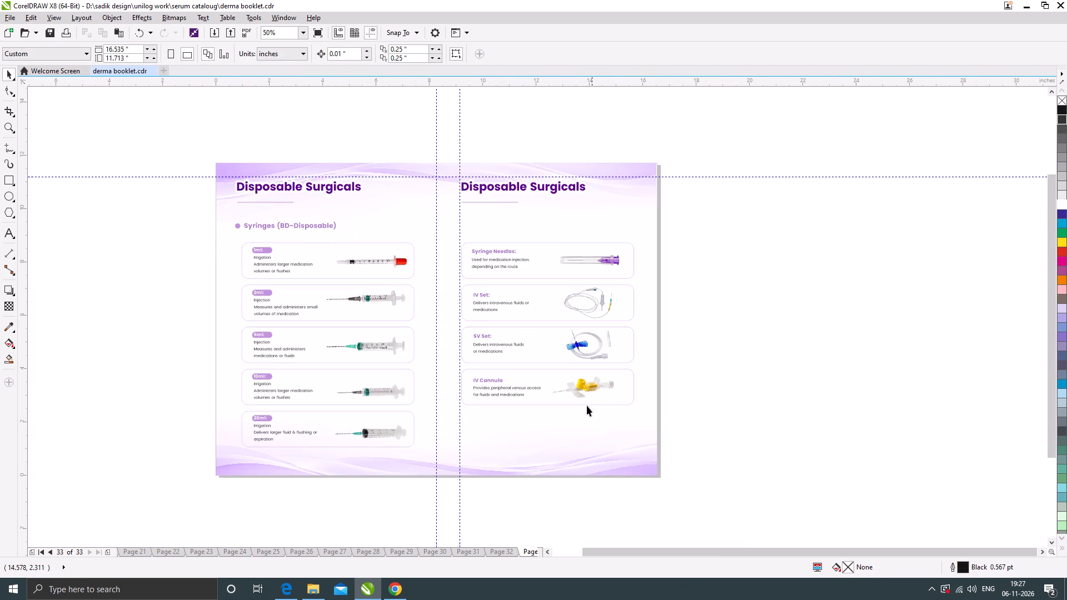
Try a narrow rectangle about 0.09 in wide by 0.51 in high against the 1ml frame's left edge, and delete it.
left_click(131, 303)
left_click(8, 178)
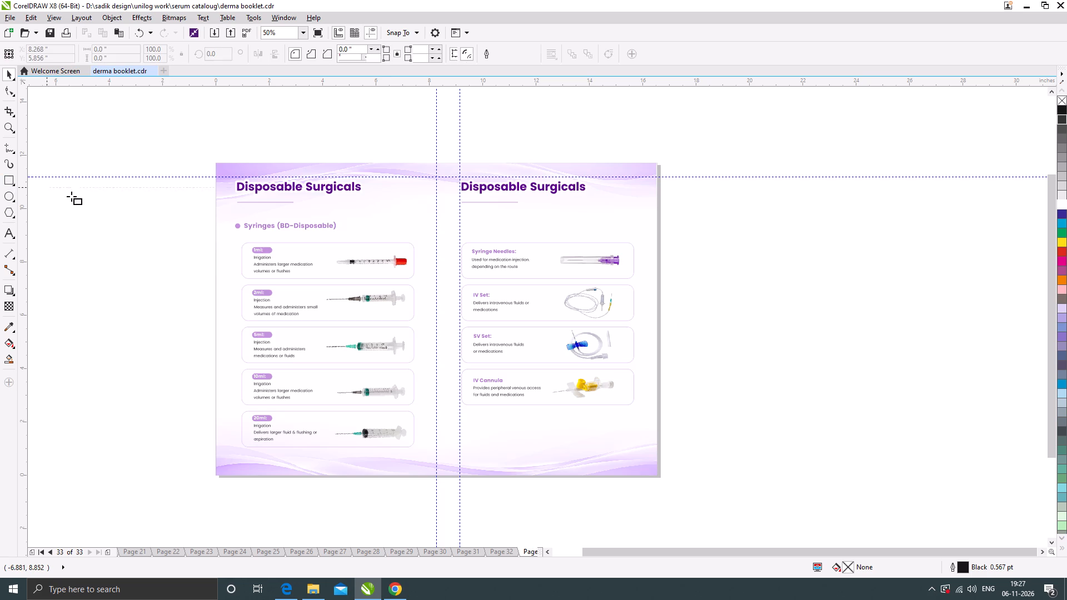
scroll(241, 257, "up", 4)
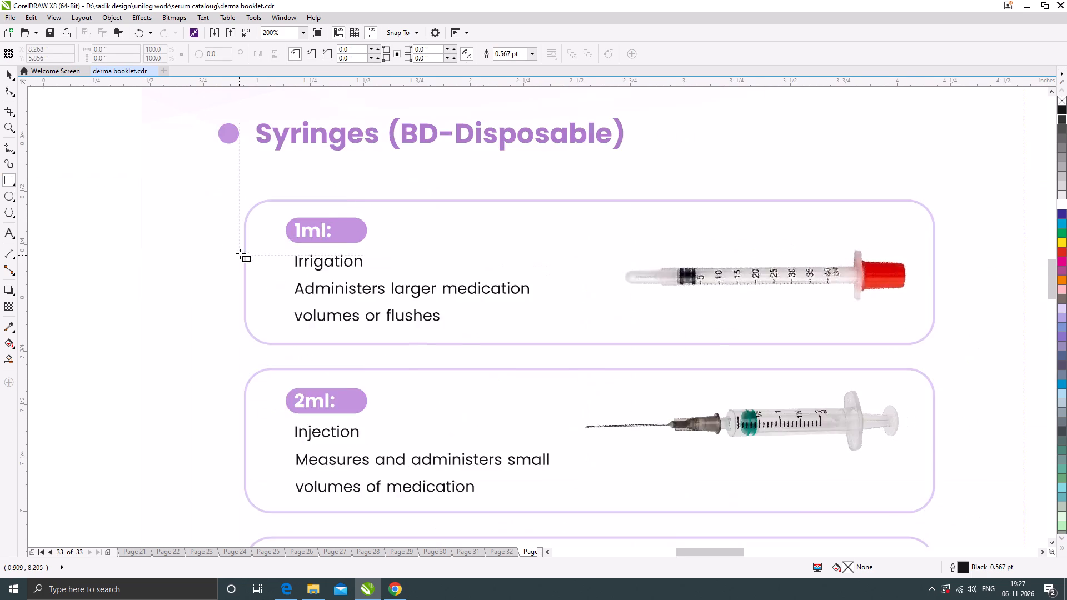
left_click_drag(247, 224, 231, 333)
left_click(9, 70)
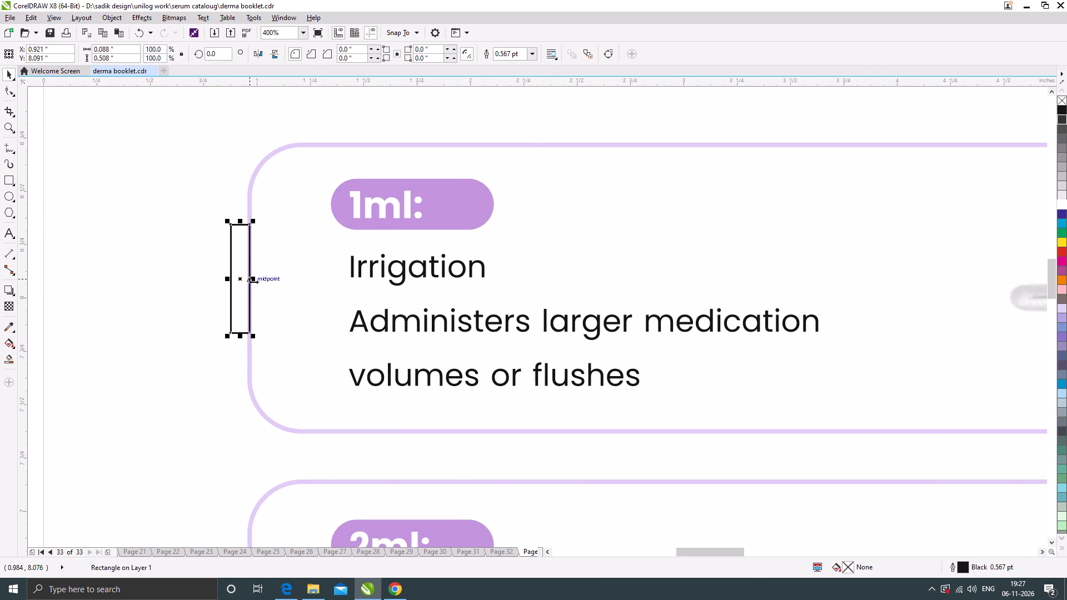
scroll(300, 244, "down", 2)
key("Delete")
Save the booklet document.
scroll(404, 243, "down", 2)
left_click(299, 259)
scroll(445, 232, "up", 1)
key("ctrl+s")
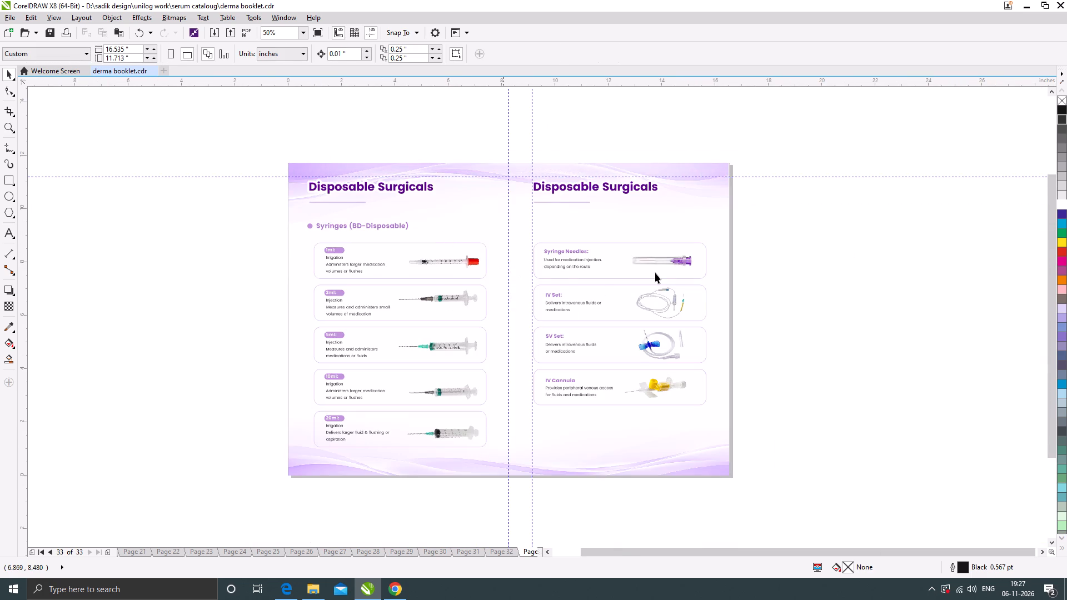
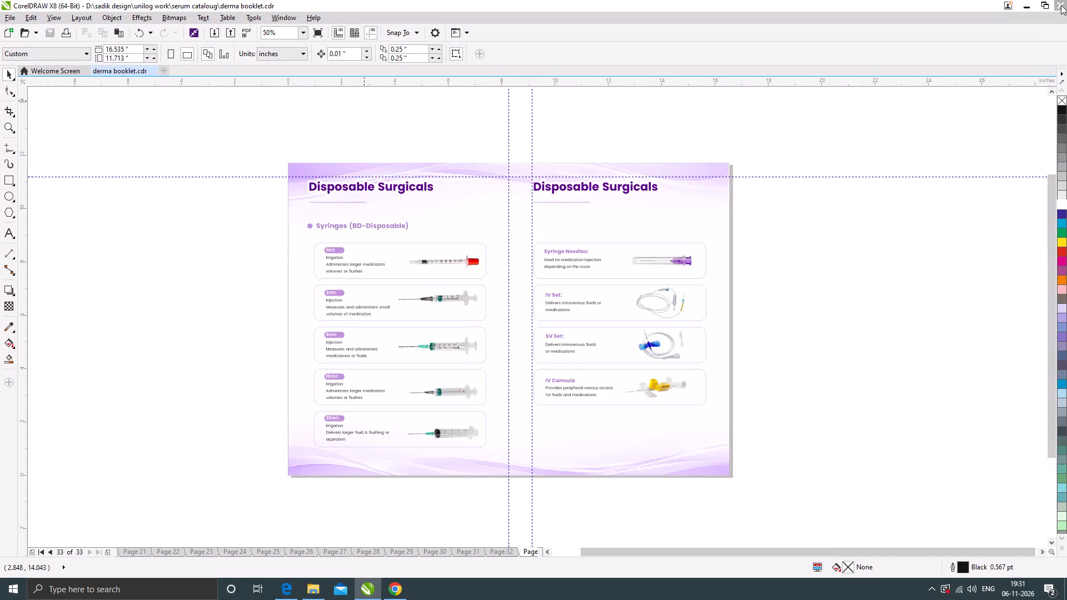
Check the finished spreads on pages 32 and 31 of the booklet.
left_click(849, 249)
scroll(797, 254, "down", 1)
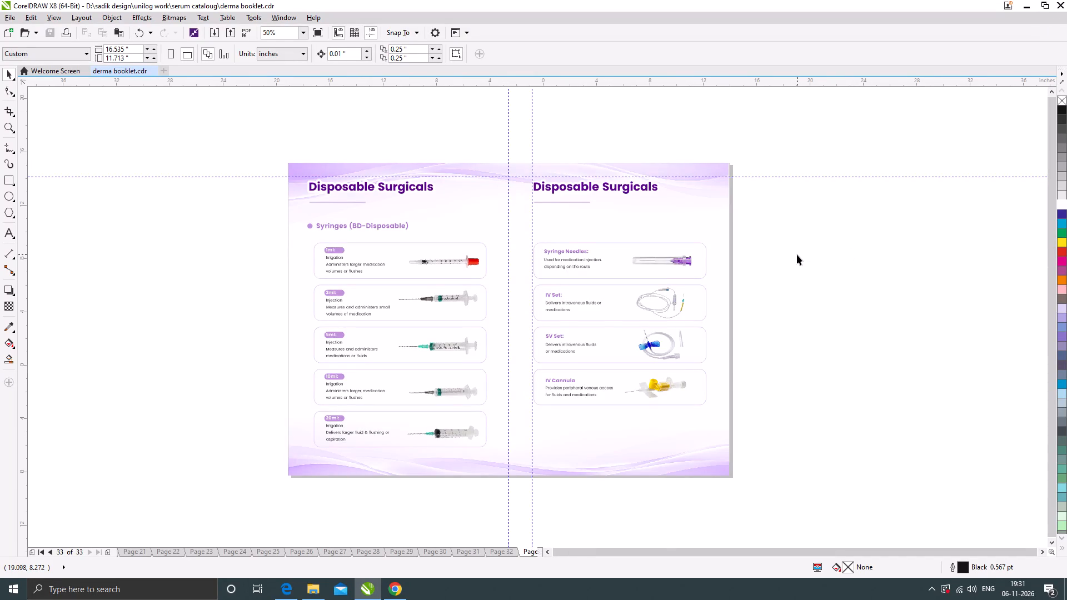
left_click(505, 553)
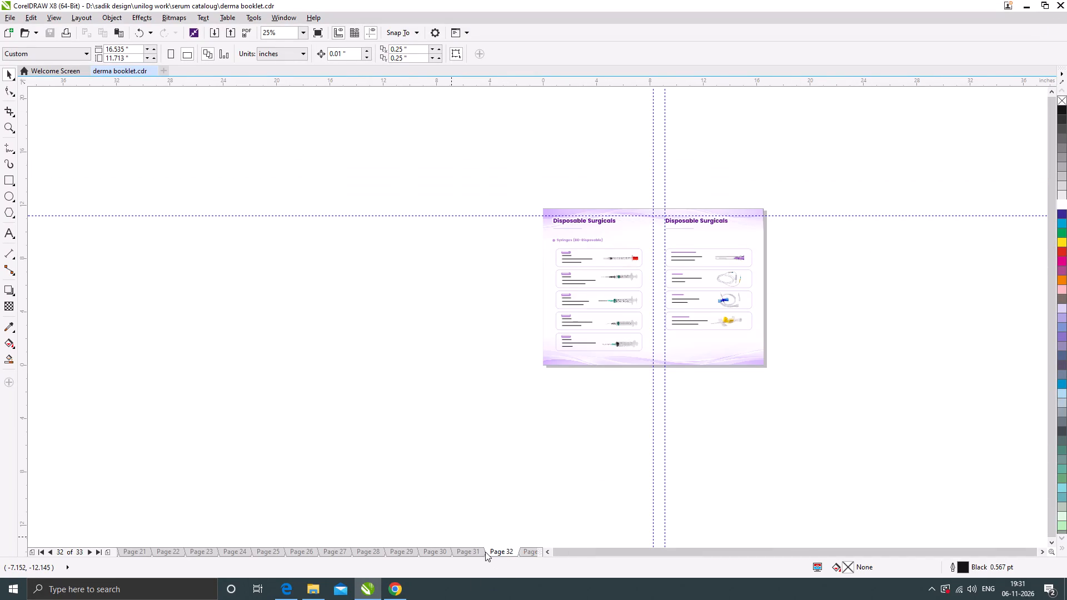
left_click(473, 551)
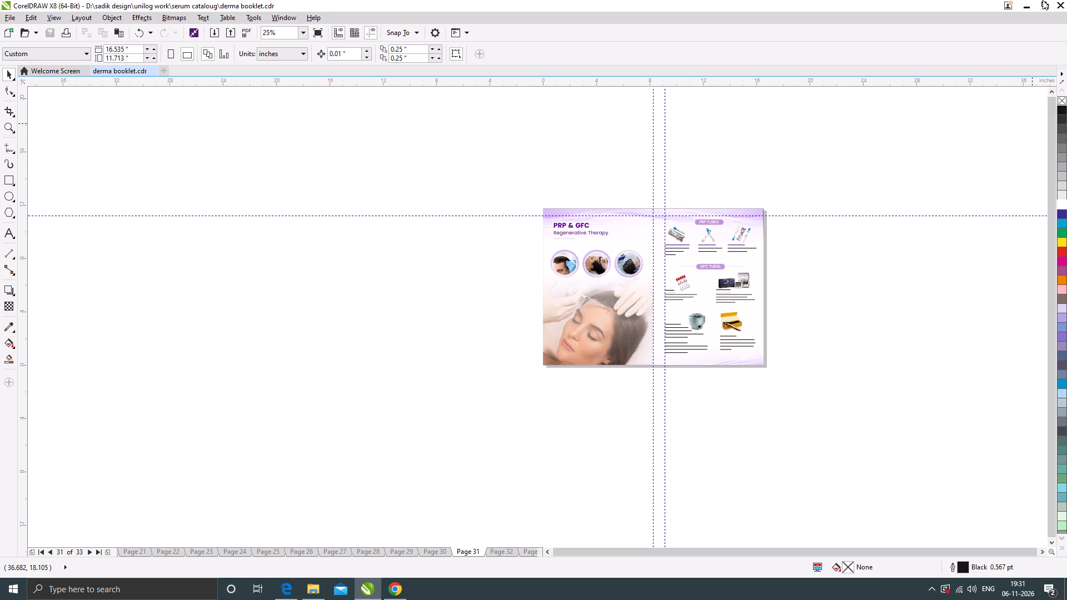
Close CorelDRAW along with the booklet document.
left_click(1060, 4)
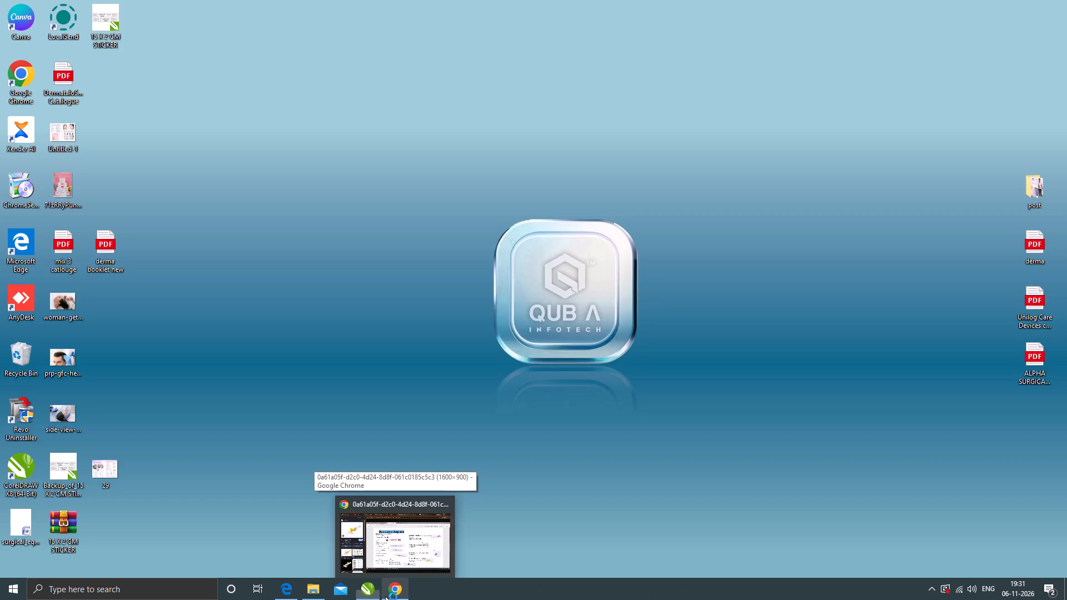
Switch to the Chrome window holding the reference image.
left_click(394, 593)
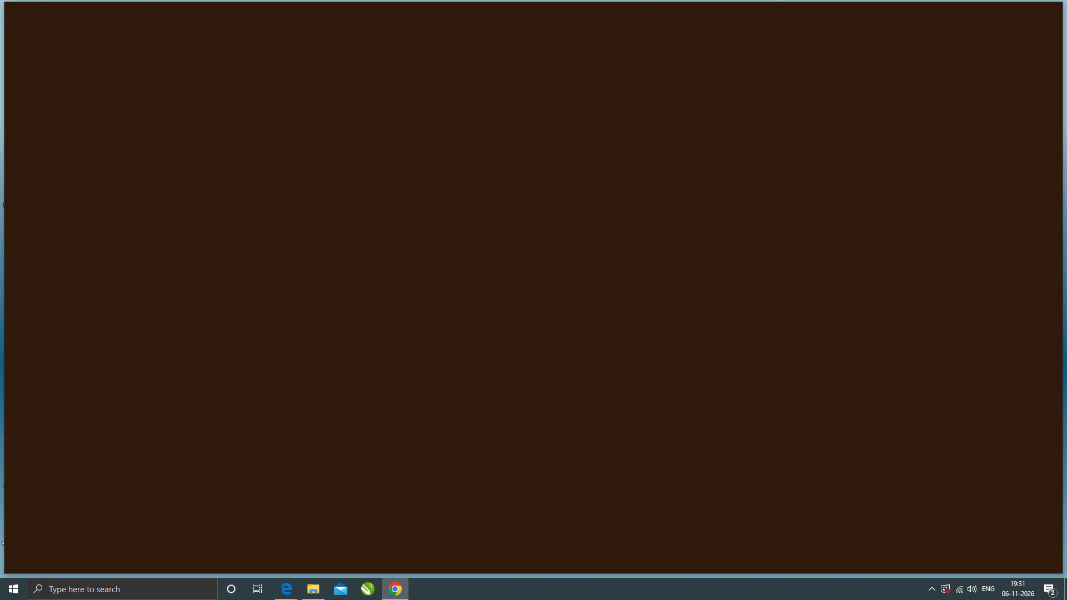